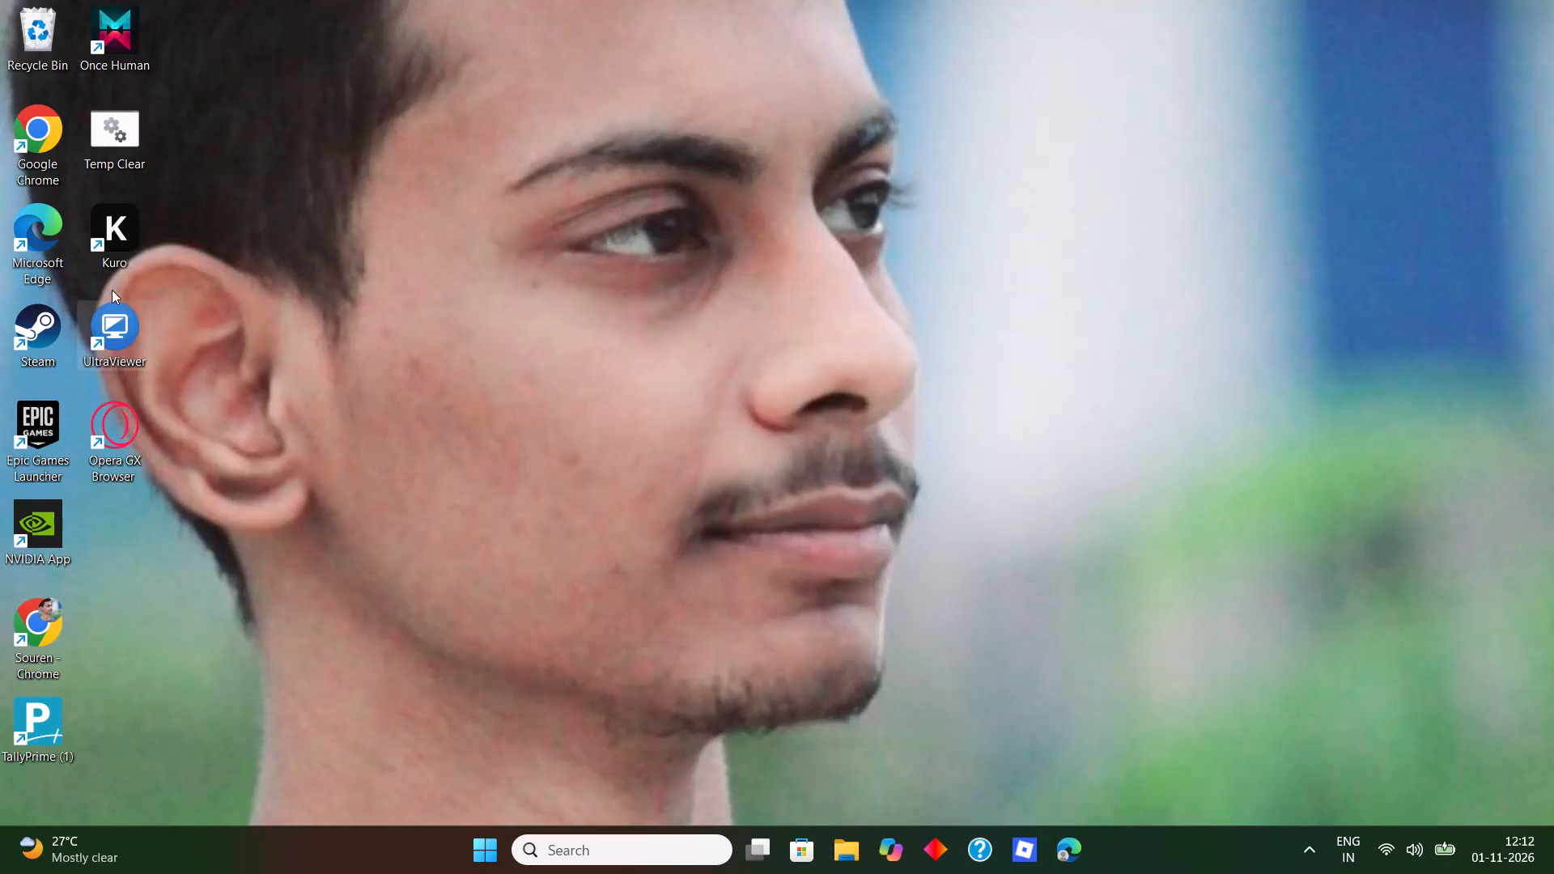
# Check the hidden system tray icons for the running Kuro application.
pyautogui.click(118, 249)
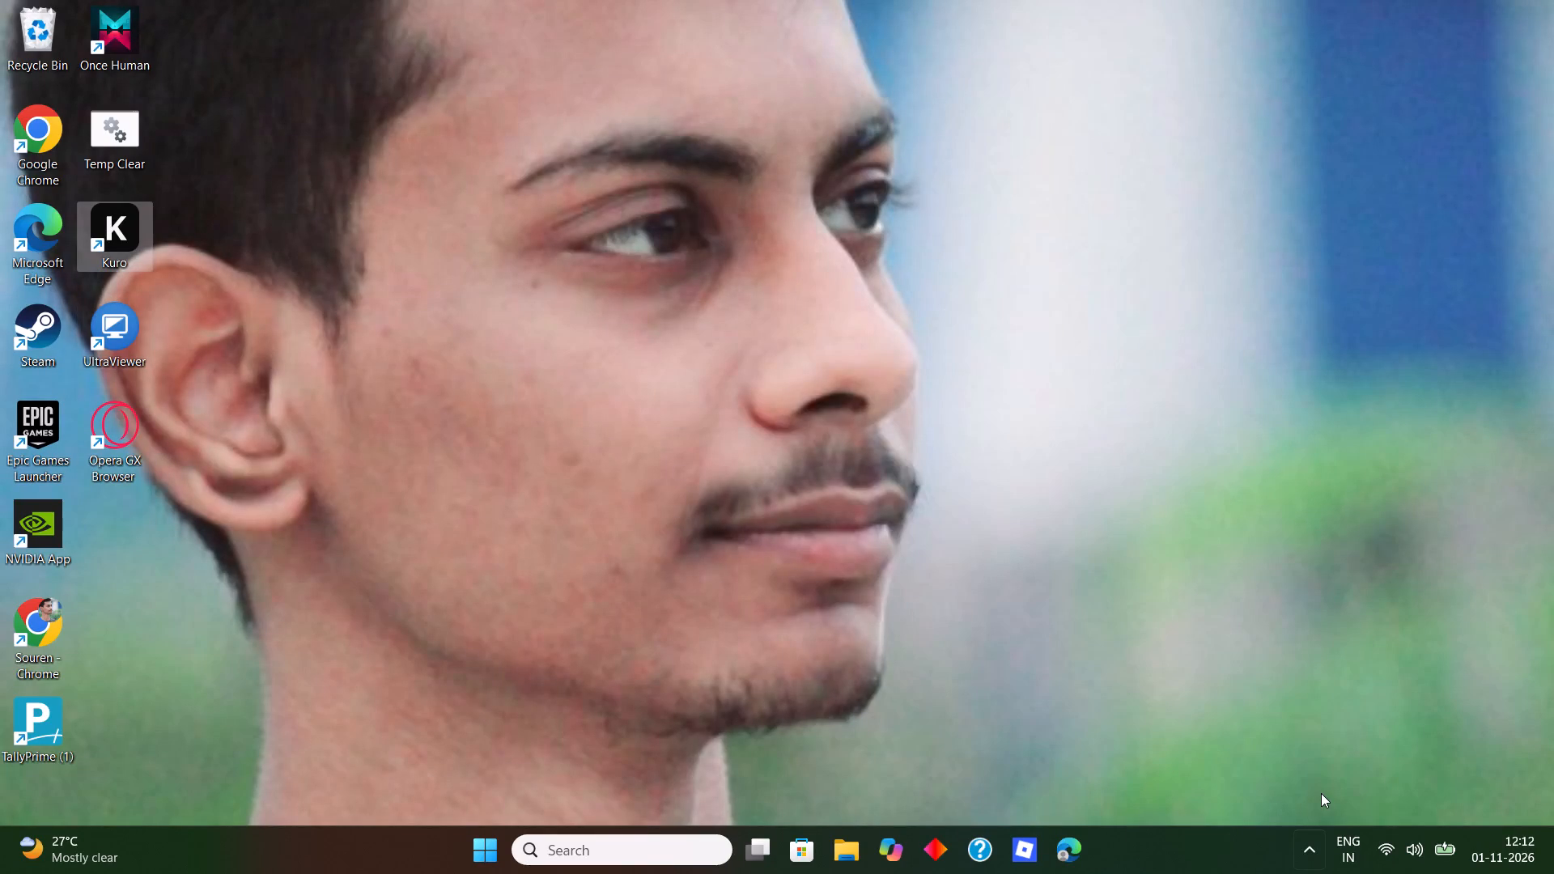
pyautogui.click(1312, 848)
pyautogui.click(1060, 740)
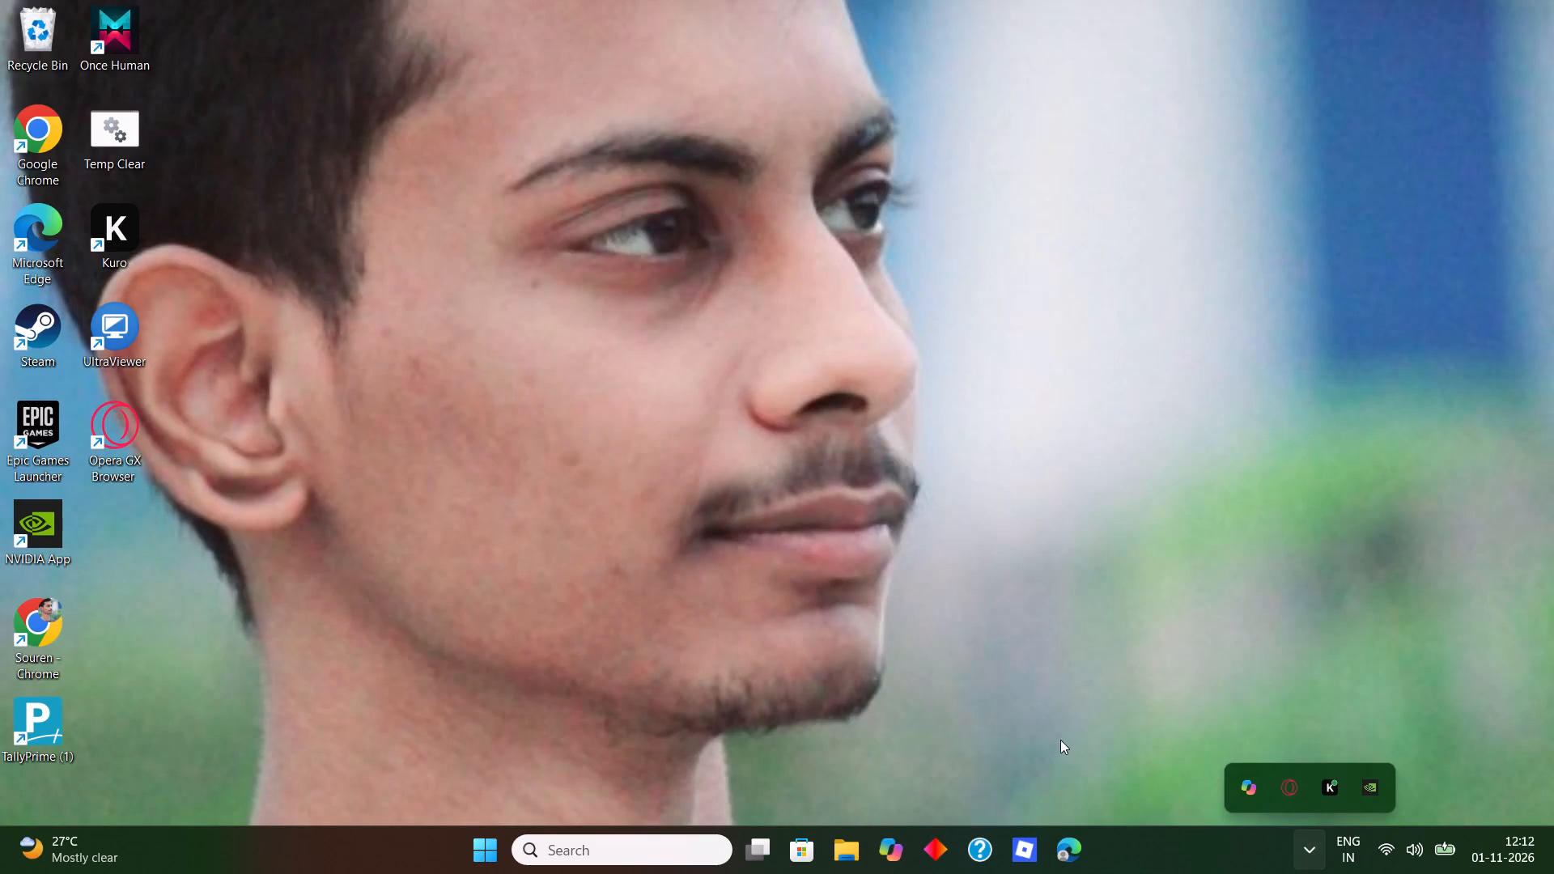
# Switch to TallyPrime by launching its desktop shortcut and continue in educational mode.
pyautogui.click(28, 741)
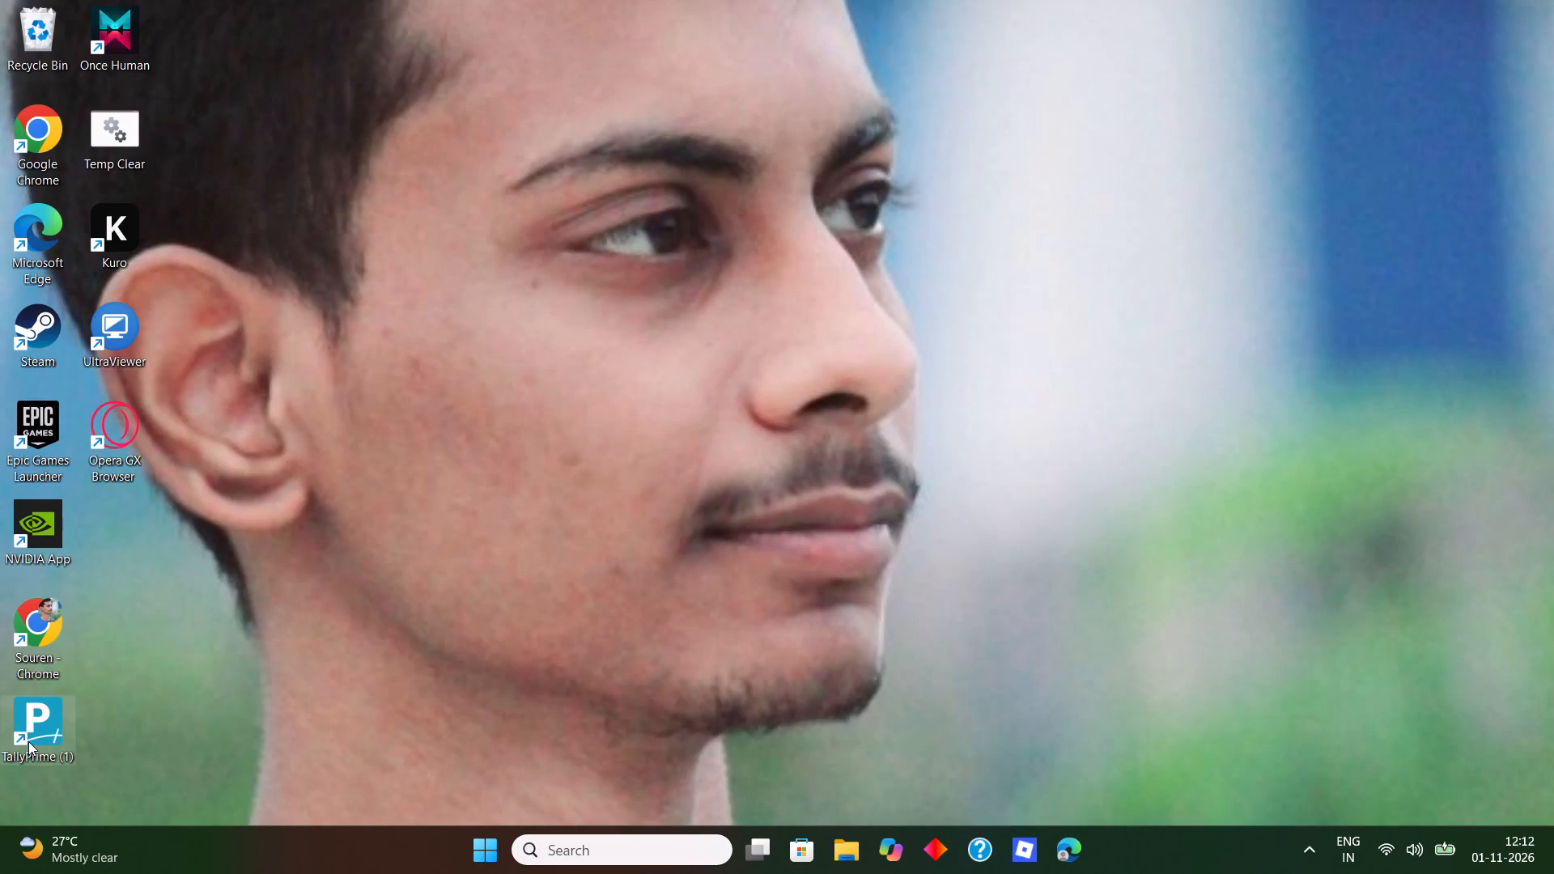
pyautogui.press('Return')
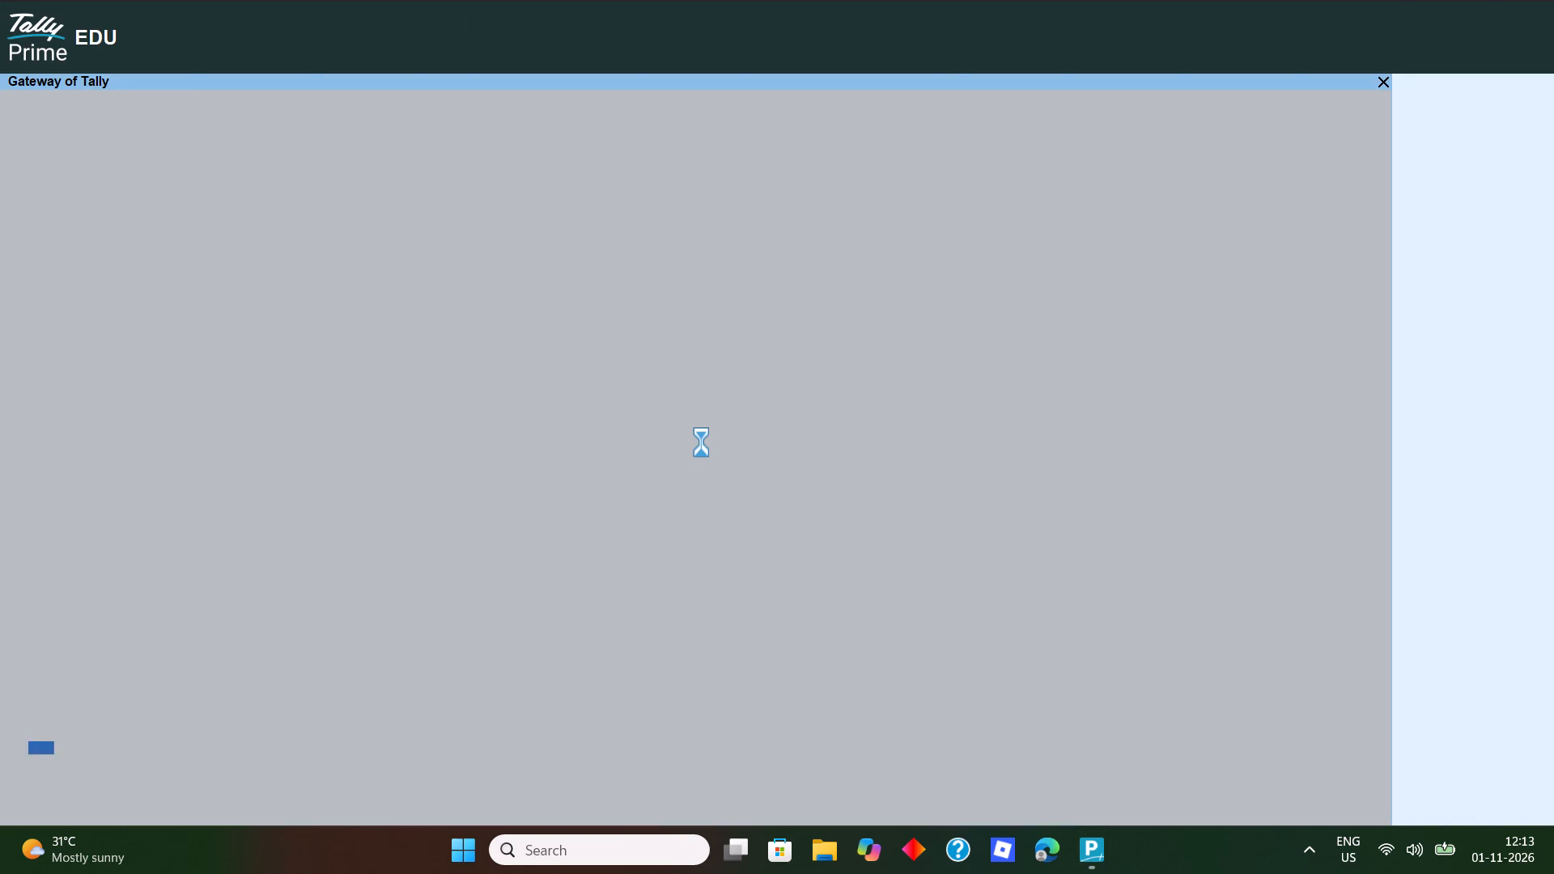
pyautogui.press('t')
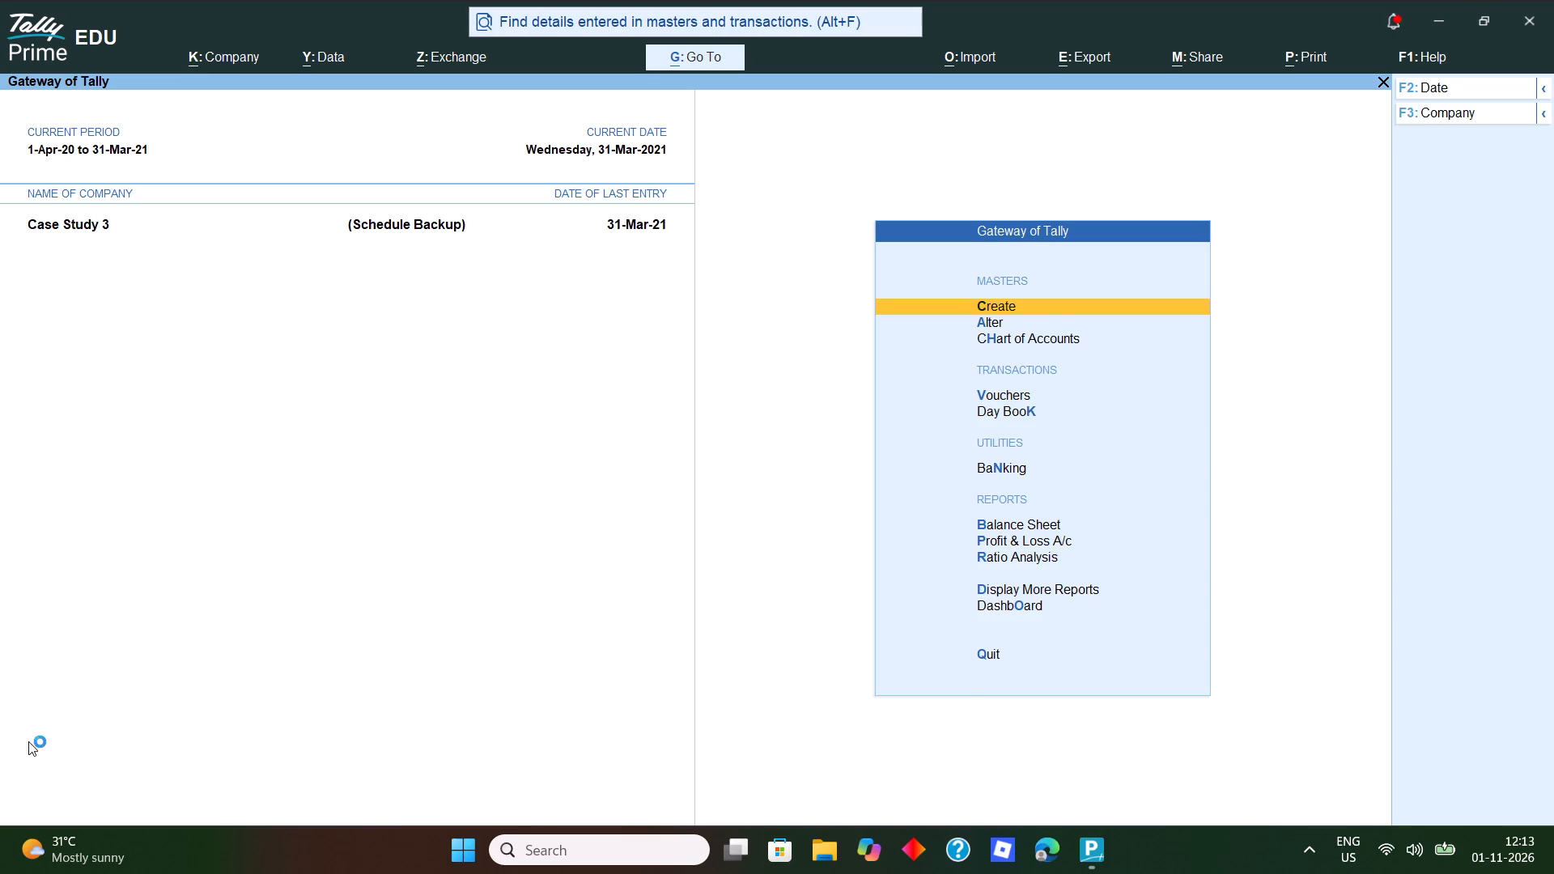
# Look up the list of ledgers of the Case Study 3 company in the Account Books reports.
pyautogui.press('d')
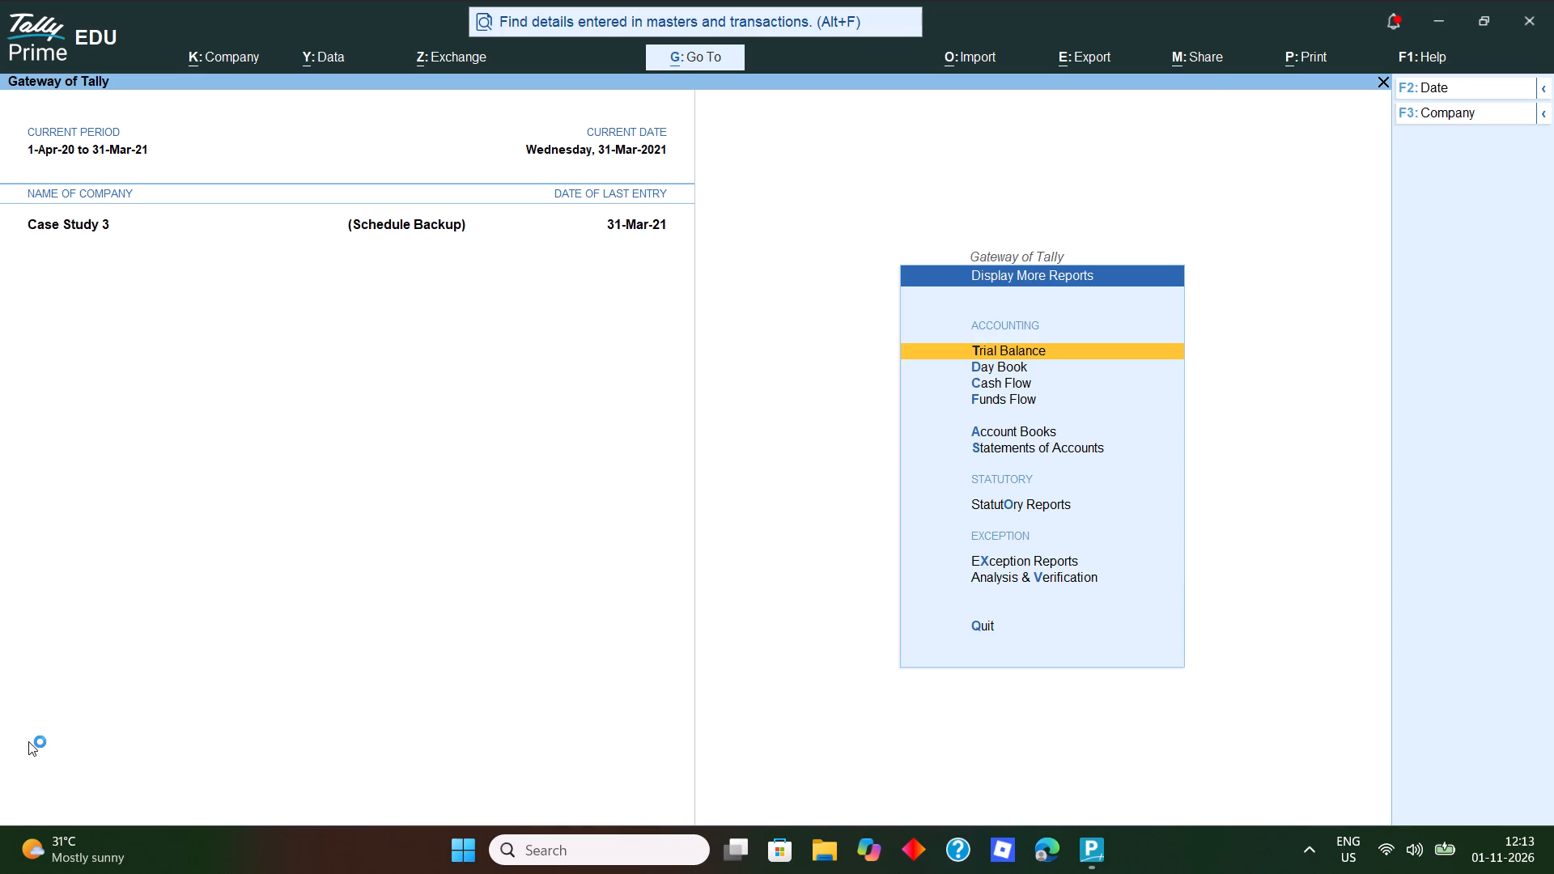
pyautogui.press('a')
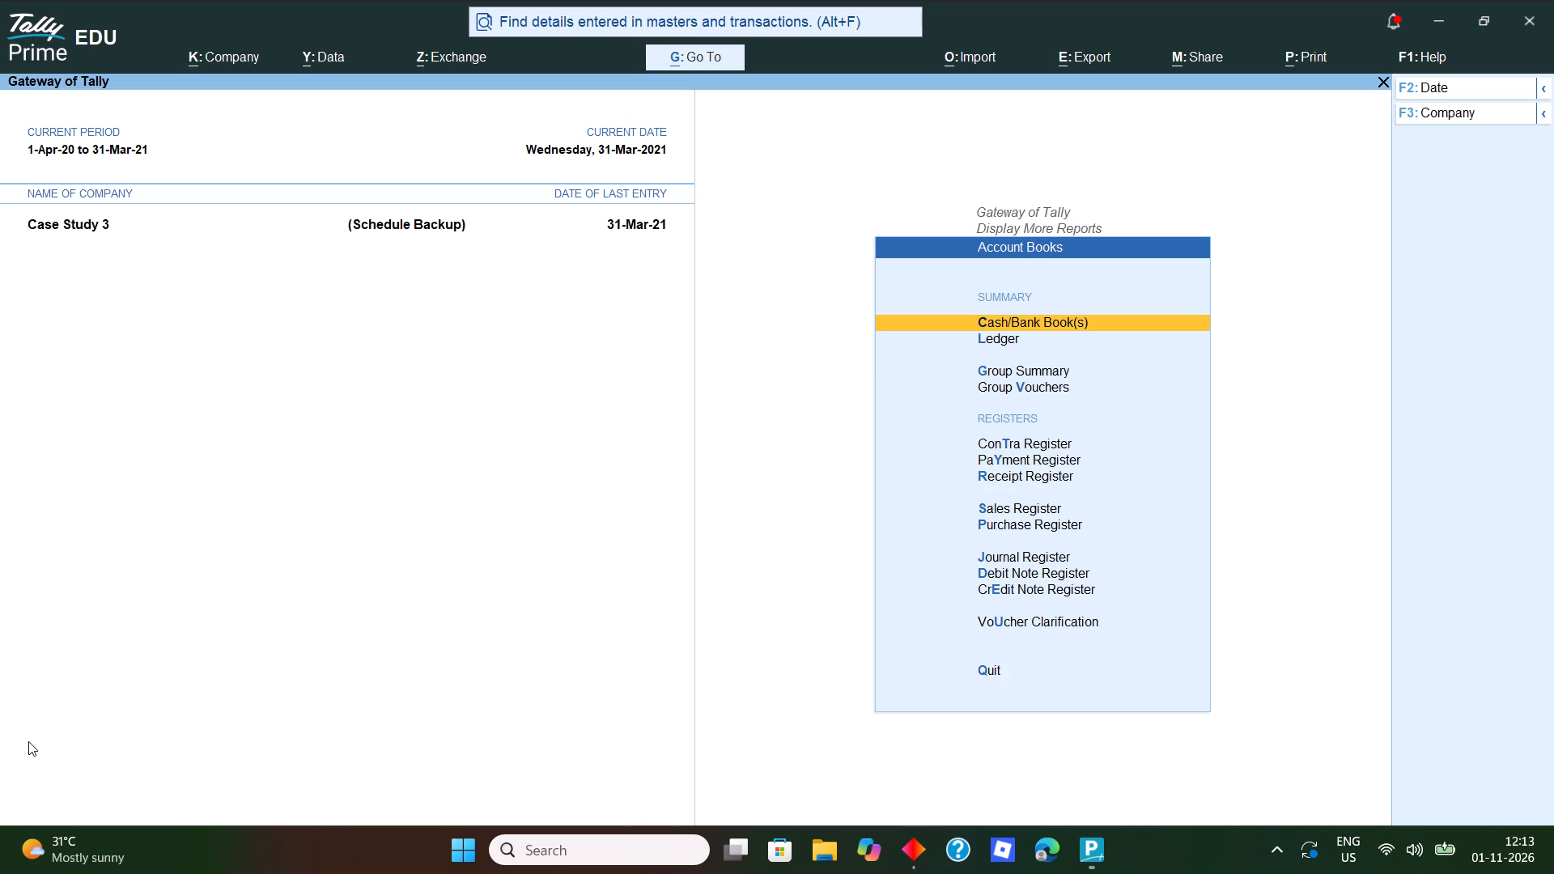
pyautogui.press('l')
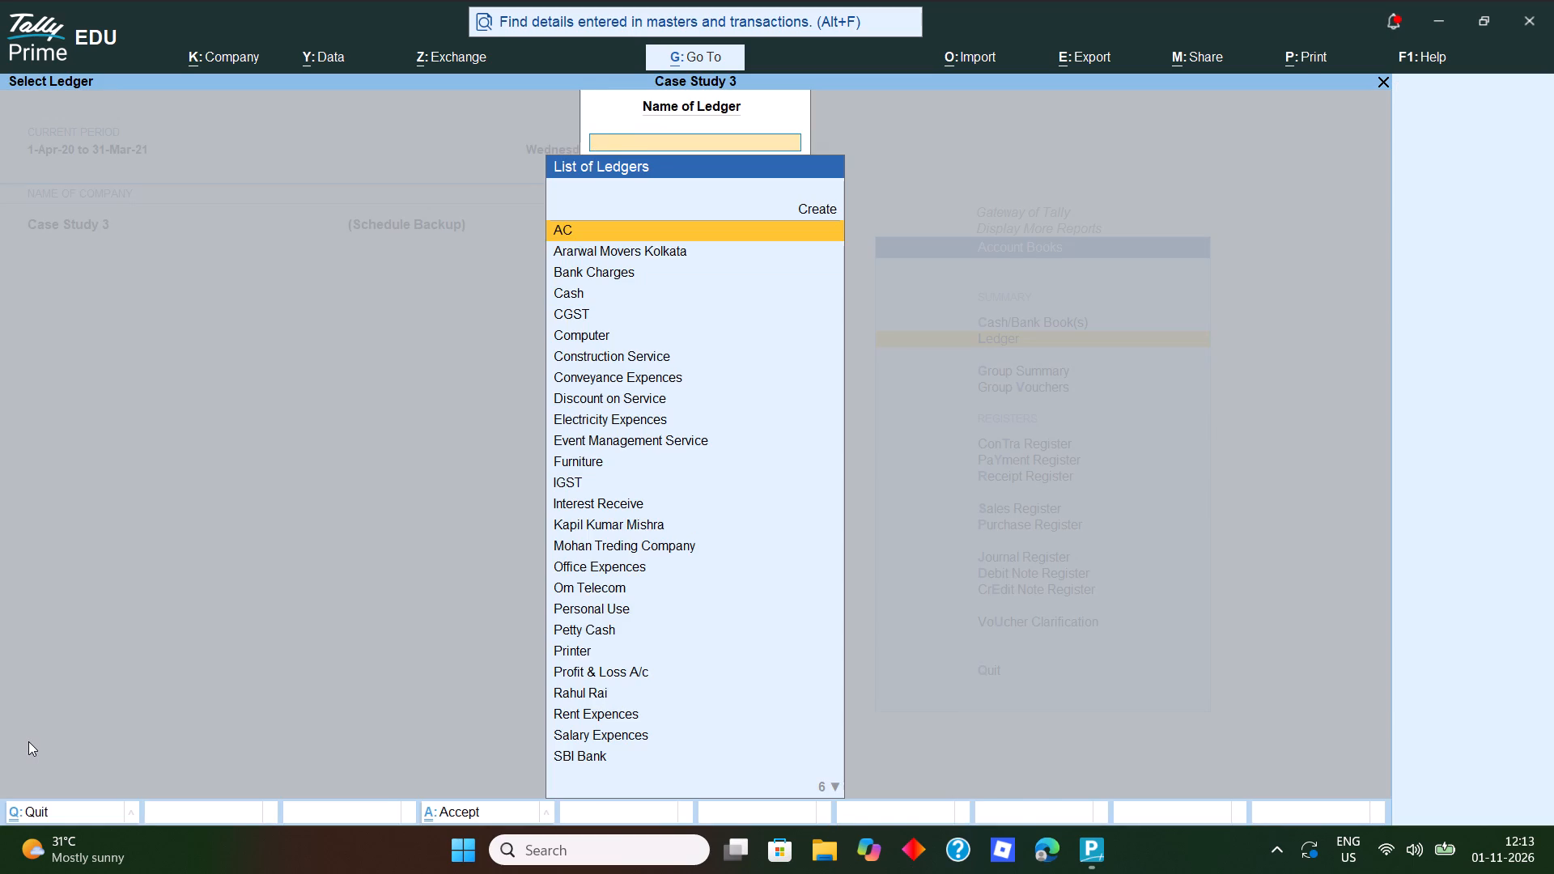
pyautogui.press('Escape')
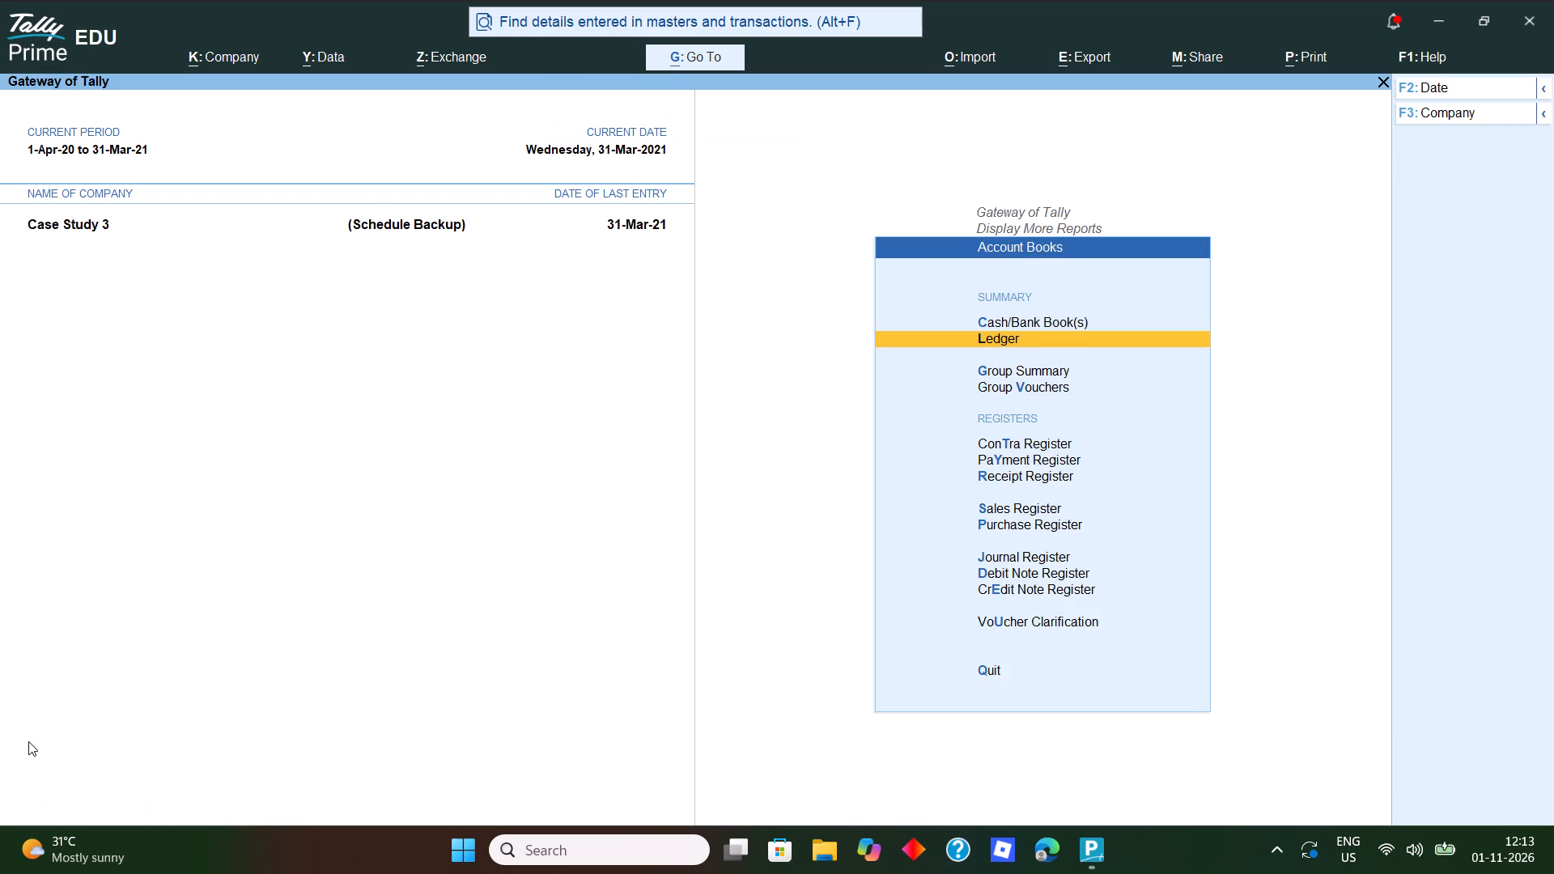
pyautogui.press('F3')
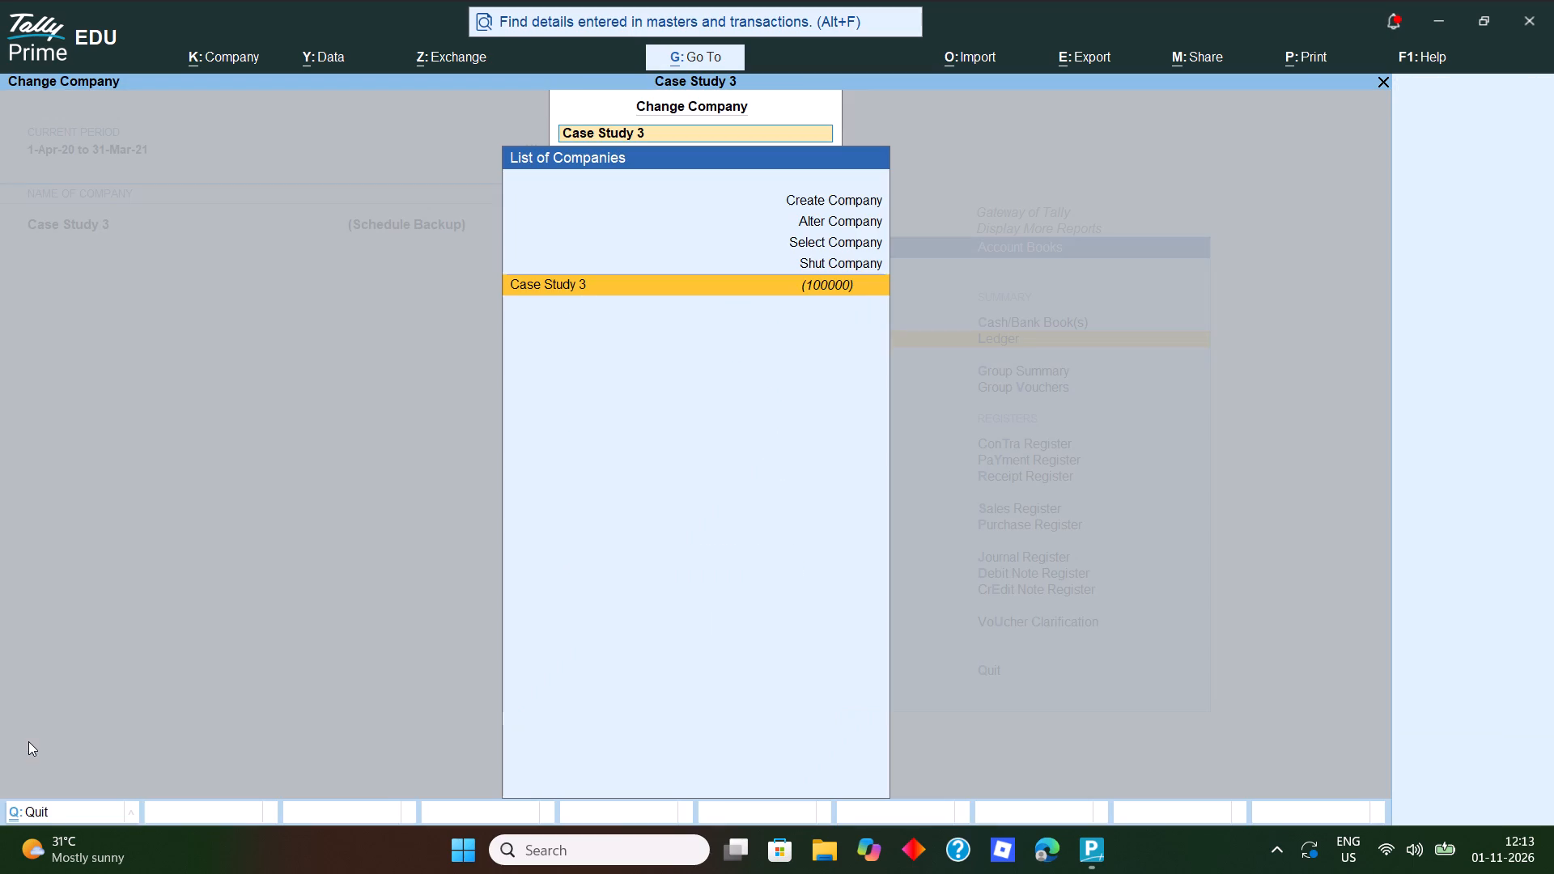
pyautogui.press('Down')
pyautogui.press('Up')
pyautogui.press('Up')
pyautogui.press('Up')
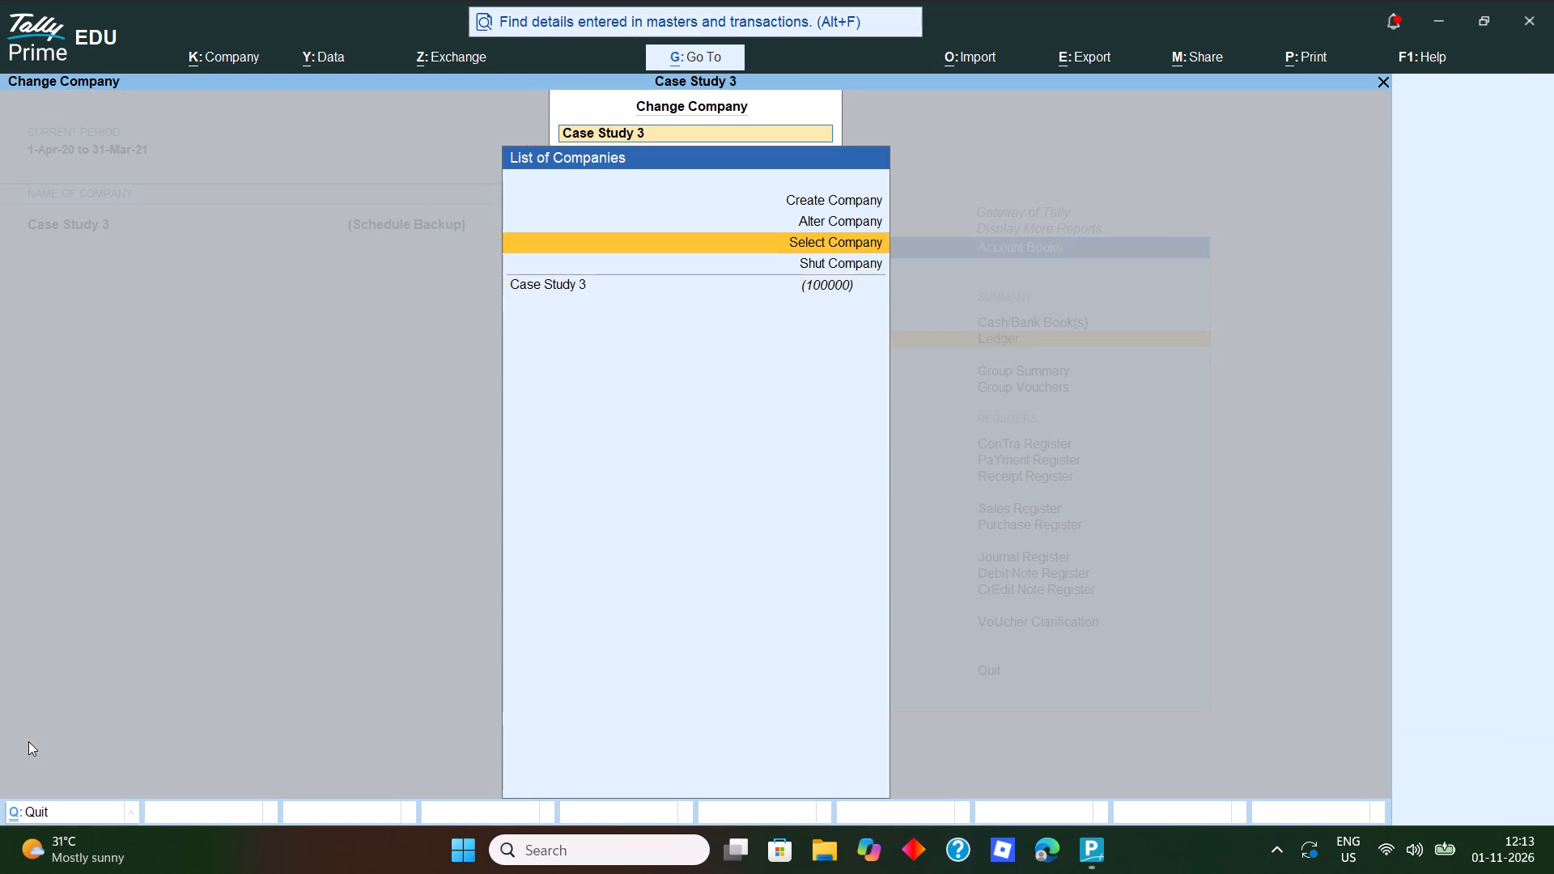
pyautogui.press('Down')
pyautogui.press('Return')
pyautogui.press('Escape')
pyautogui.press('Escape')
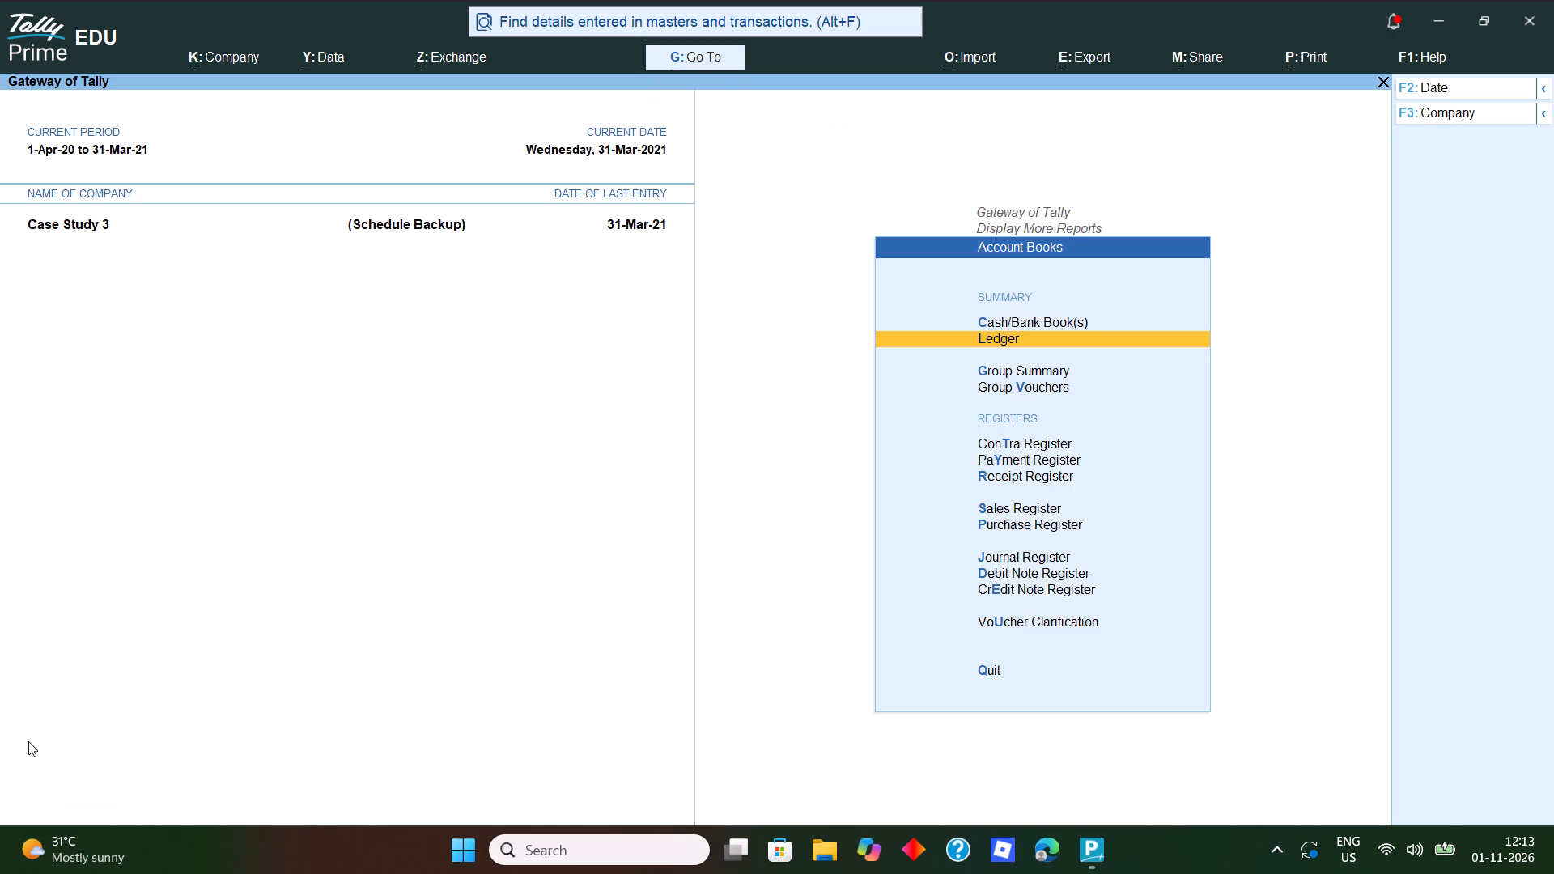
# Start creating a new company with Case Study 4 as its company name and mailing name.
pyautogui.press('F3')
pyautogui.press('Up')
pyautogui.press('Up')
pyautogui.press('Up')
pyautogui.press('Up')
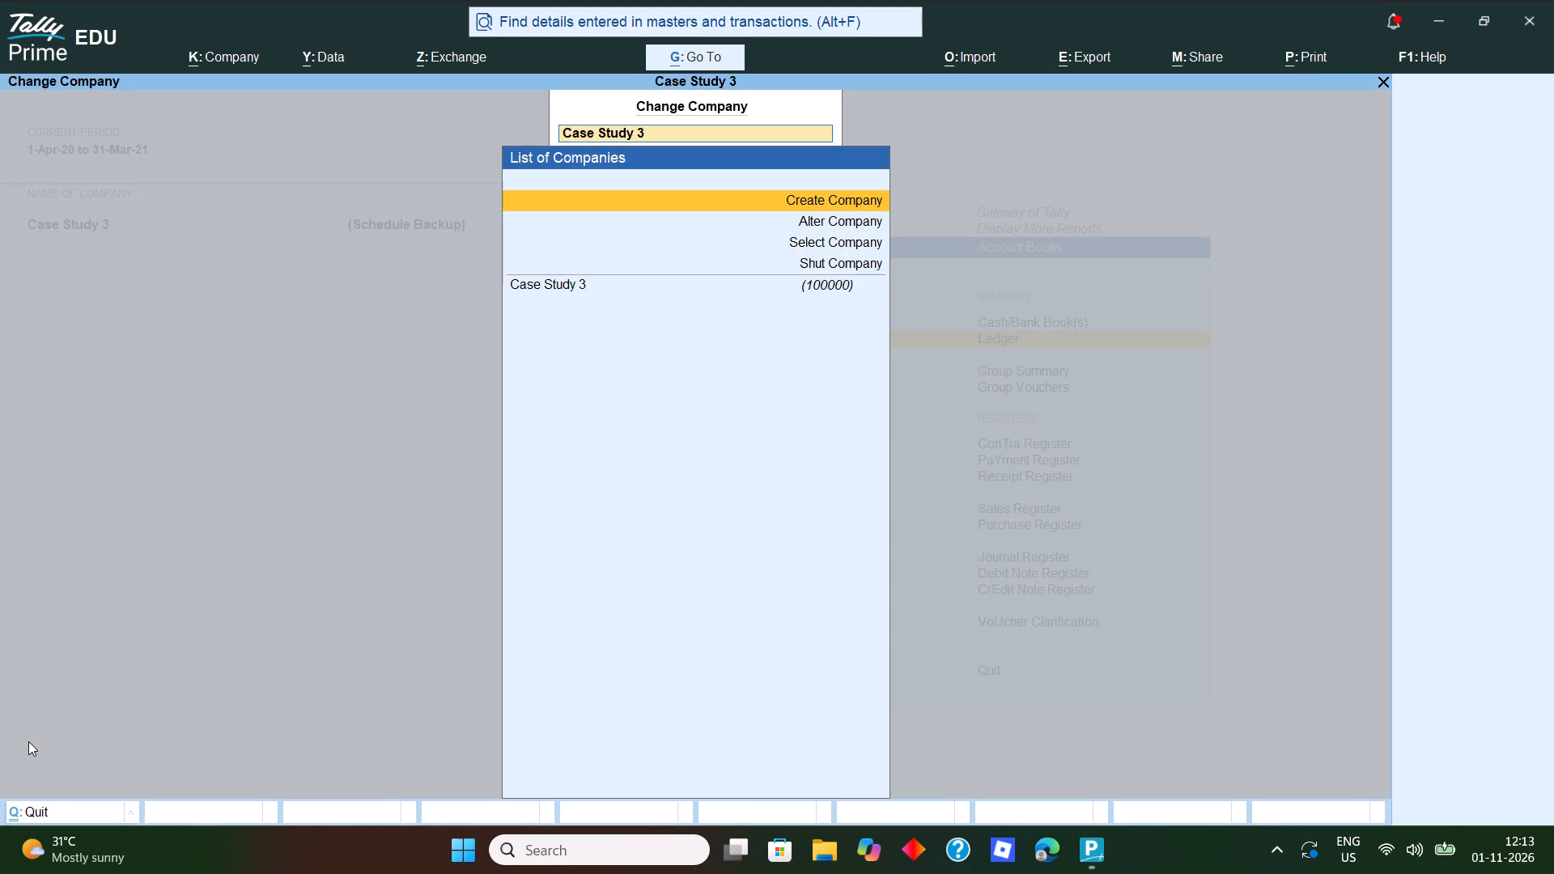
pyautogui.press('Return')
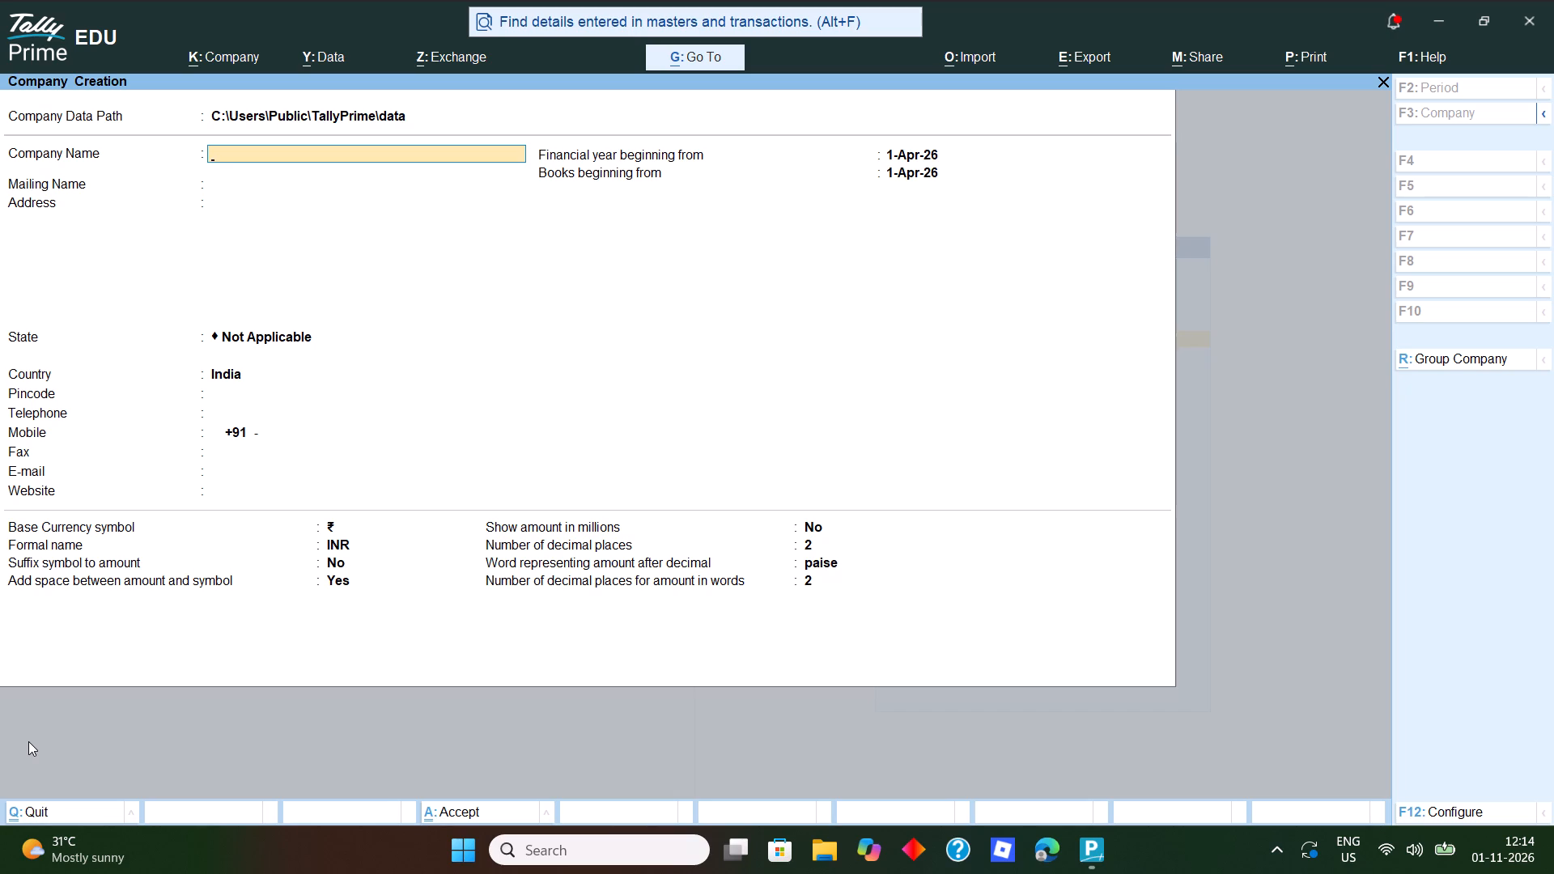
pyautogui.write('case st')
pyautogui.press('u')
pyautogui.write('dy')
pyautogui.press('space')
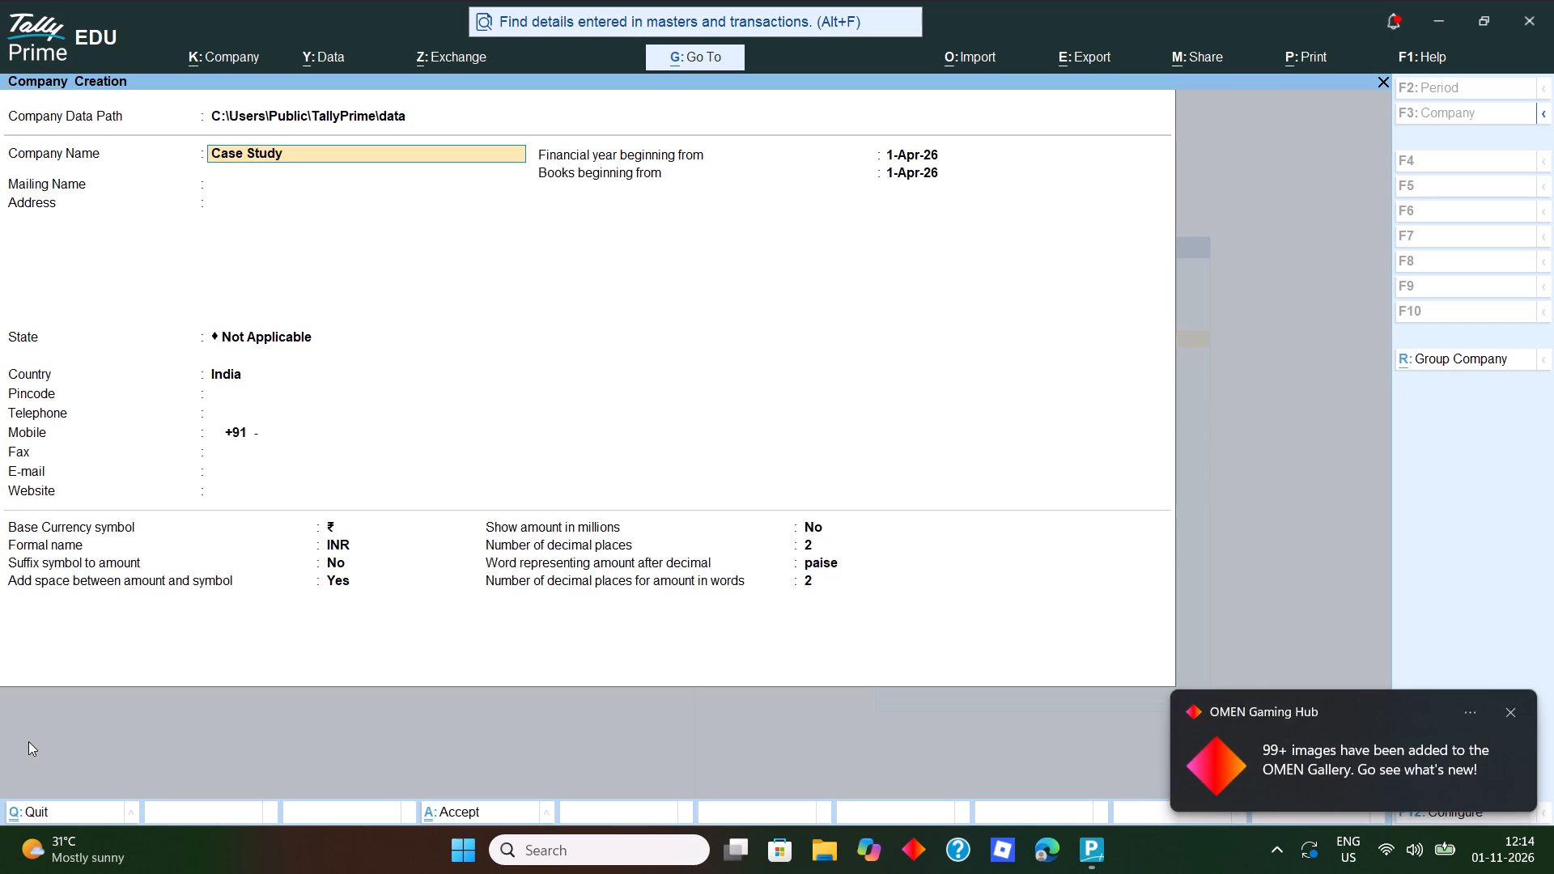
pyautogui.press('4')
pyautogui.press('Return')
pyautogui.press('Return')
# Set the company's state to Delhi, leaving the address, pincode and contact details blank.
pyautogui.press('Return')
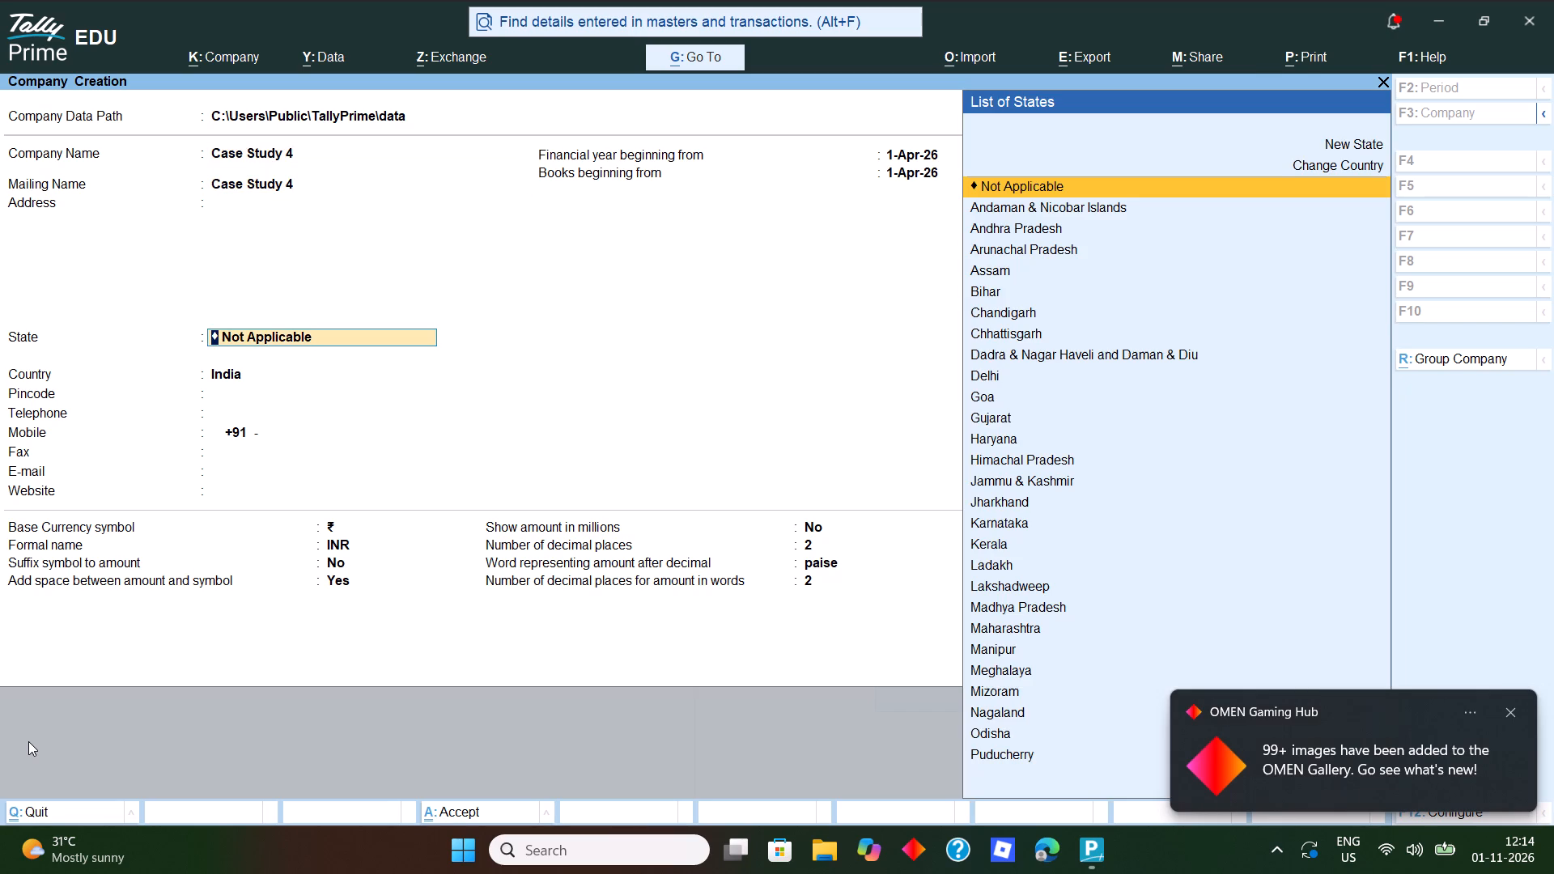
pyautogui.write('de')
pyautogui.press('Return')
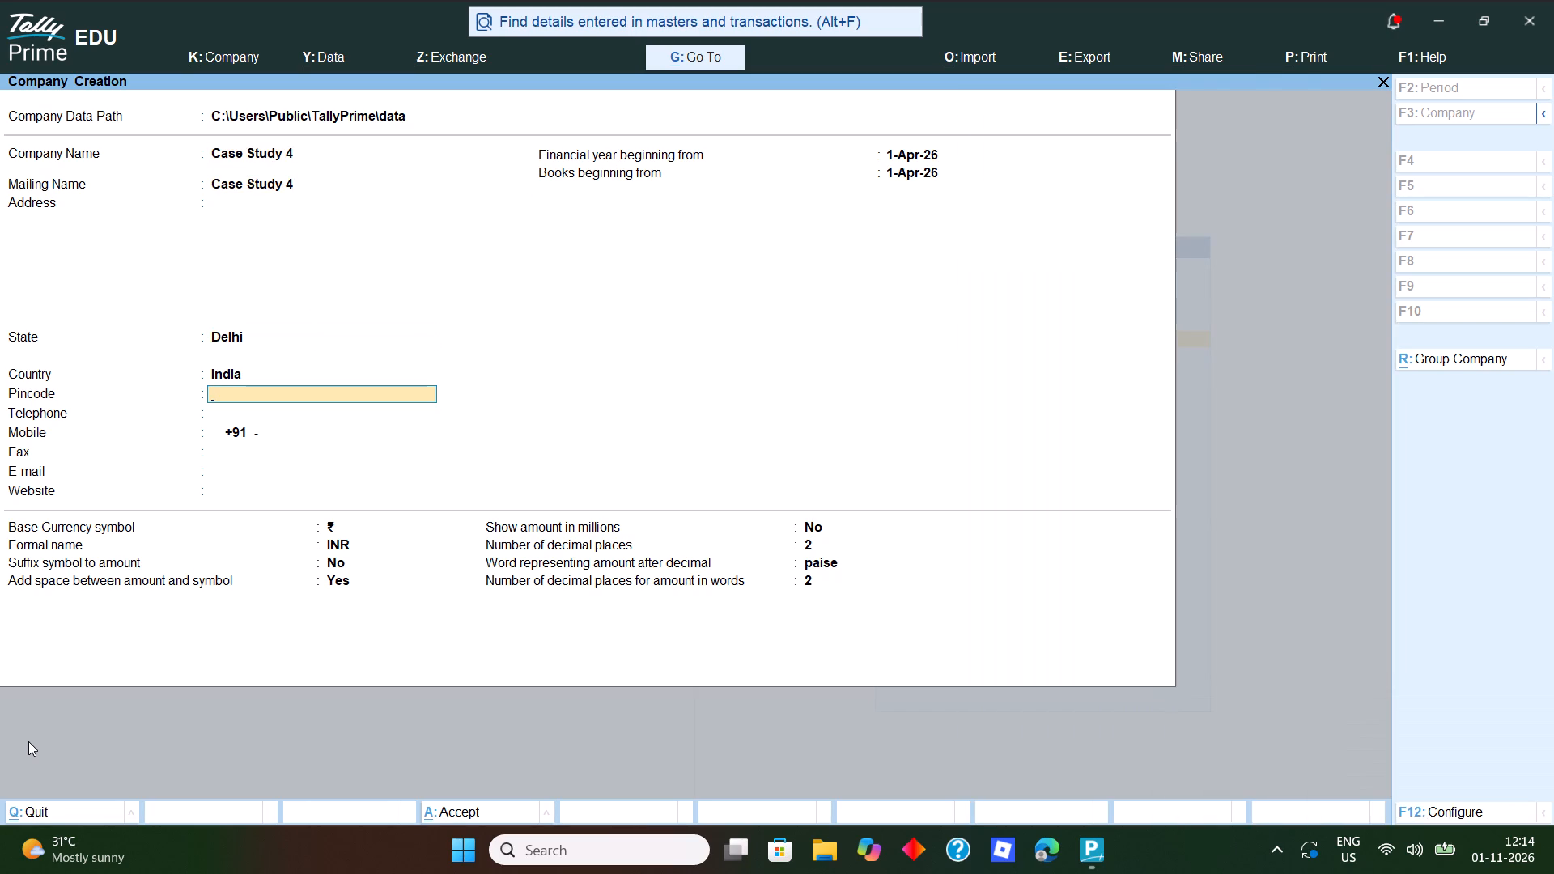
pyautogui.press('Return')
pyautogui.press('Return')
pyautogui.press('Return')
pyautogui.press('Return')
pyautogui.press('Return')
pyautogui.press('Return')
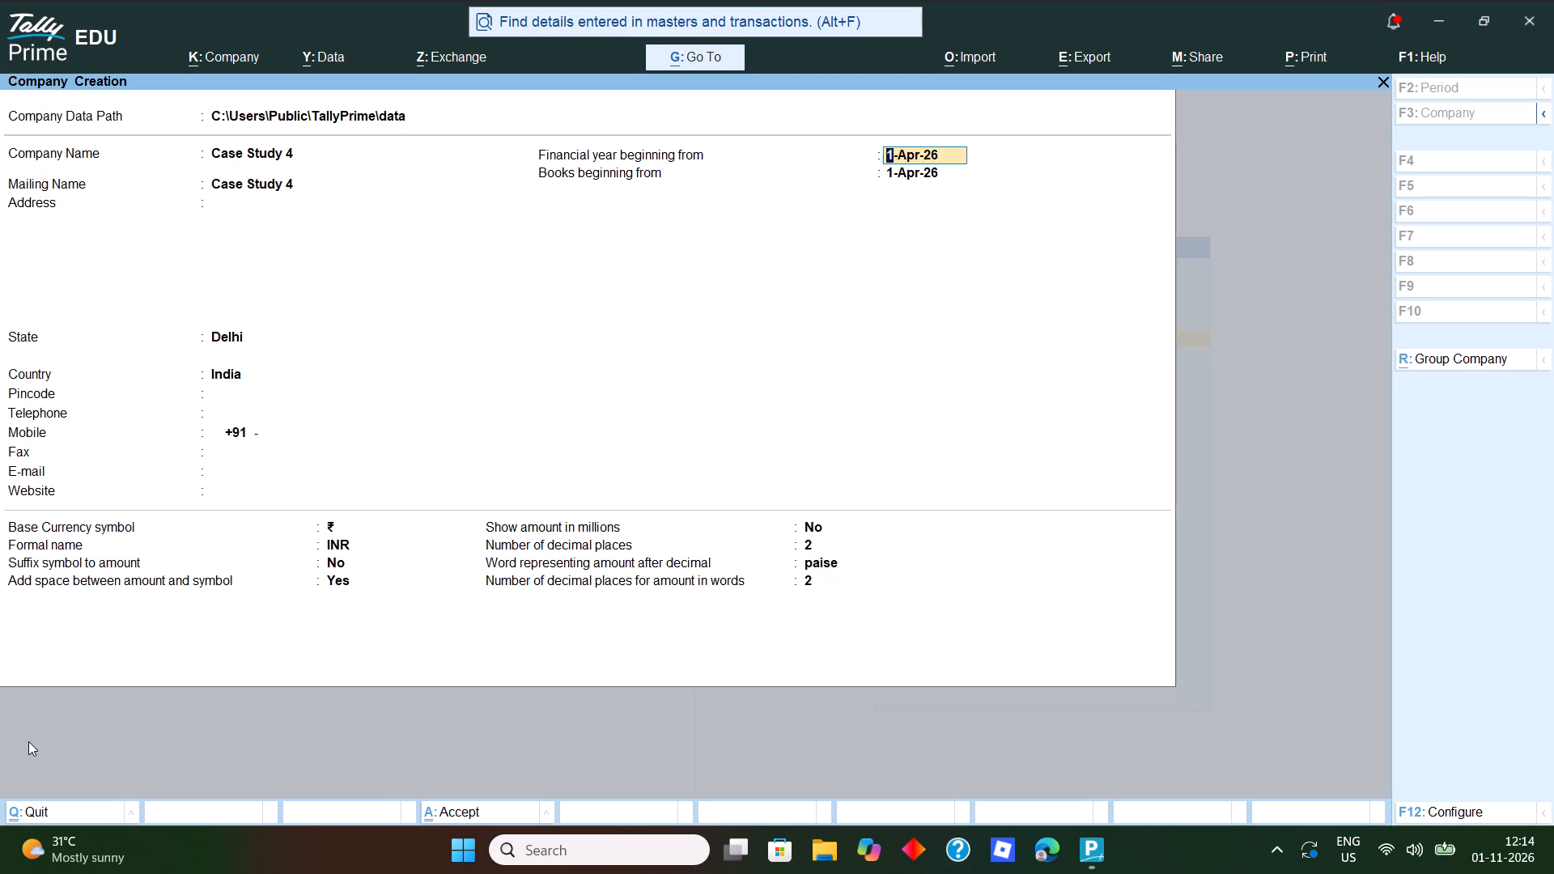
# Set the financial year to begin from 1-Apr-25 and the books to begin from 1-Jul-25.
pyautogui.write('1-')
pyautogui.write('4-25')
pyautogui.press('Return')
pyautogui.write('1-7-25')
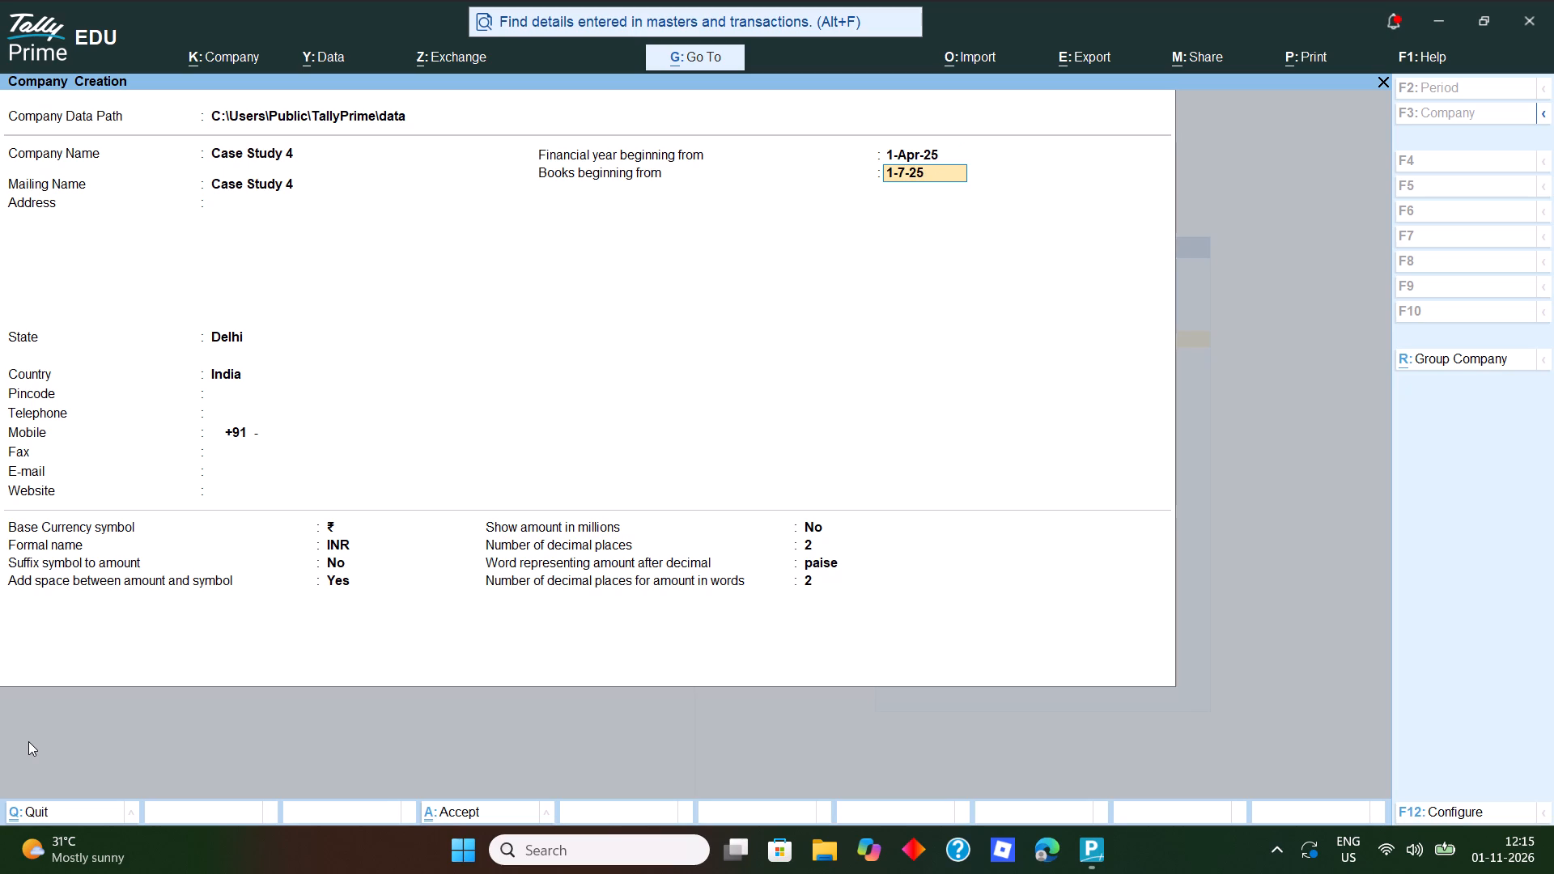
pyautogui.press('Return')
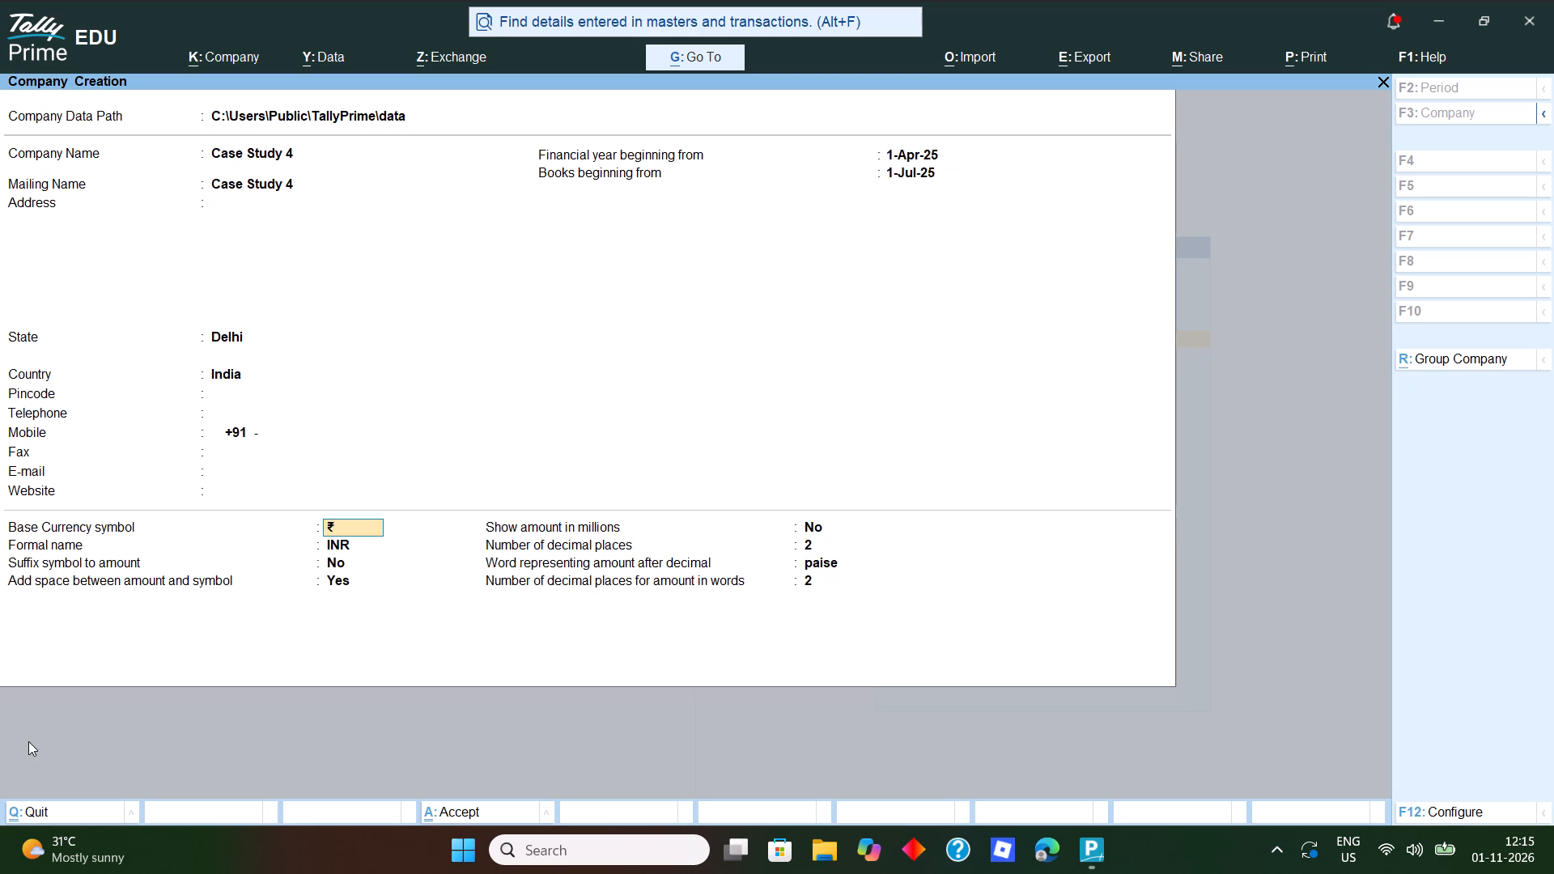
# Keep the default INR currency settings and accept the creation of the Case Study 4 company.
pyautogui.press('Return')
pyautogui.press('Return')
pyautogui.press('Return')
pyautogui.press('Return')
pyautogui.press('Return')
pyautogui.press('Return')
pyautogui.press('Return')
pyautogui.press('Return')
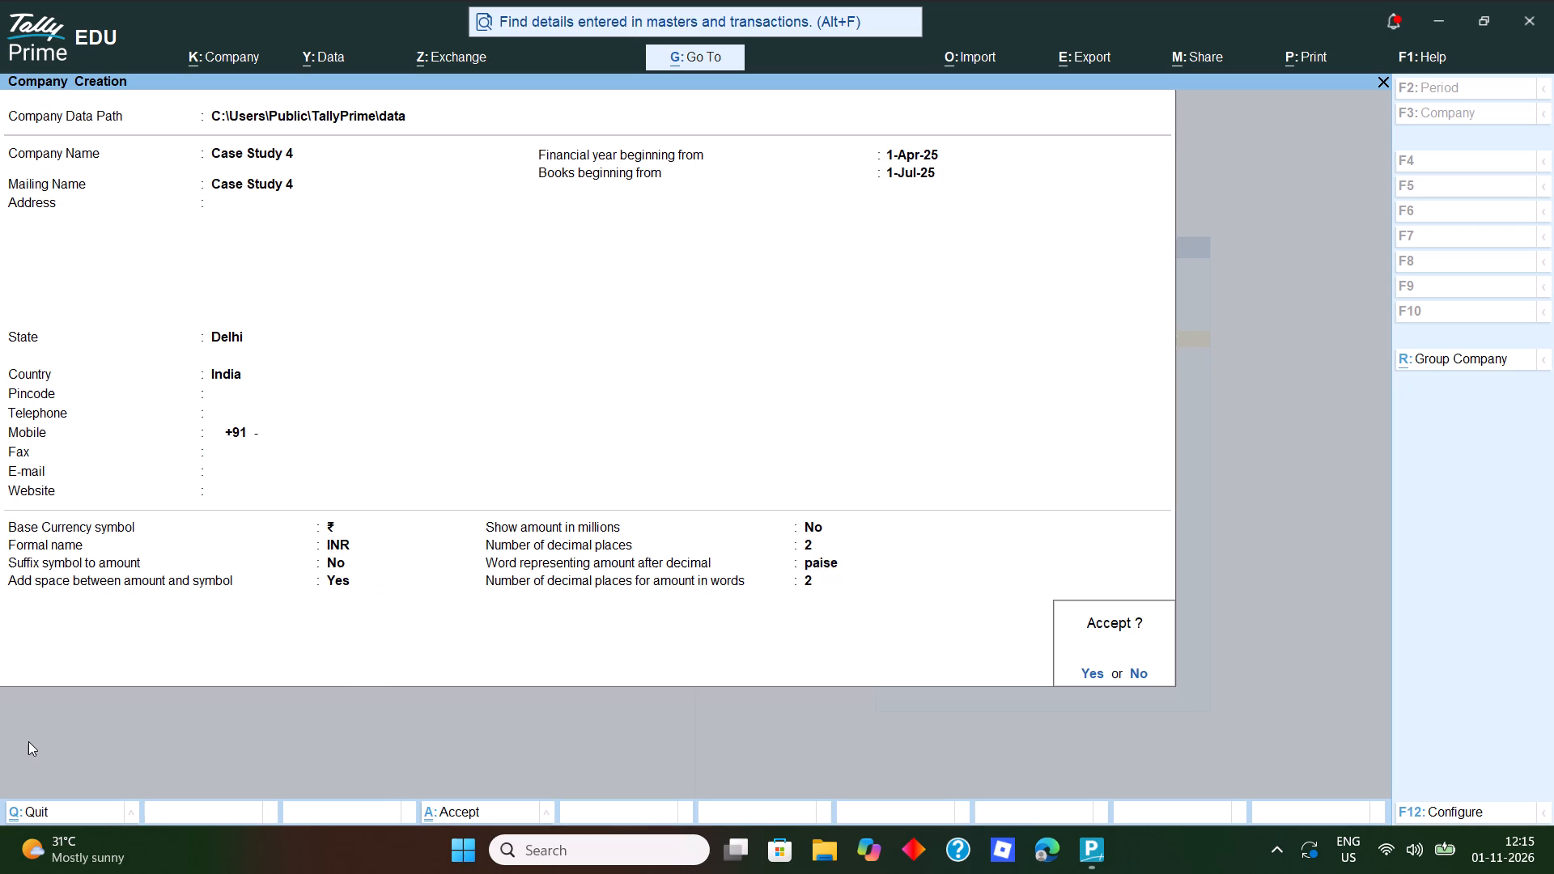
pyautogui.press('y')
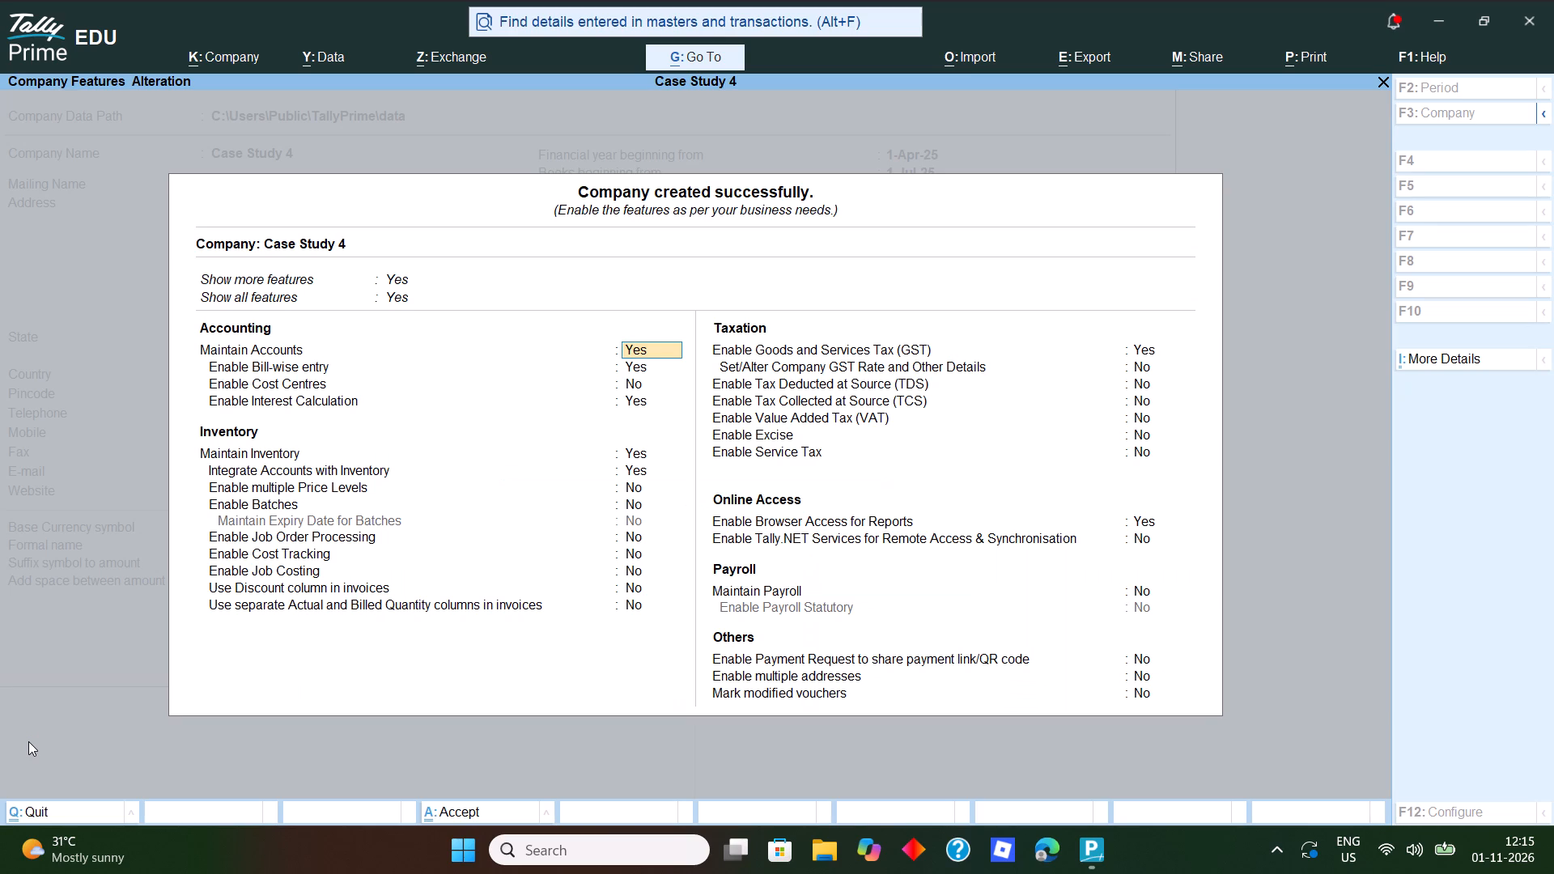
# Set Enable Interest Calculation to No in the company's accounting features.
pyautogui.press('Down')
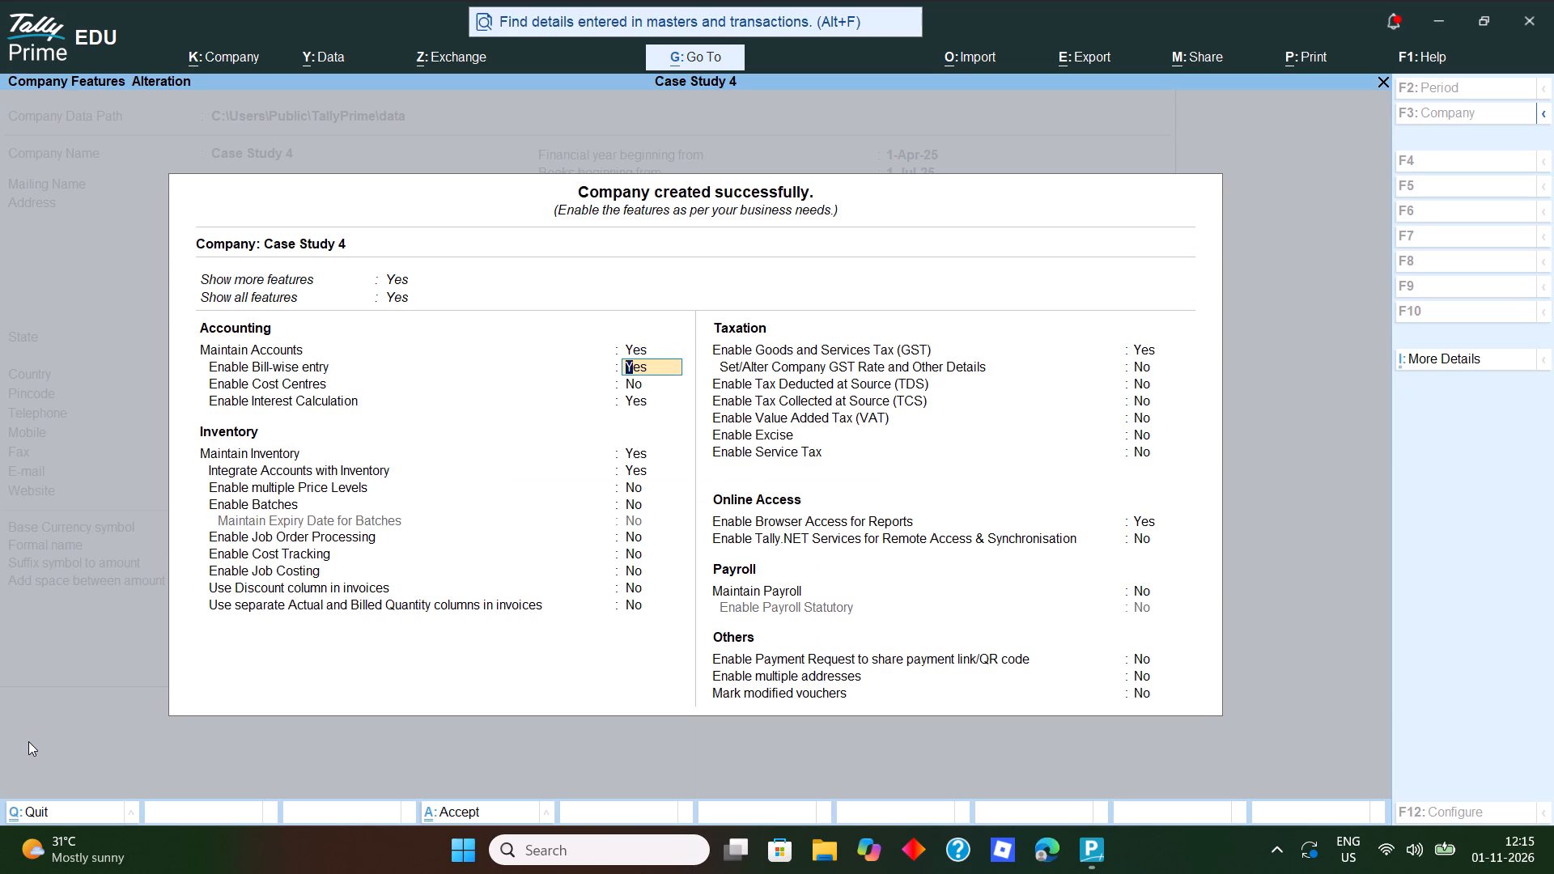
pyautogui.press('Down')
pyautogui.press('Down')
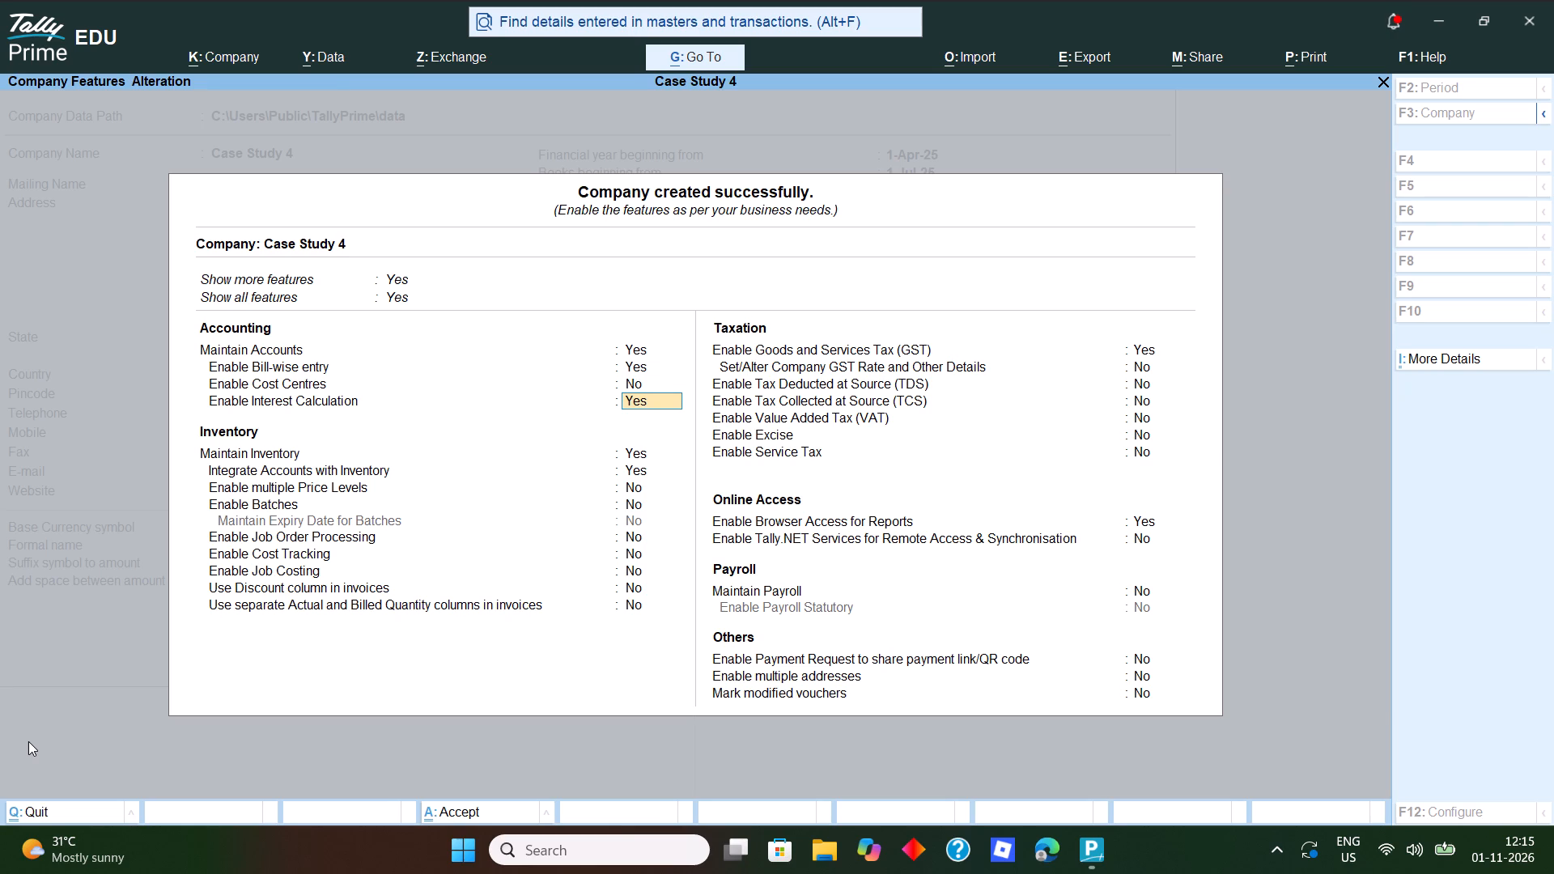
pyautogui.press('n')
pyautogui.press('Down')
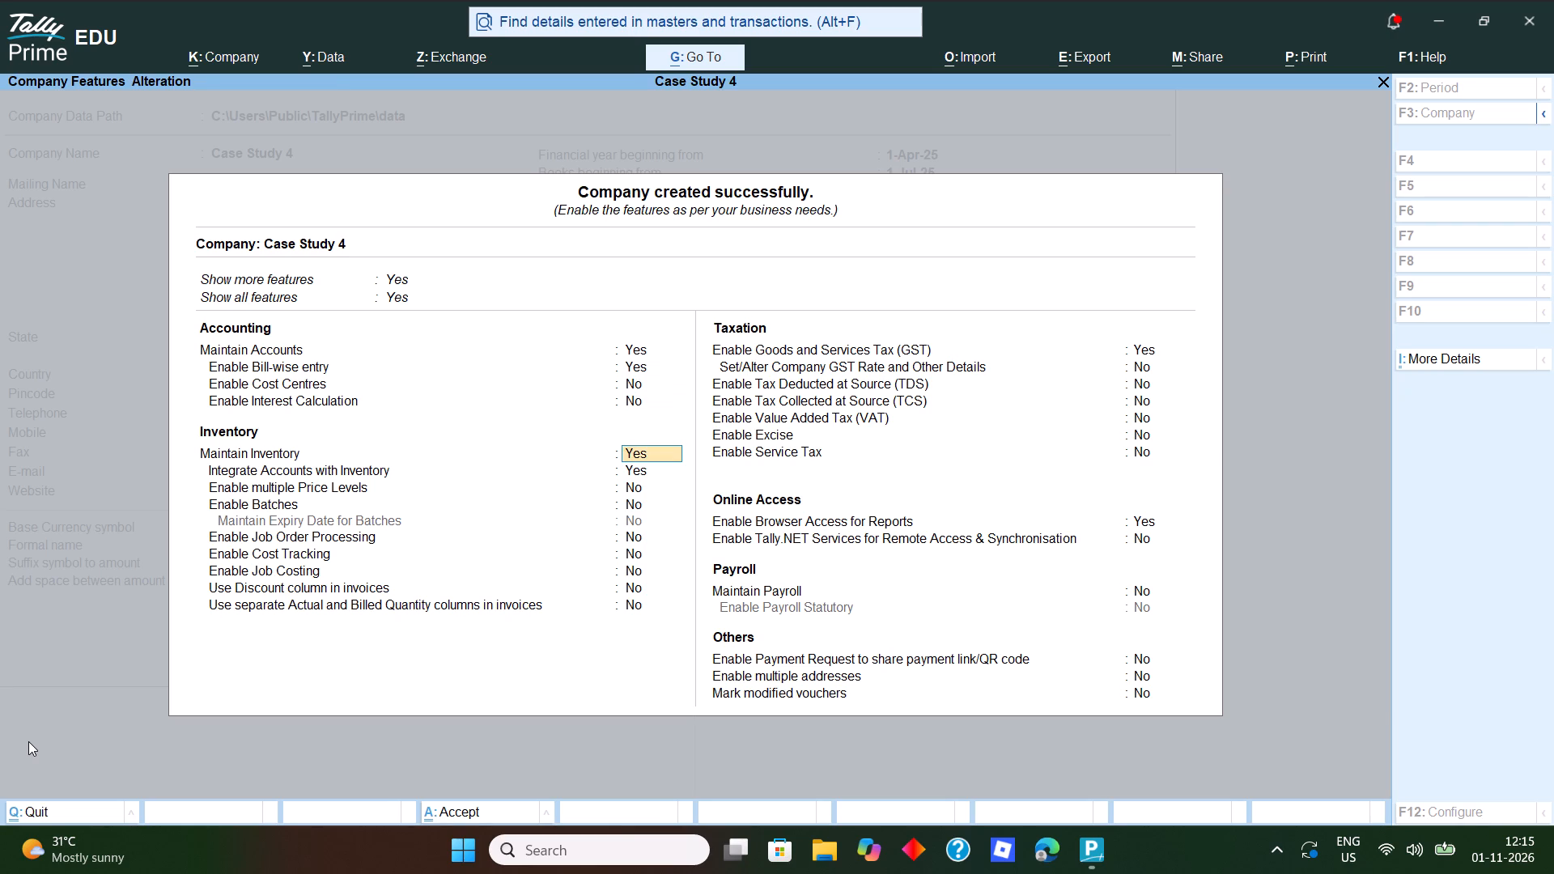
# Keep Maintain Inventory and Integrate Accounts with Inventory at Yes, and all other inventory features at No.
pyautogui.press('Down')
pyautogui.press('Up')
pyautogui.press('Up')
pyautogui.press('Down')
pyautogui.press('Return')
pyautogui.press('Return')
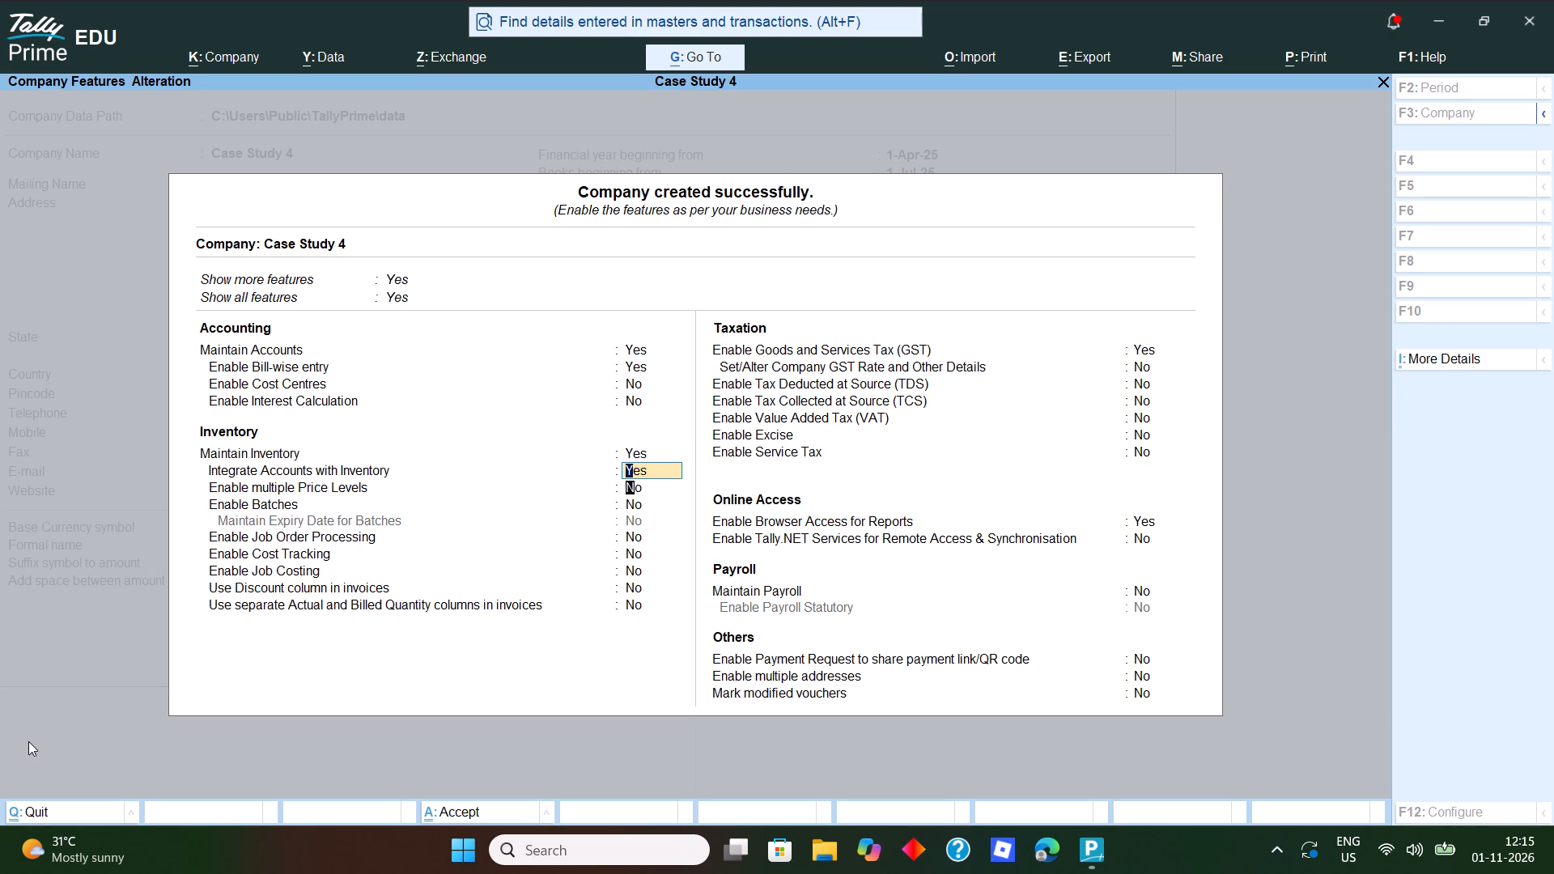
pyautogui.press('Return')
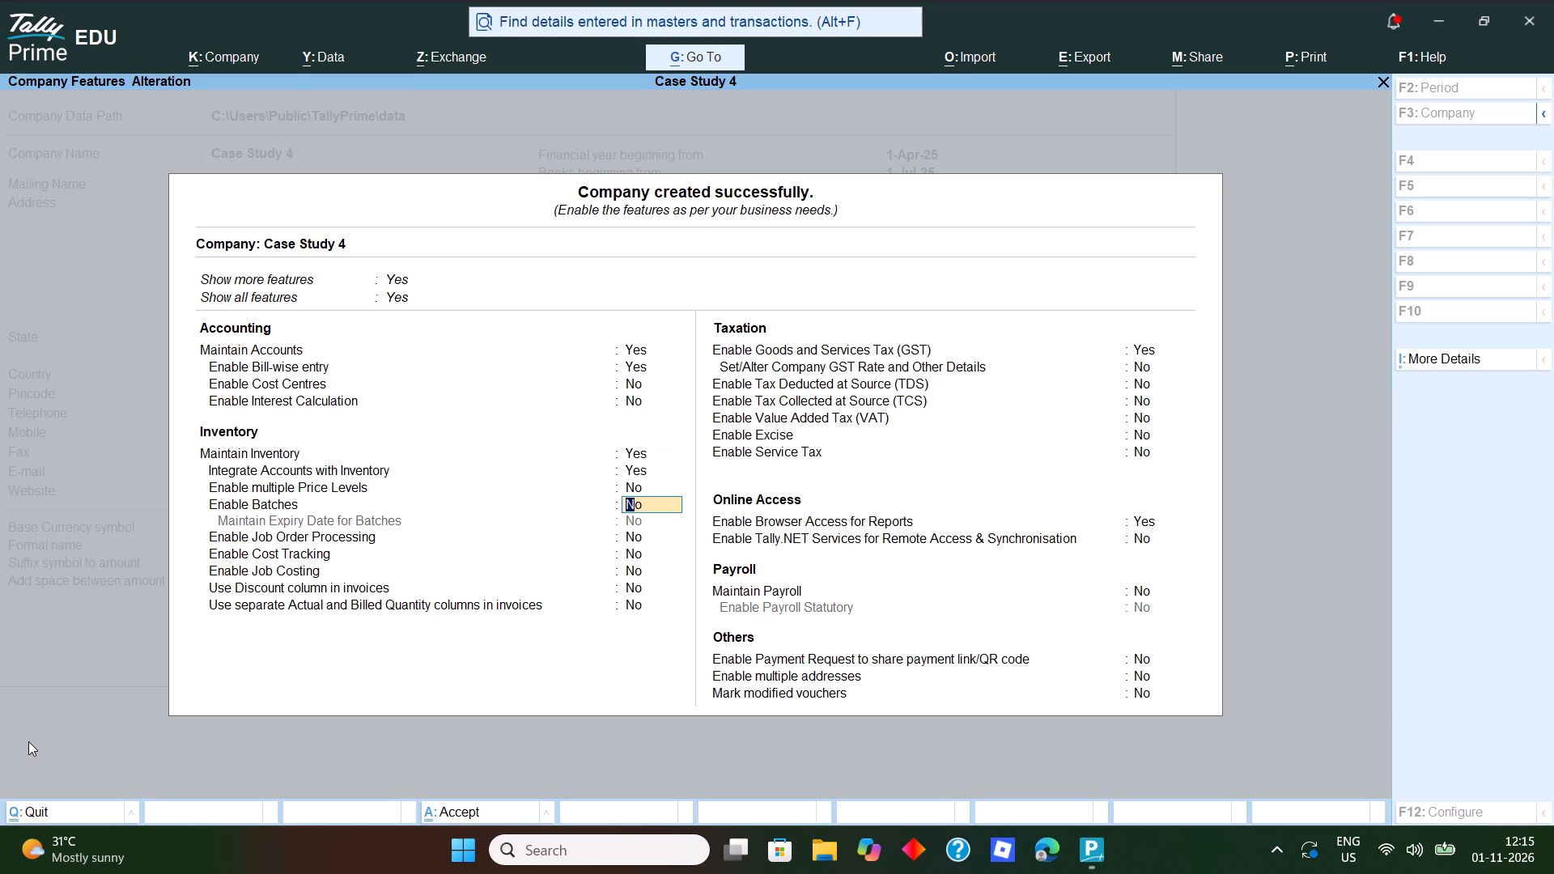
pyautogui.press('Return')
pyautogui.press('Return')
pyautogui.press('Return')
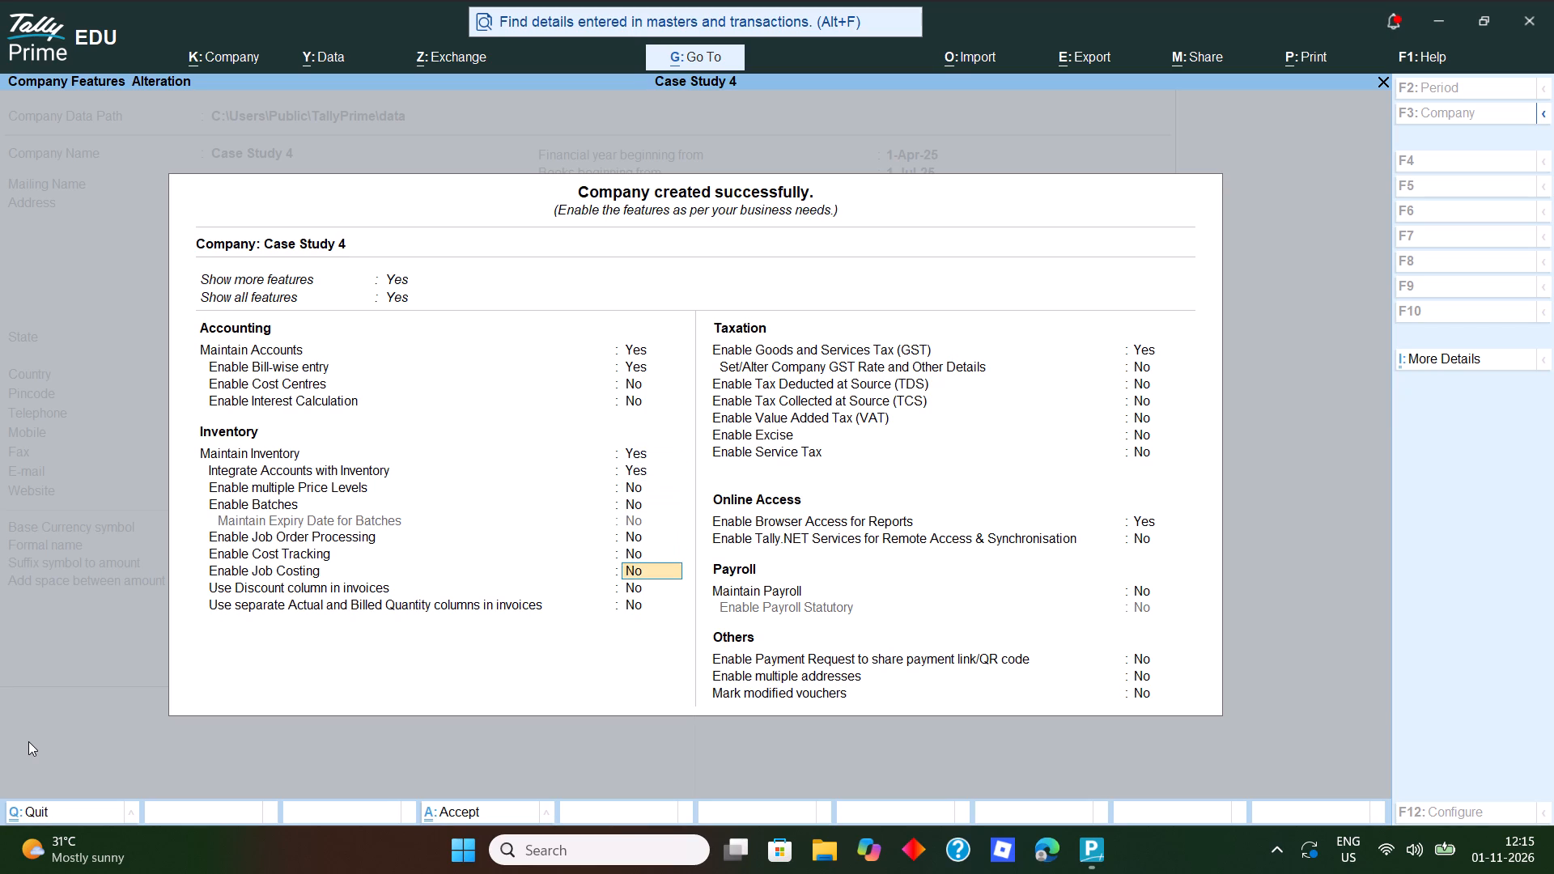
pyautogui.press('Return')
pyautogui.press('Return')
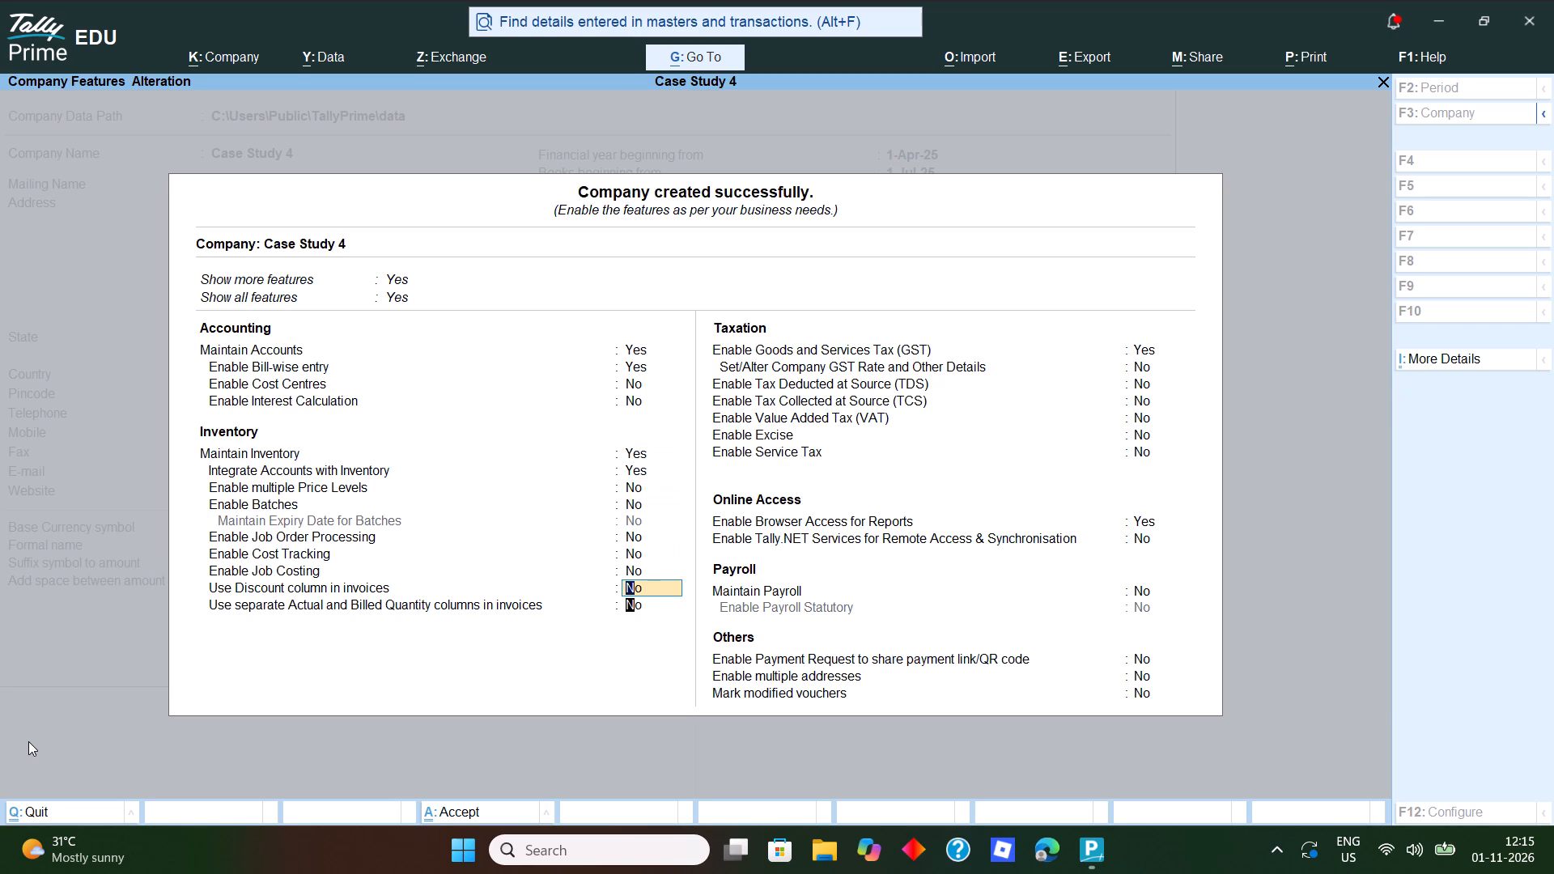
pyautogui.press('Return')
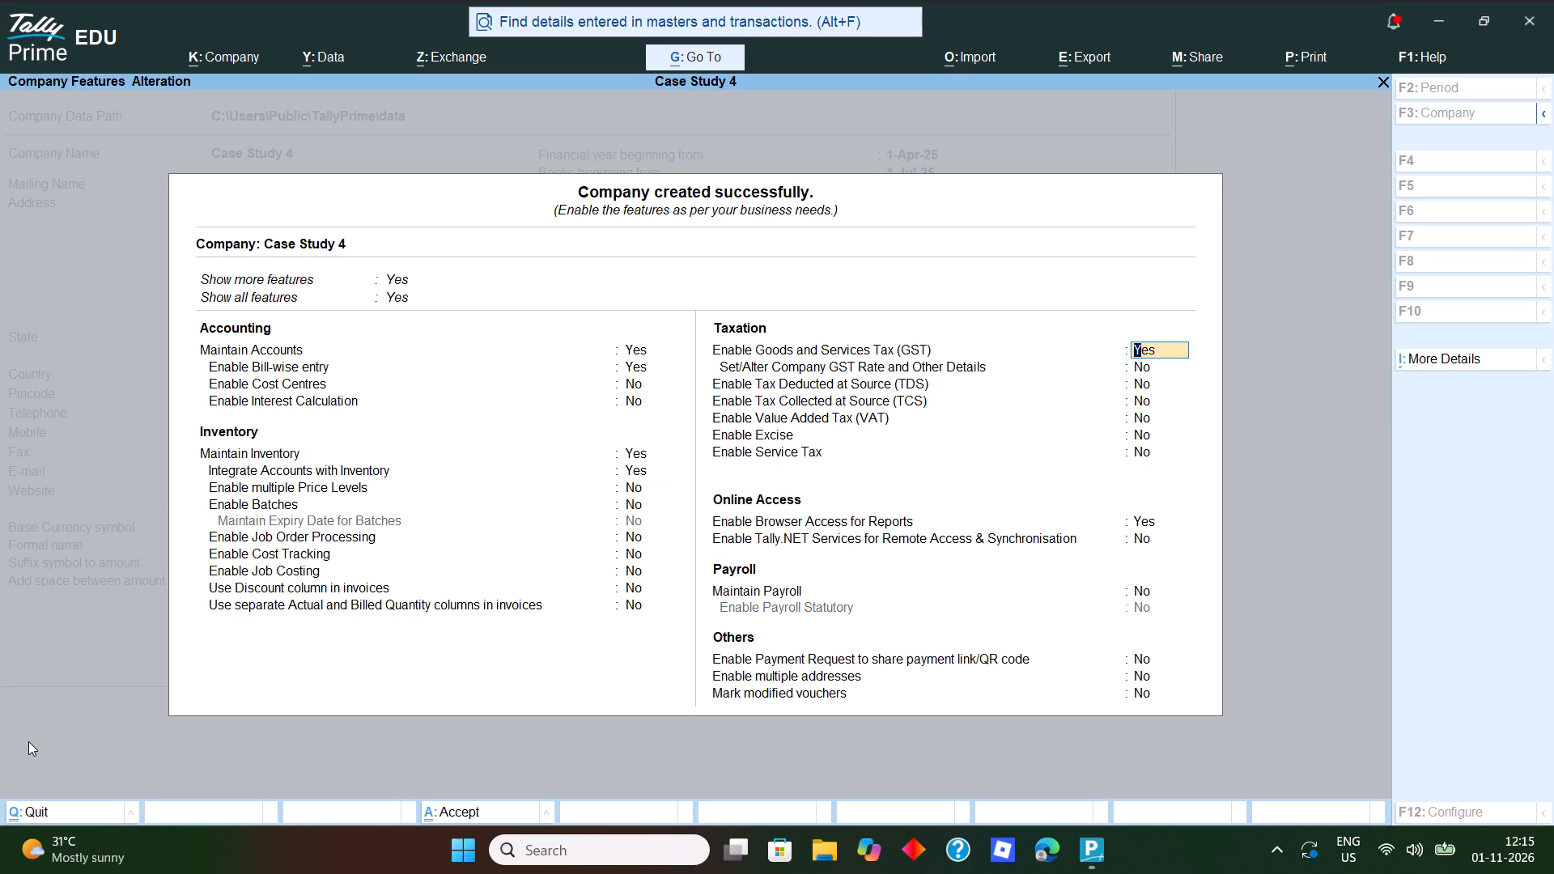
# Keep GST enabled and fill in the registration for Delhi as Regular, not an Assessee of Other Territory, entering the company's GSTIN.
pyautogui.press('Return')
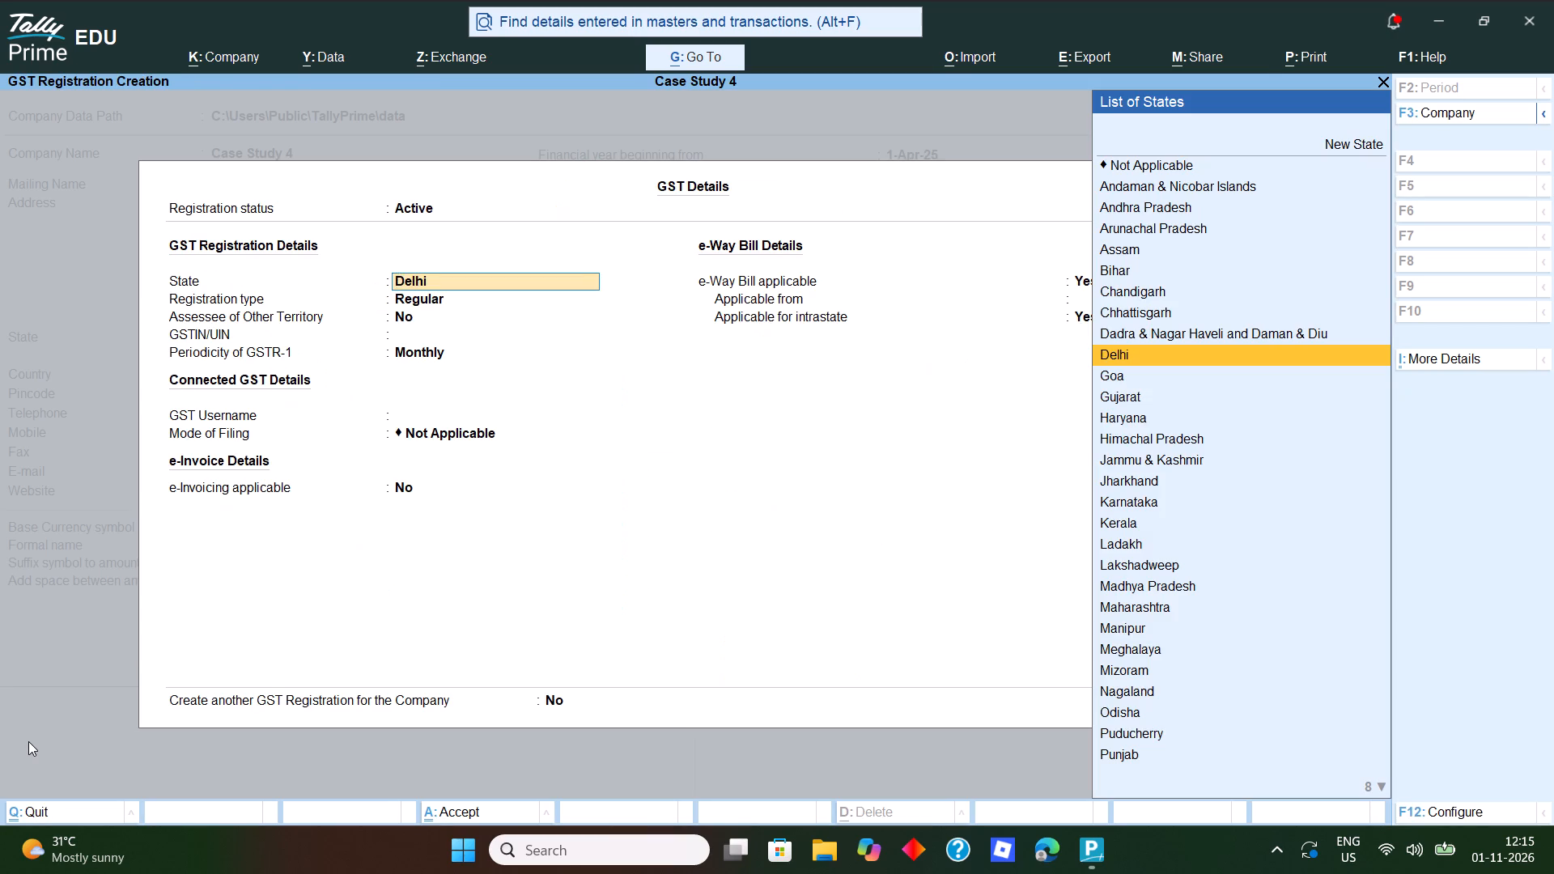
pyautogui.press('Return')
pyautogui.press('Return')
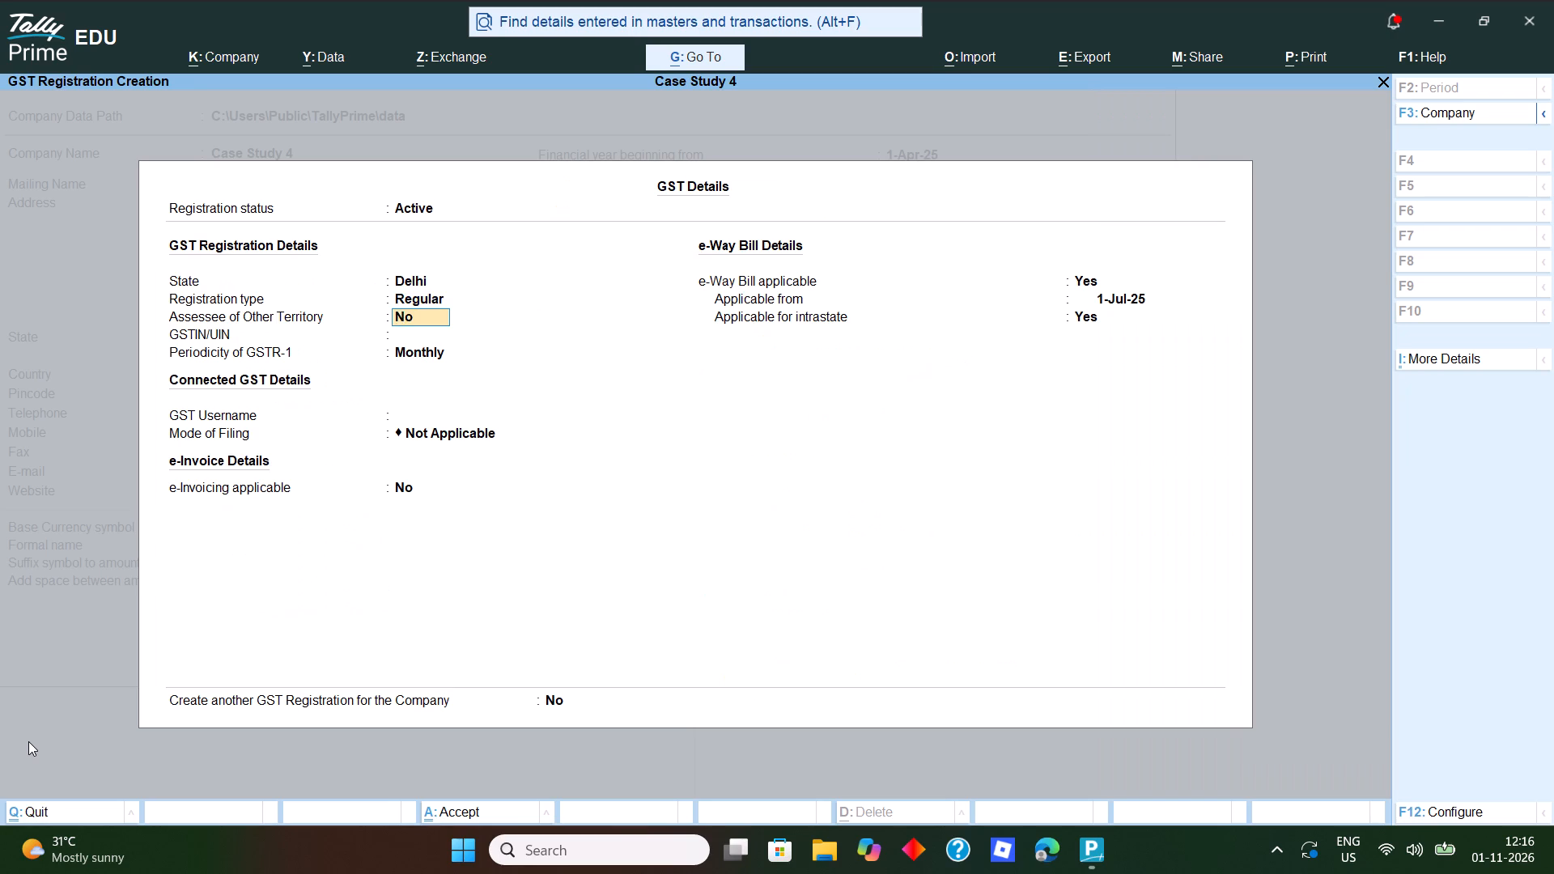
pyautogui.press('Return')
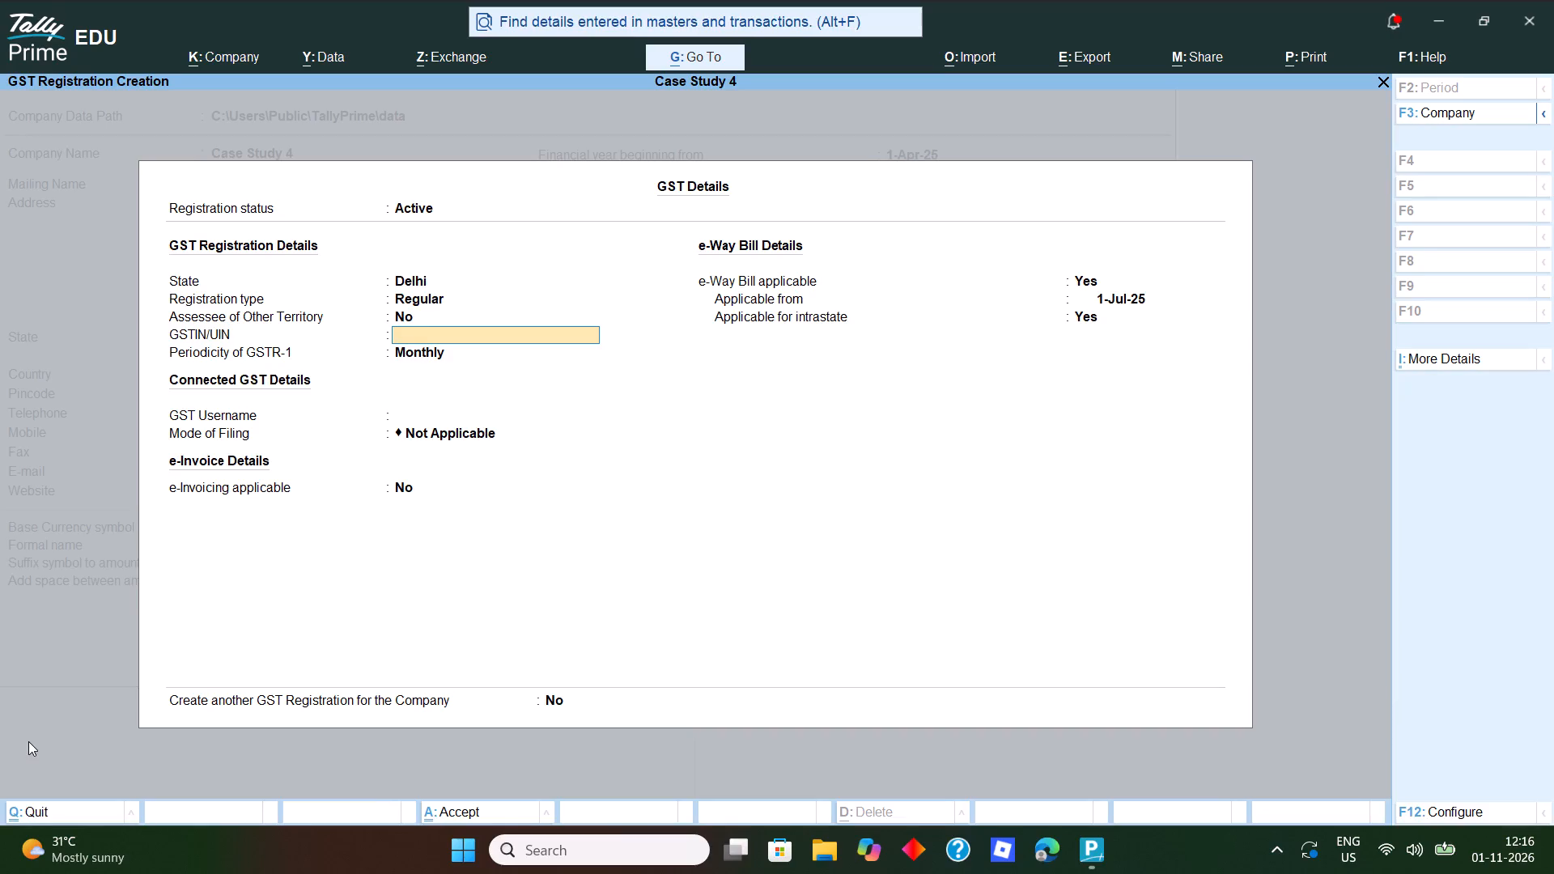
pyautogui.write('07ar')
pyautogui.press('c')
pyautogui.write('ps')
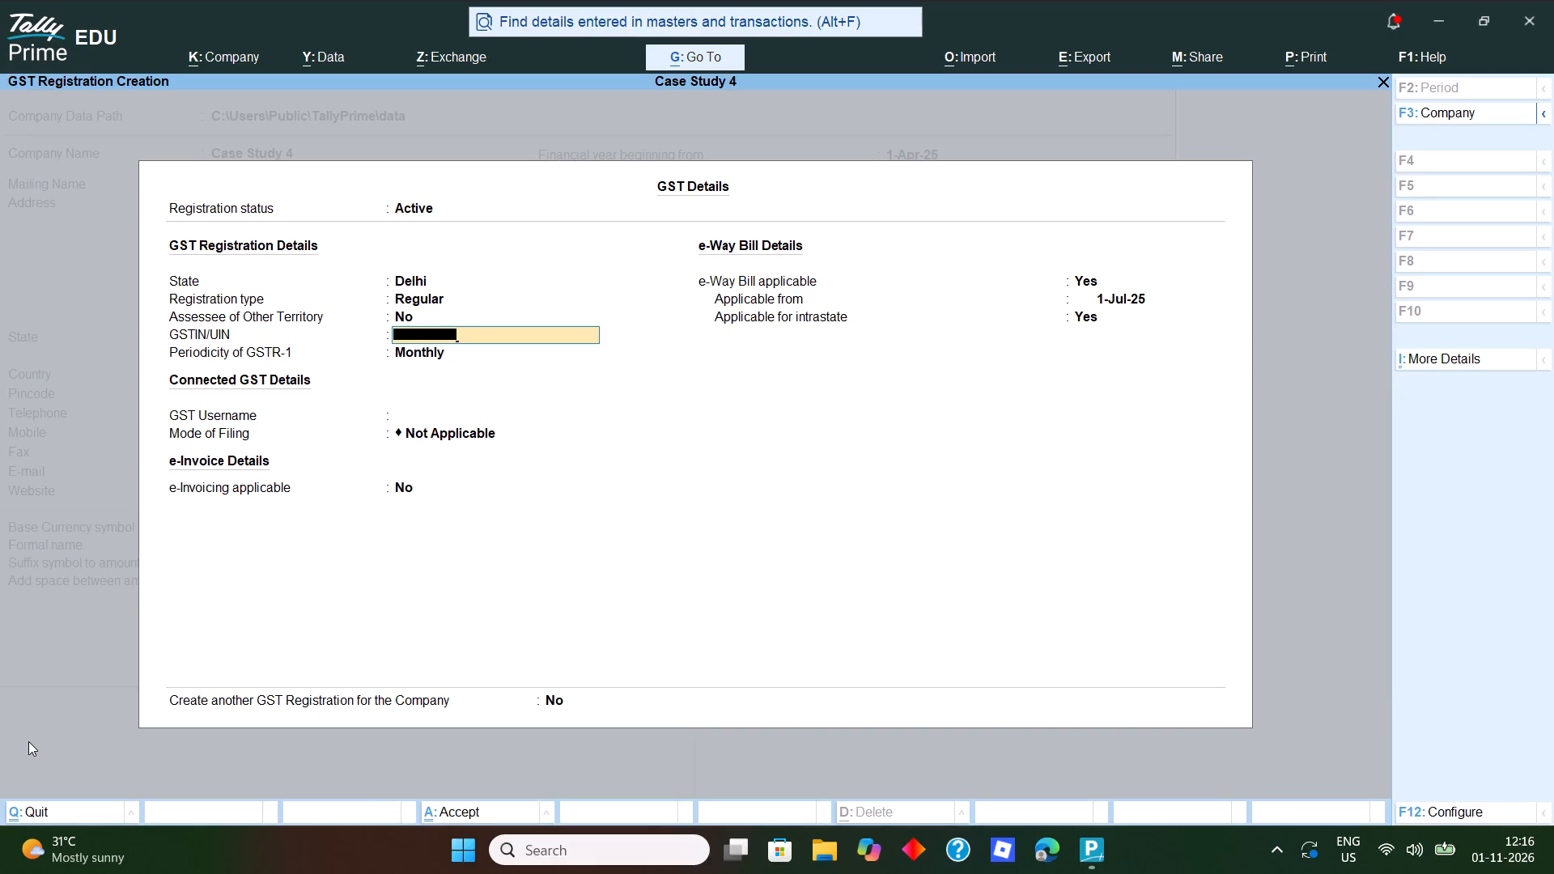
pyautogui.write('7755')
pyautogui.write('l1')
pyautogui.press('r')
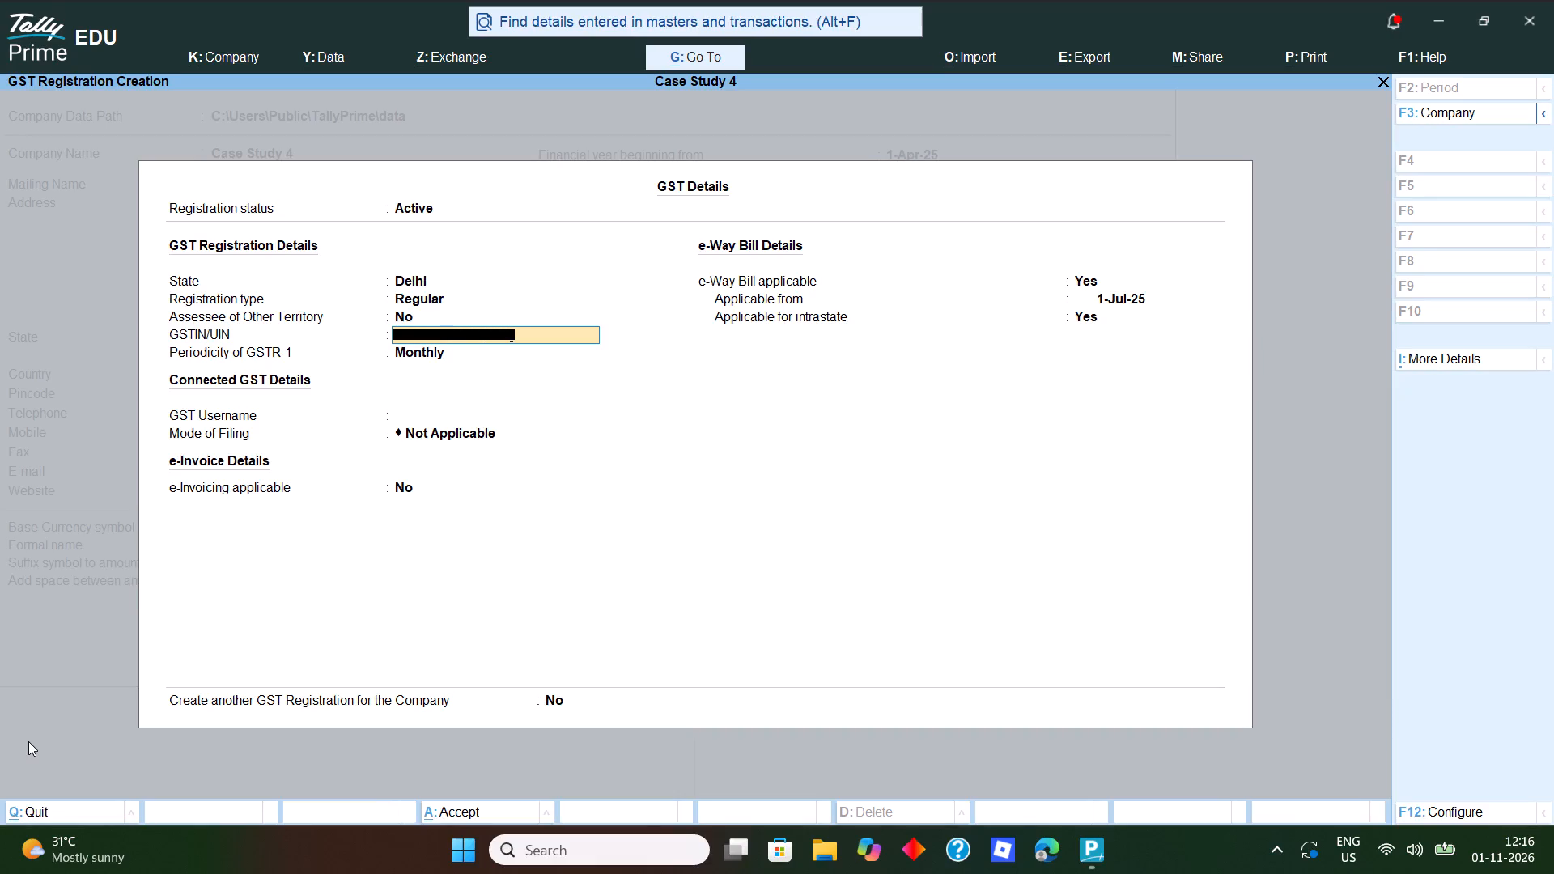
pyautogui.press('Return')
# Keep GSTR-1 monthly and e-Invoicing at No, set e-Way Bill applicable to No, and accept the GST registration.
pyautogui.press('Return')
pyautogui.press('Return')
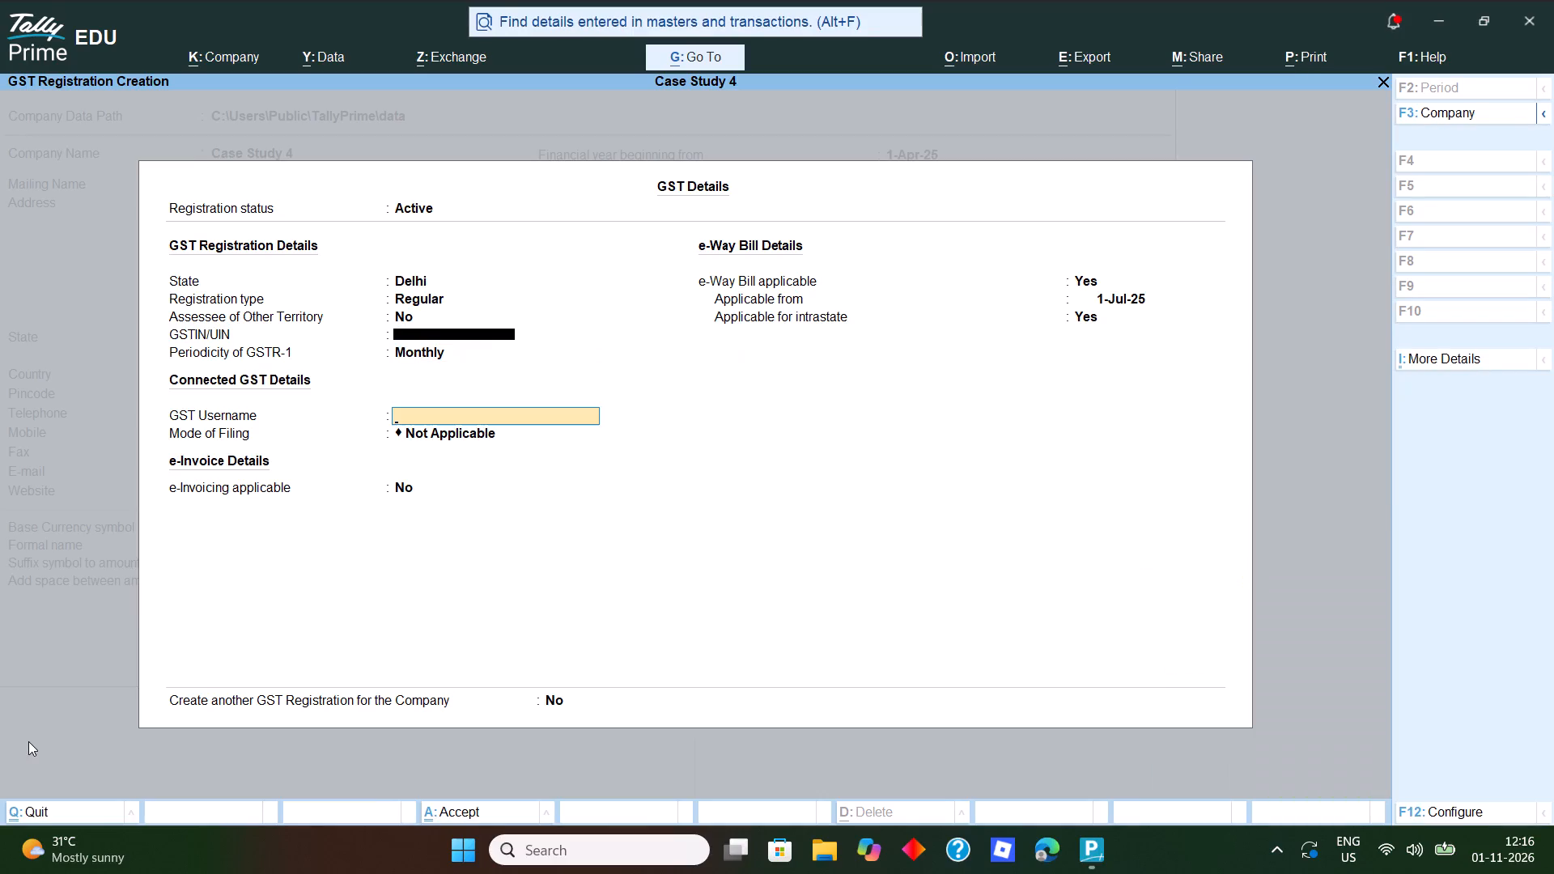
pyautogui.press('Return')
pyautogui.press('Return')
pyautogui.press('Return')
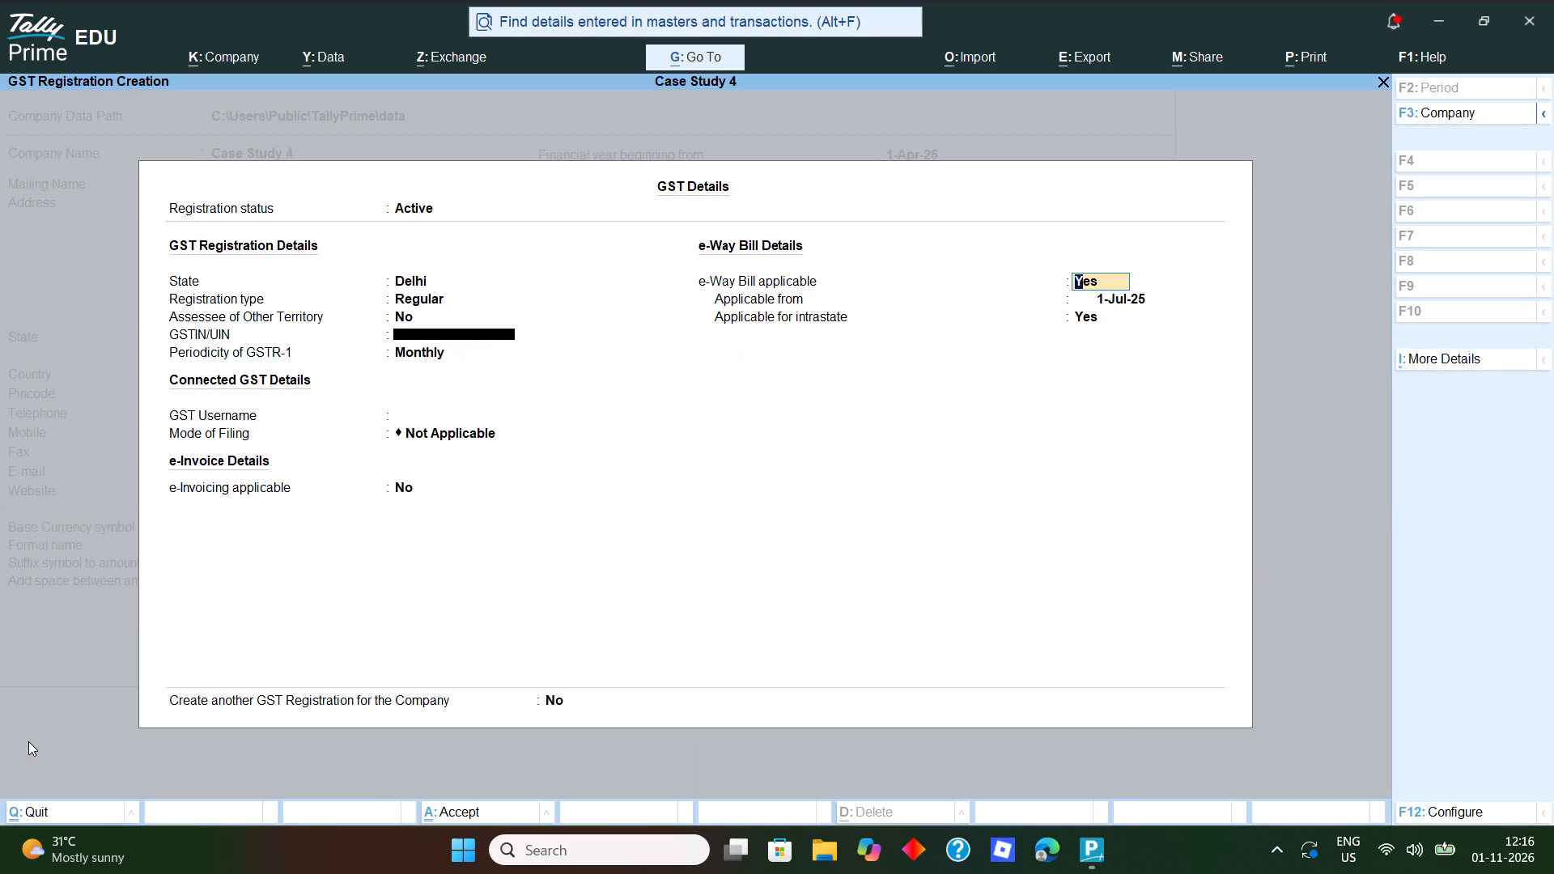
pyautogui.press('n')
pyautogui.press('Return')
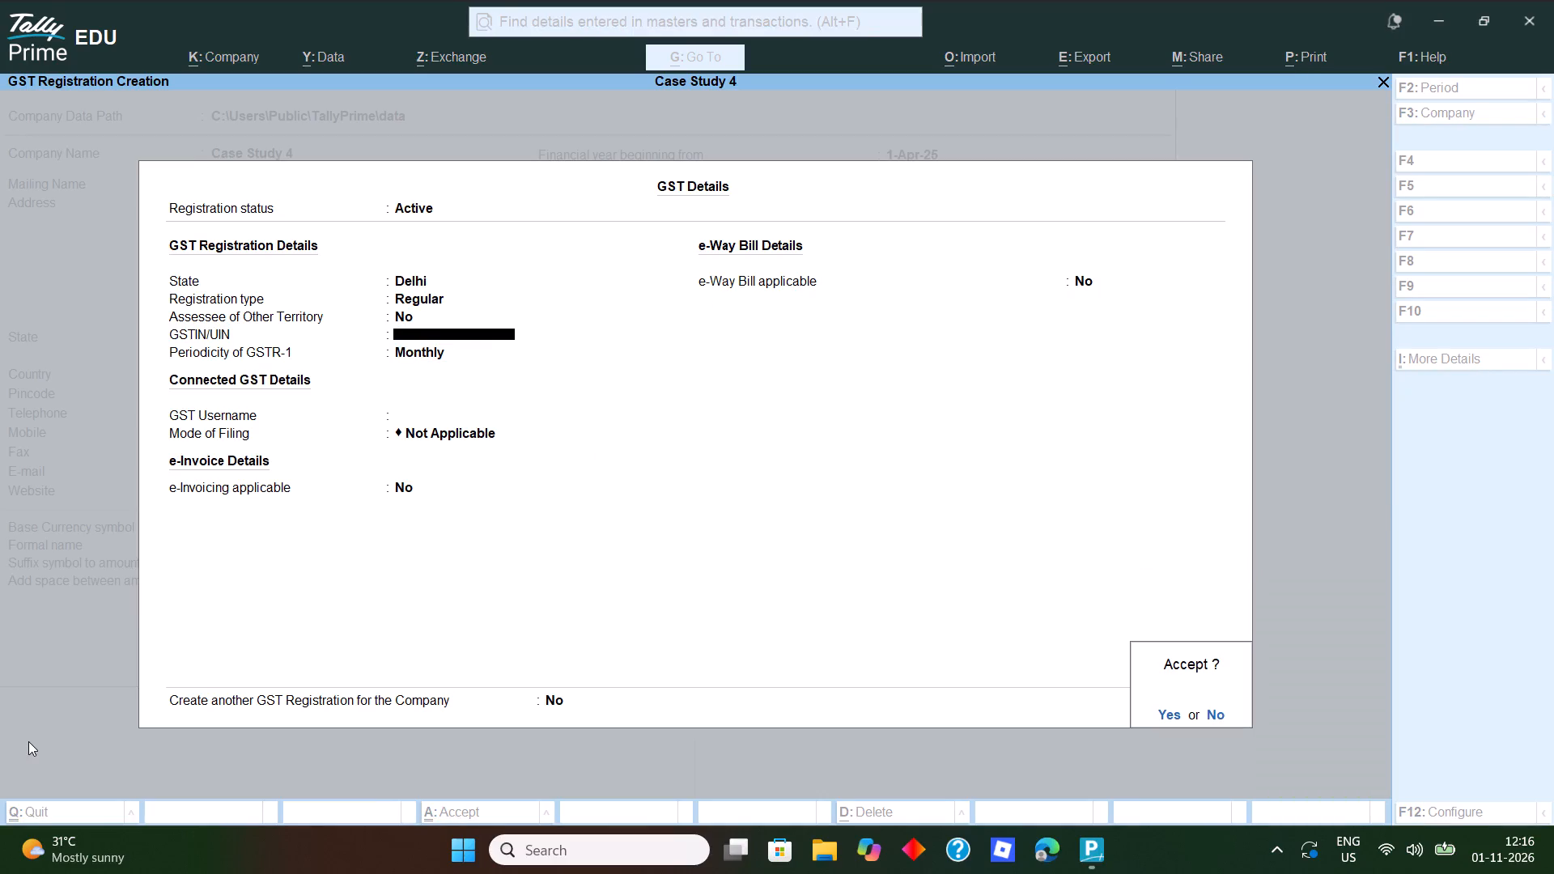
pyautogui.press('y')
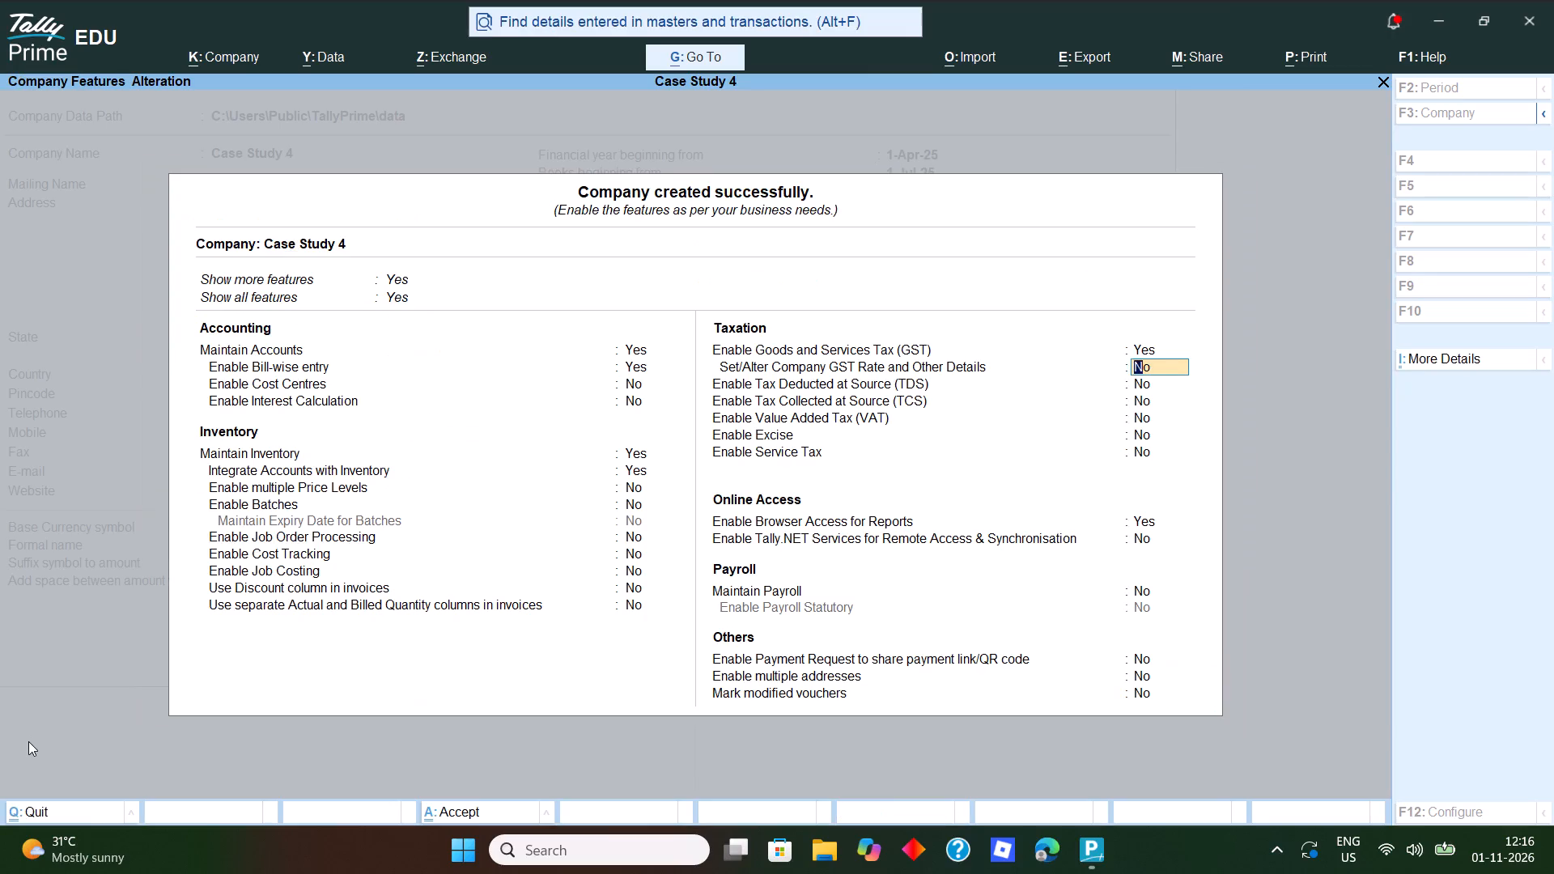
# Set Enable Browser Access for Reports to No, keep the remaining taxation, payroll and other features at No, and accept the company features.
pyautogui.press('Return')
pyautogui.press('Return')
pyautogui.press('Return')
pyautogui.press('Return')
pyautogui.press('Return')
pyautogui.press('Return')
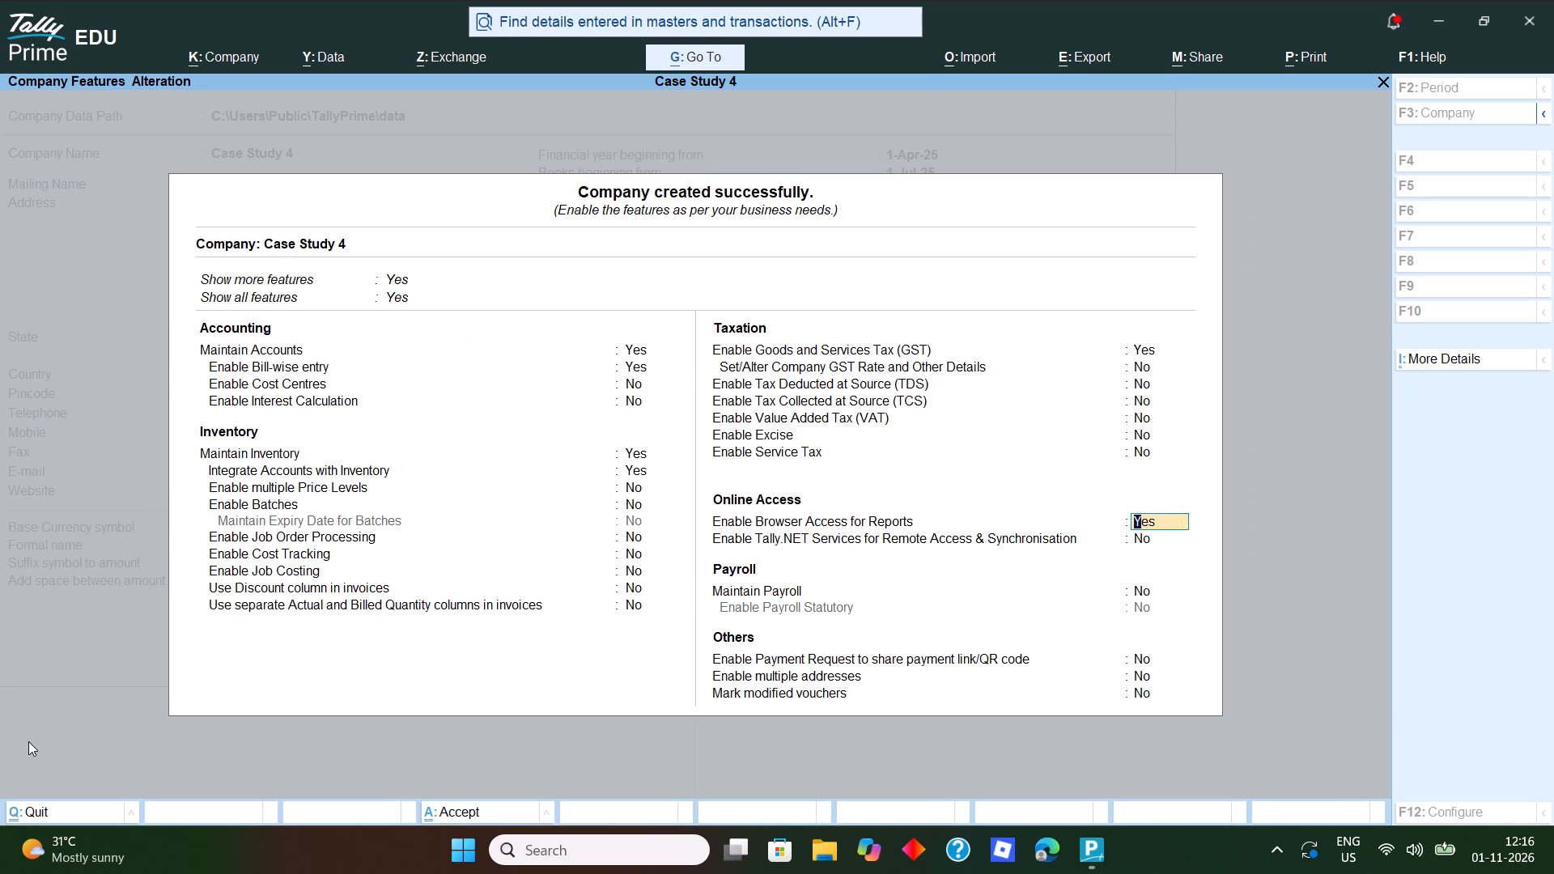
pyautogui.press('n')
pyautogui.press('Return')
pyautogui.press('Return')
pyautogui.press('Return')
pyautogui.press('Return')
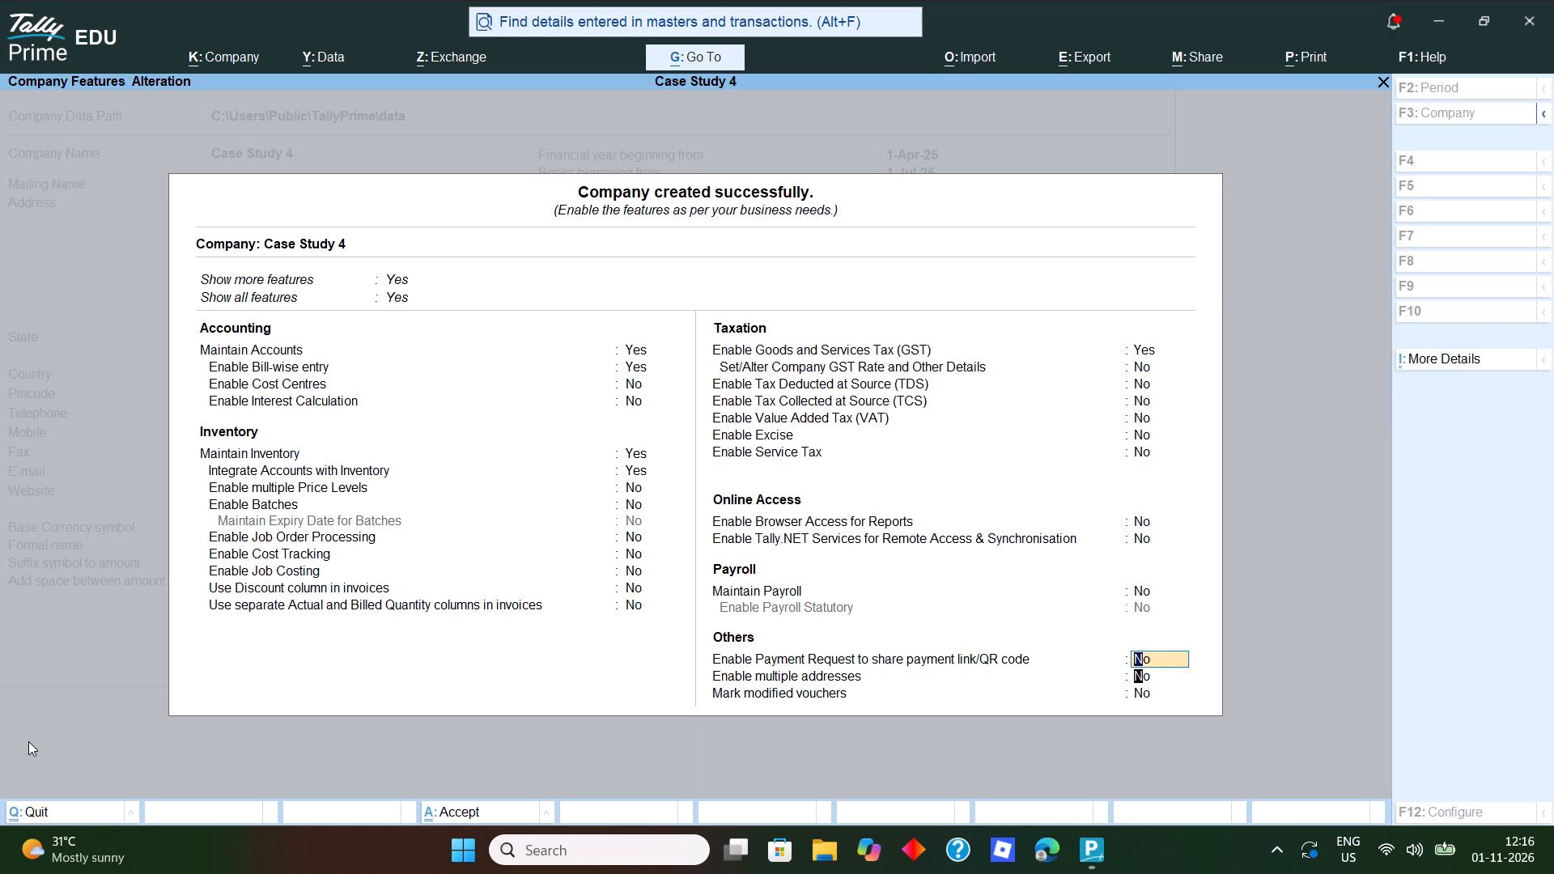
pyautogui.press('Return')
pyautogui.press('Return')
pyautogui.press('y')
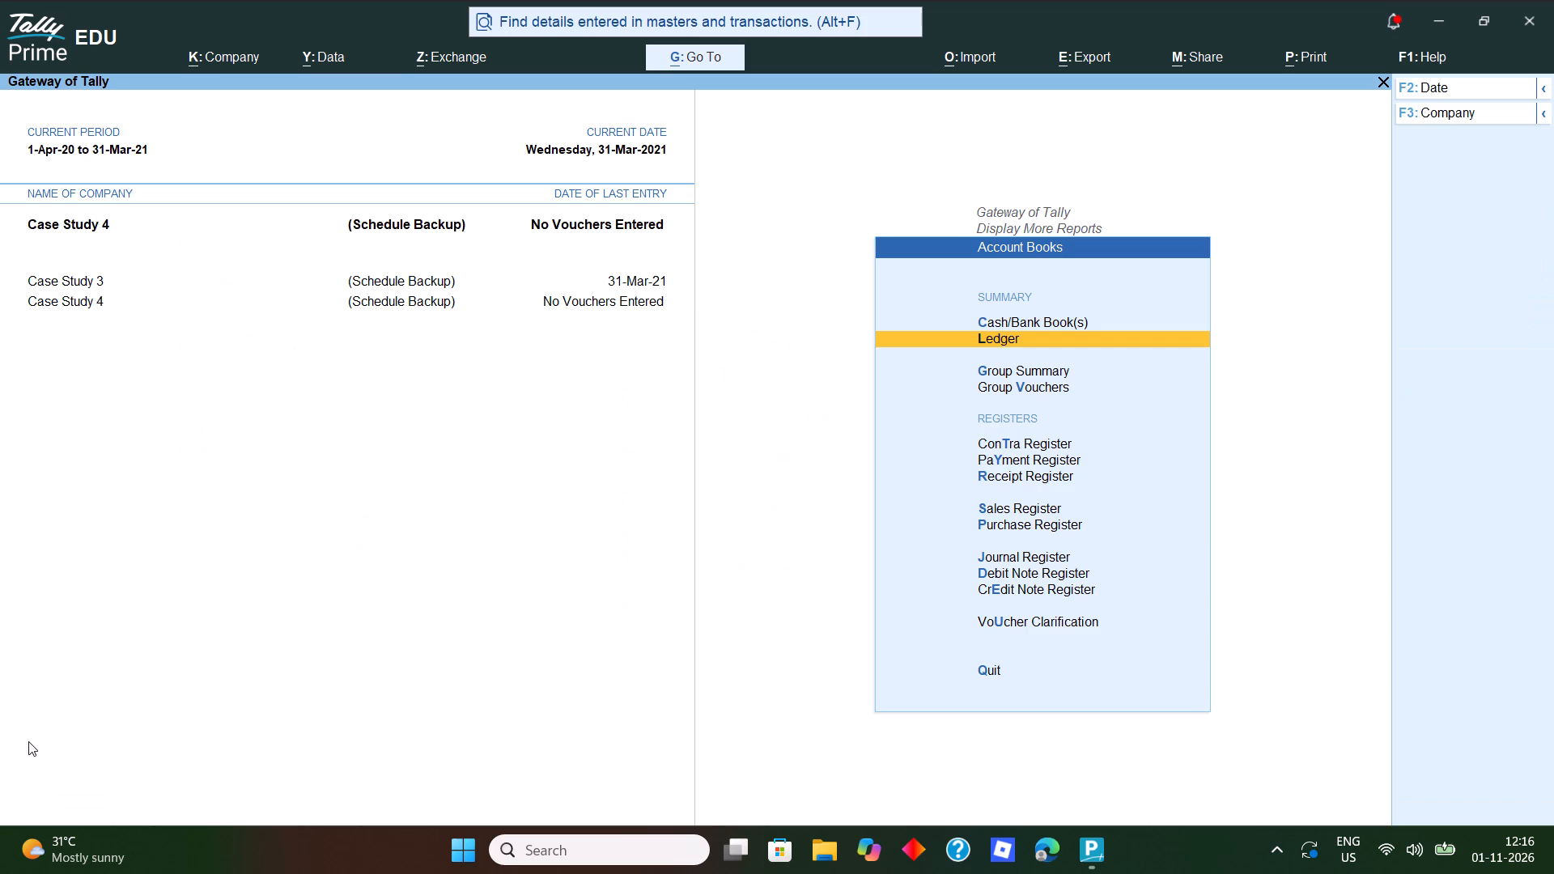
# Return to the Gateway of Tally and examine the ledgers and groups in Case Study 4's Chart of Accounts.
pyautogui.press('Escape')
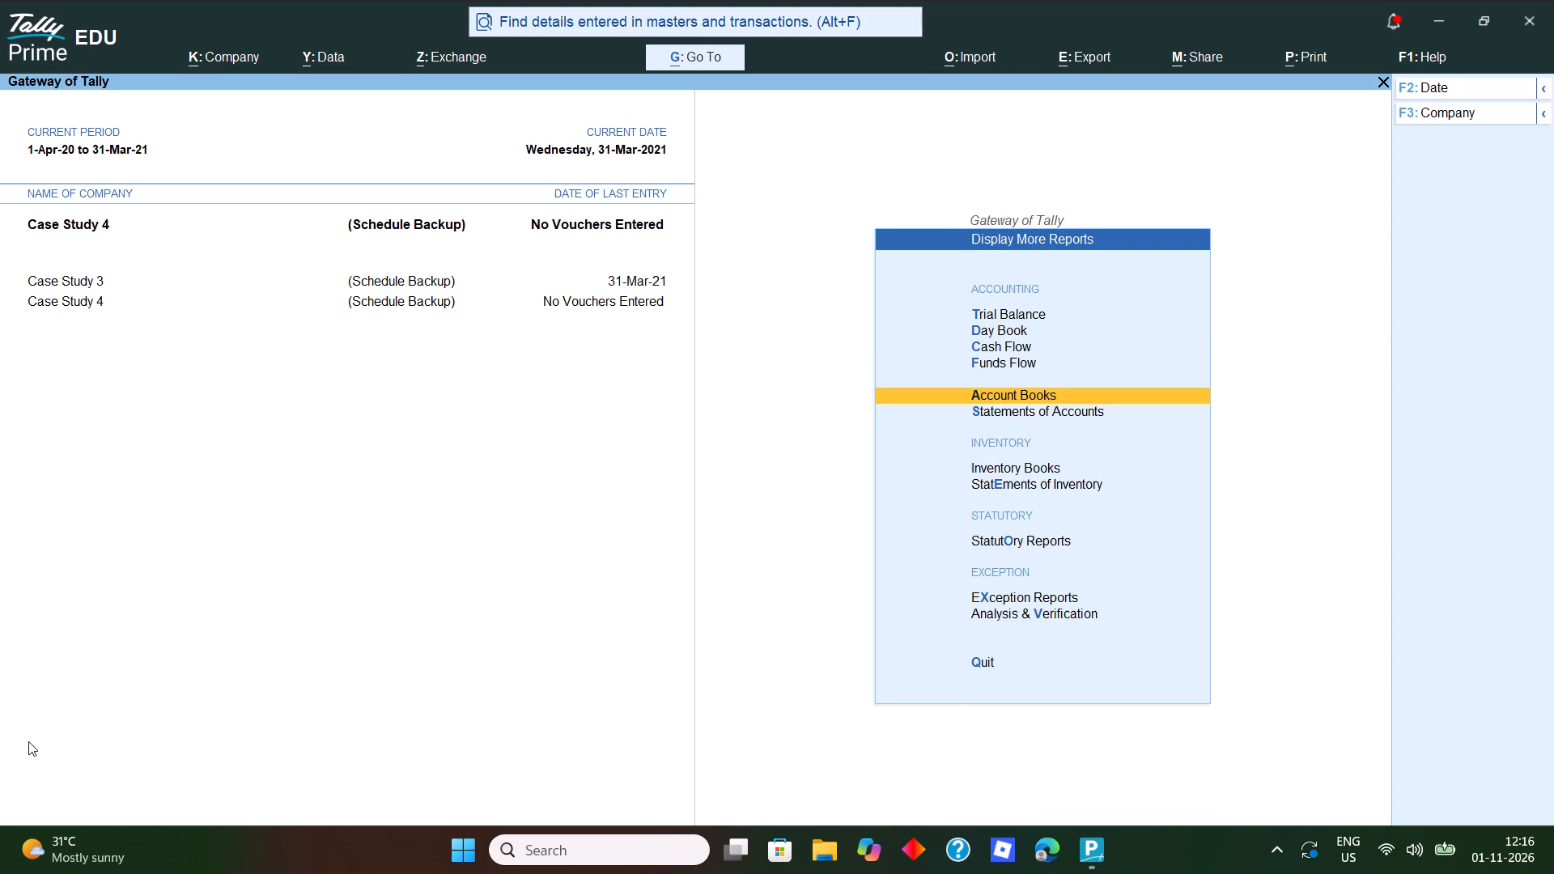
pyautogui.press('Escape')
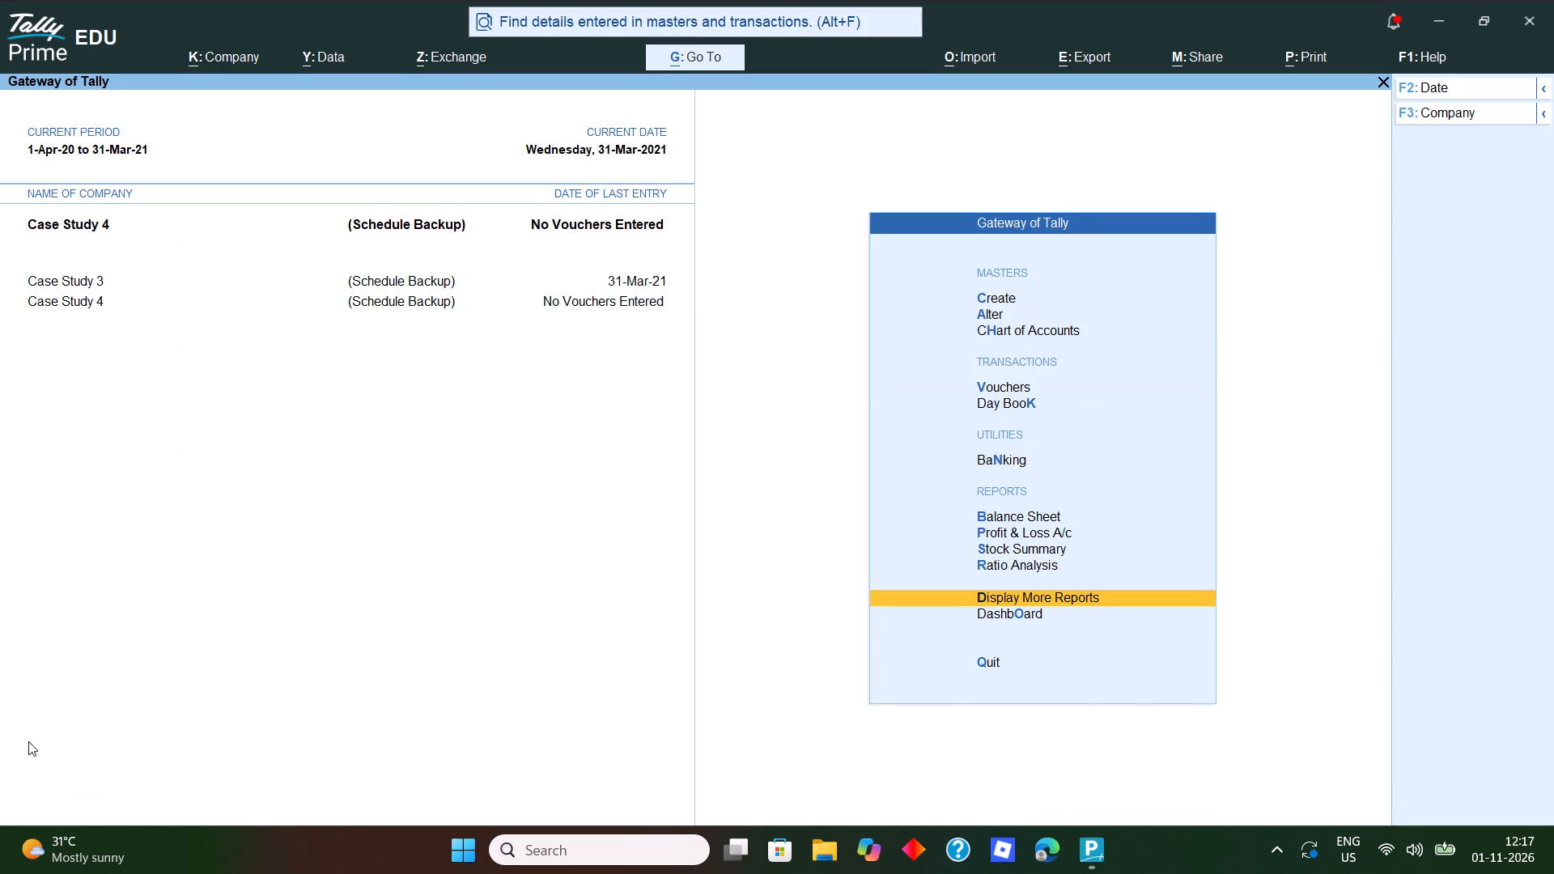
pyautogui.press('h')
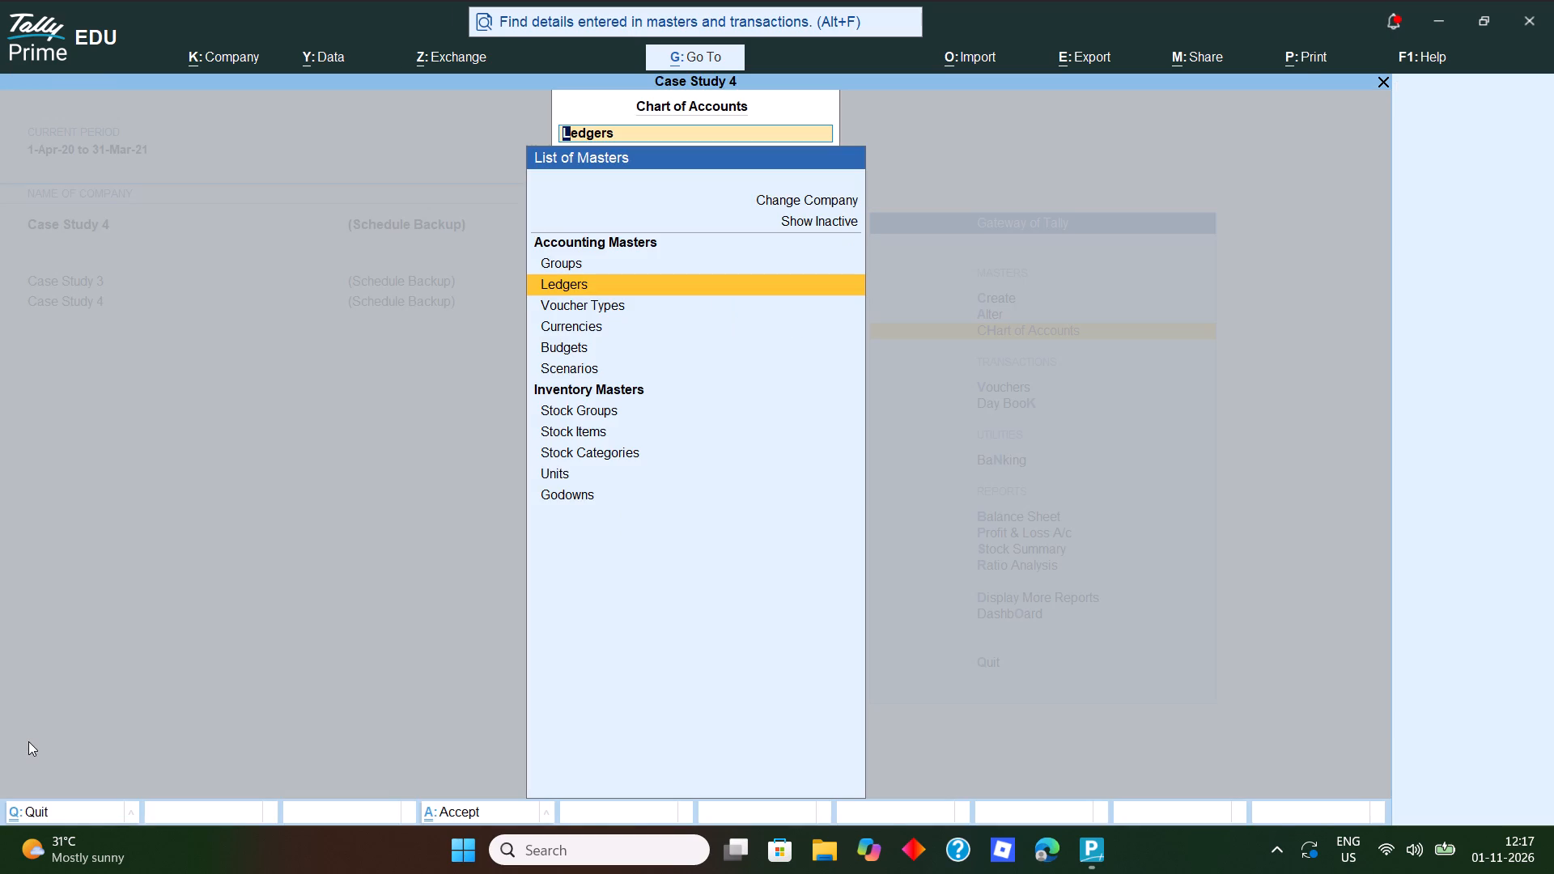
pyautogui.press('Return')
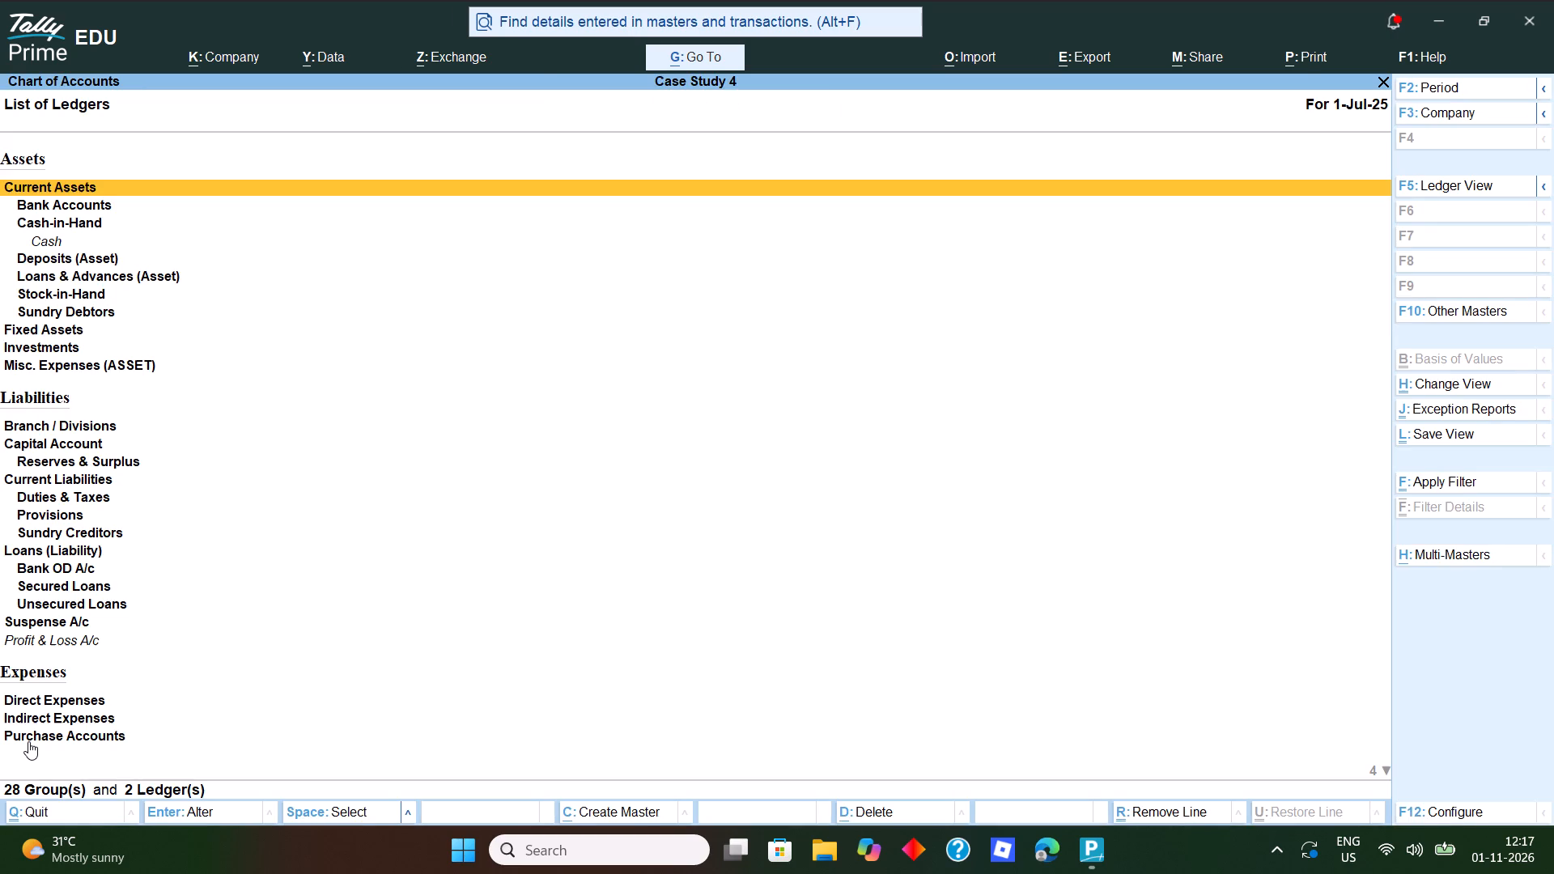
pyautogui.press('Escape')
pyautogui.press('Up')
pyautogui.press('Return')
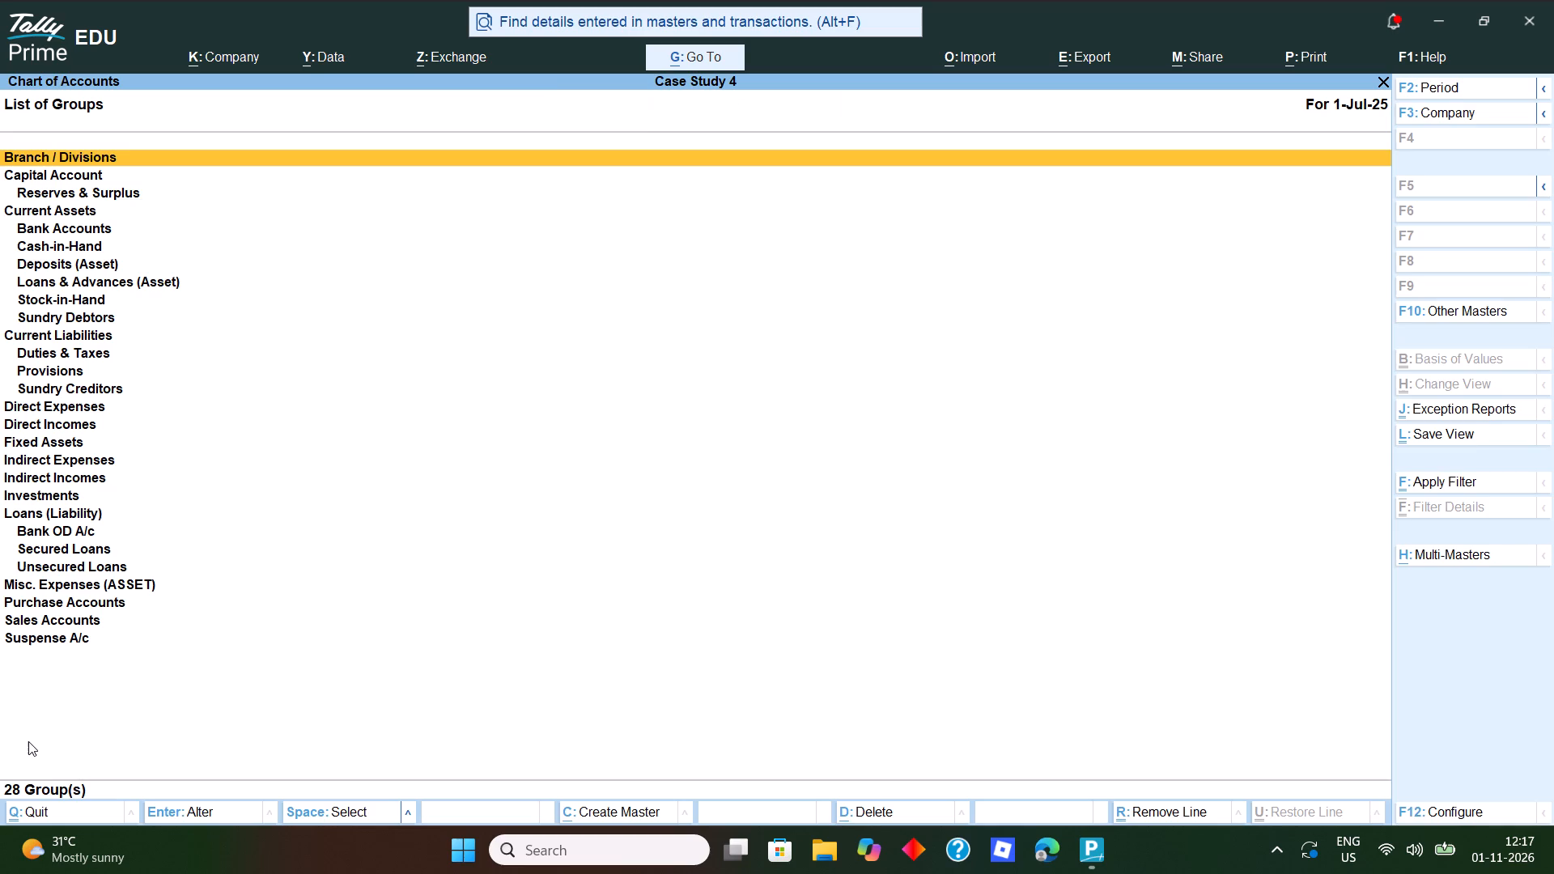
pyautogui.press('Escape')
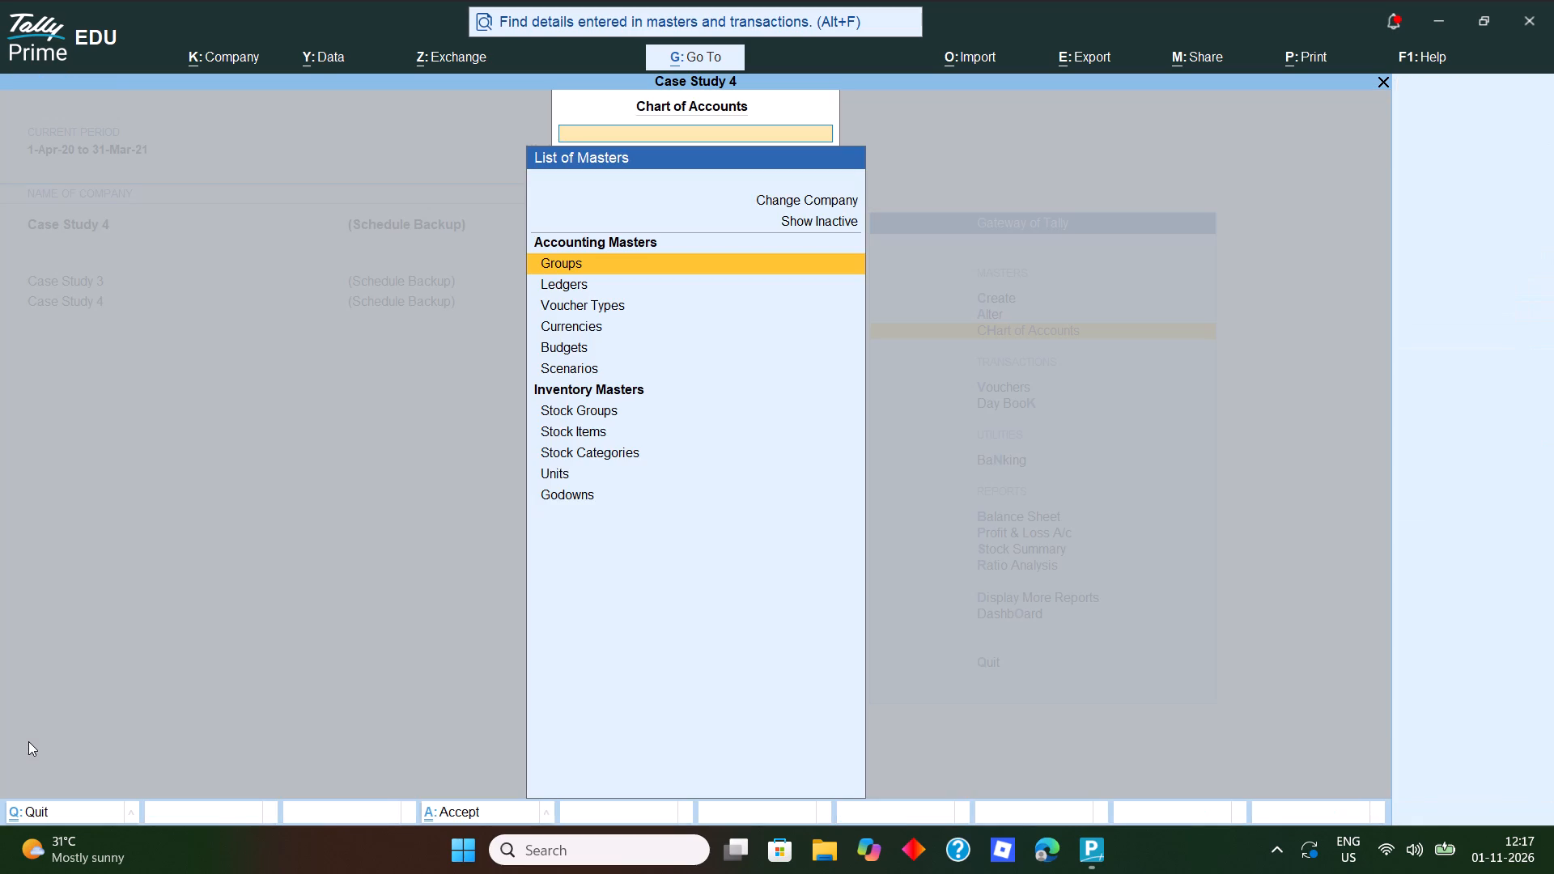
pyautogui.press('Down')
pyautogui.press('Down')
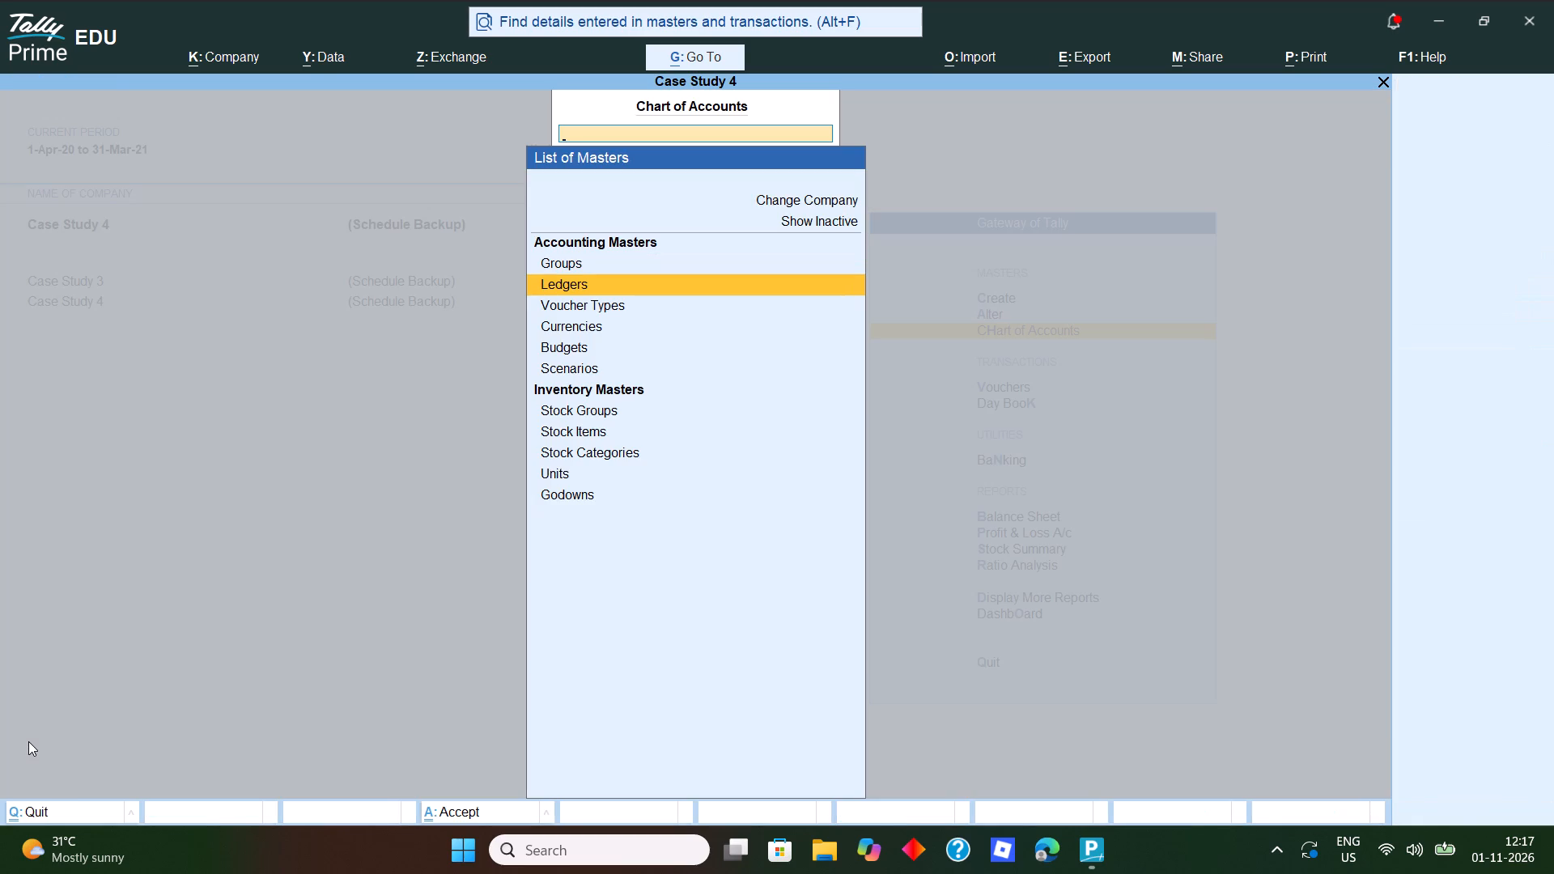
pyautogui.press('Return')
pyautogui.press('Escape')
pyautogui.press('Down')
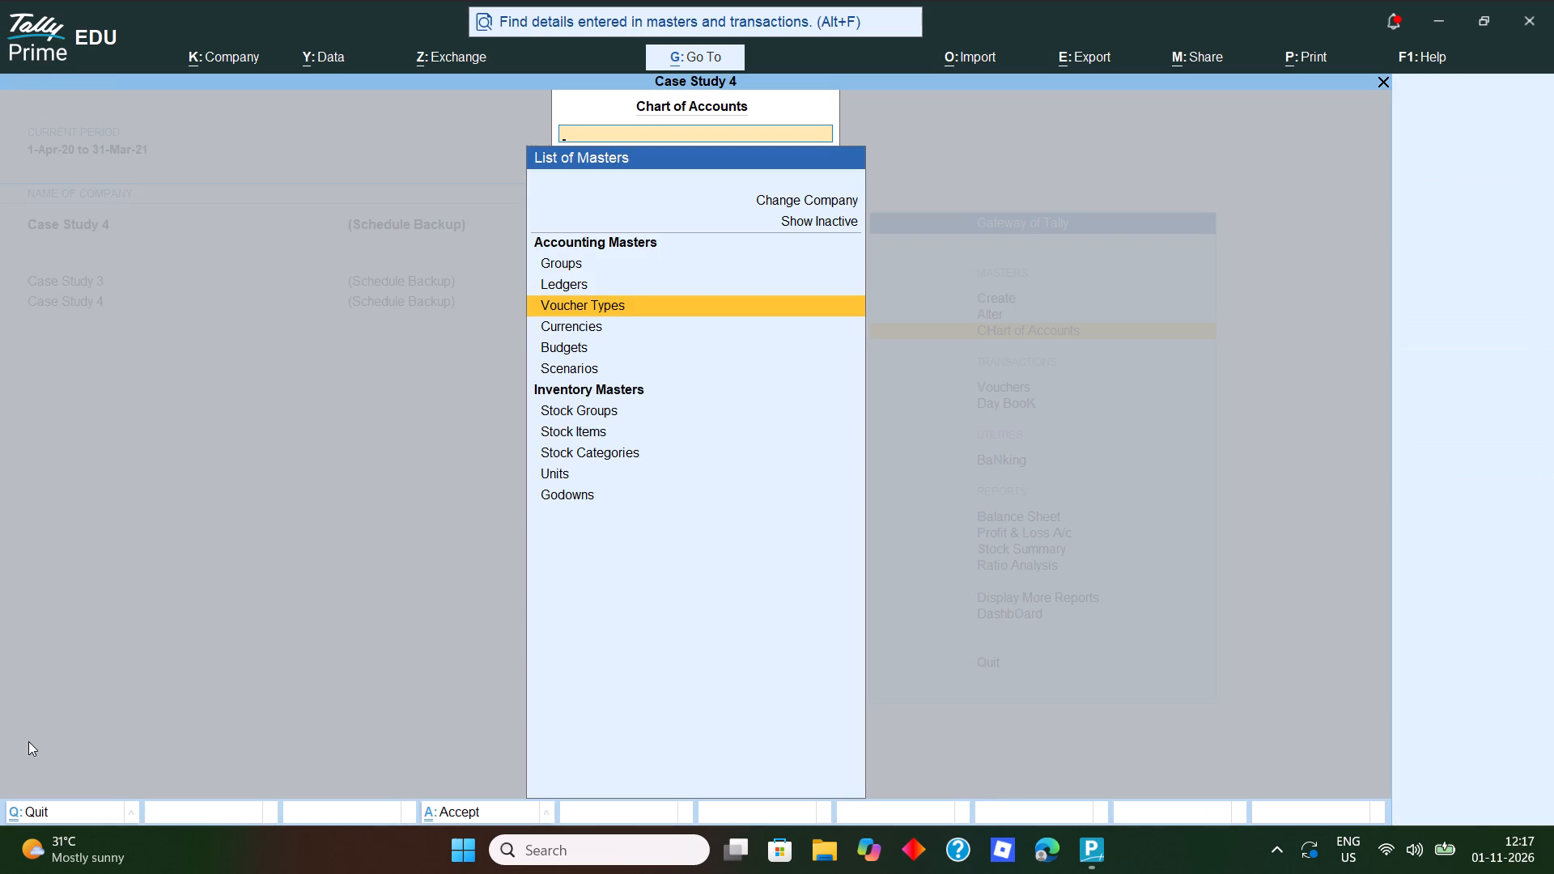
pyautogui.press('Escape')
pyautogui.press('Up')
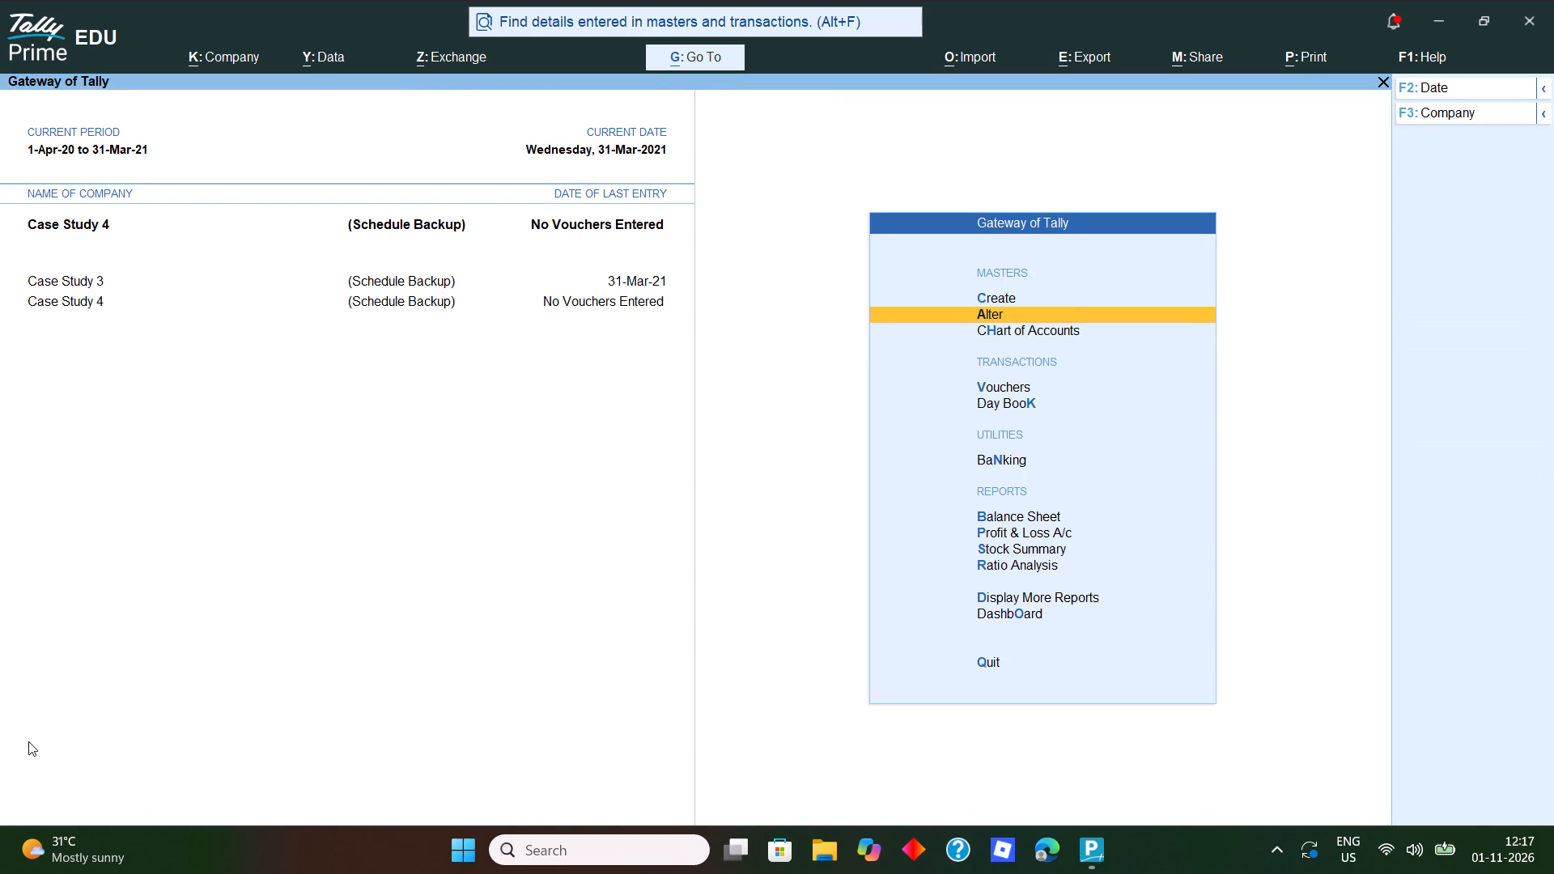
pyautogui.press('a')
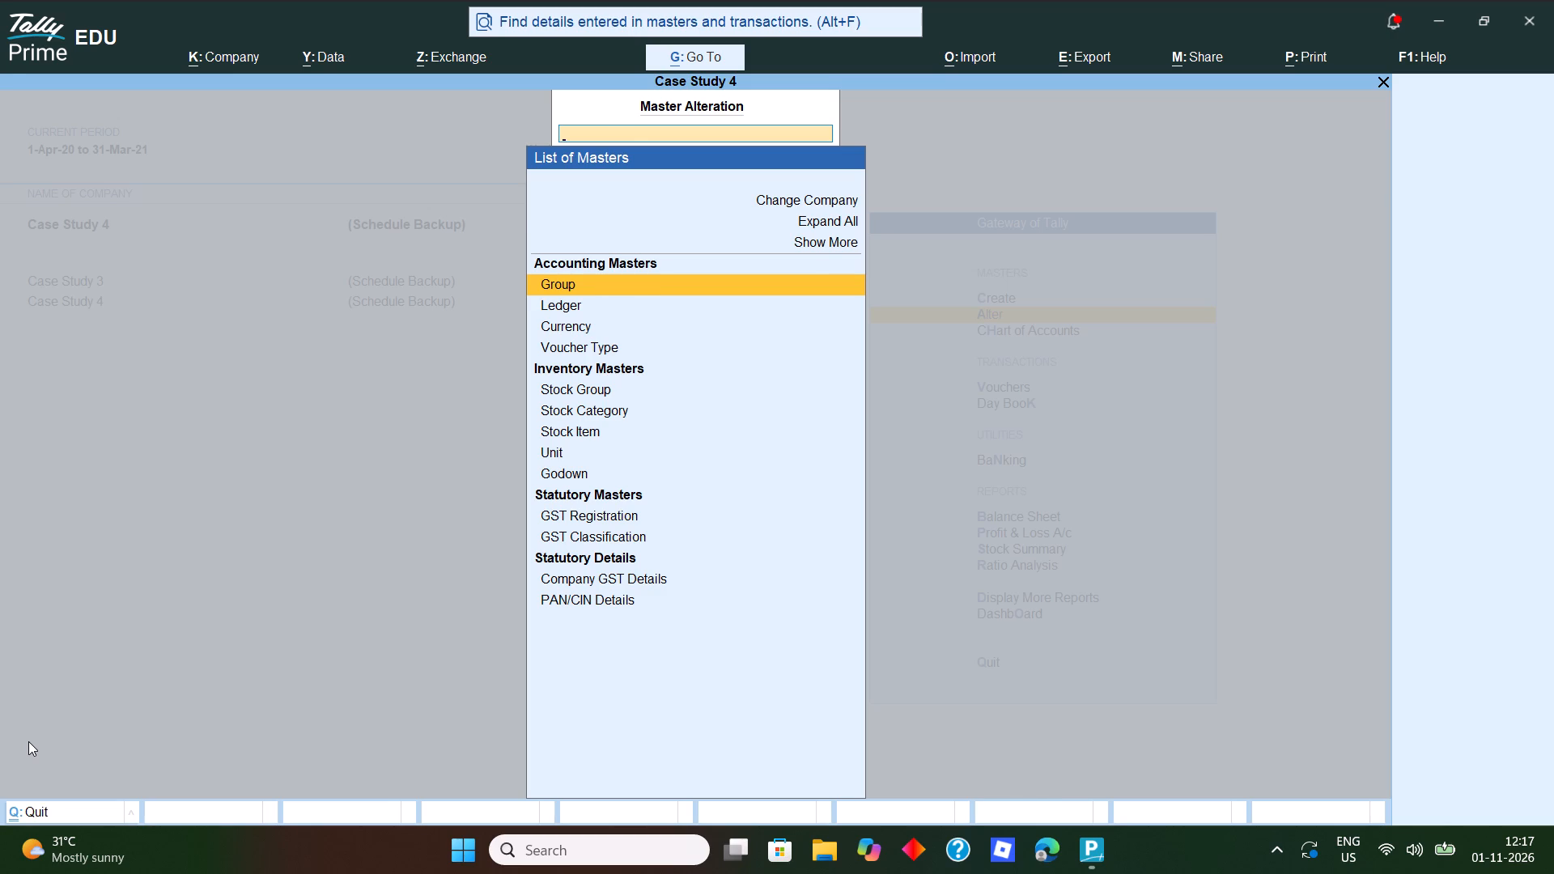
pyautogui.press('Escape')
# Open multiple-ledger creation from the Ledgers list in Case Study 4's Chart of Accounts.
pyautogui.press('h')
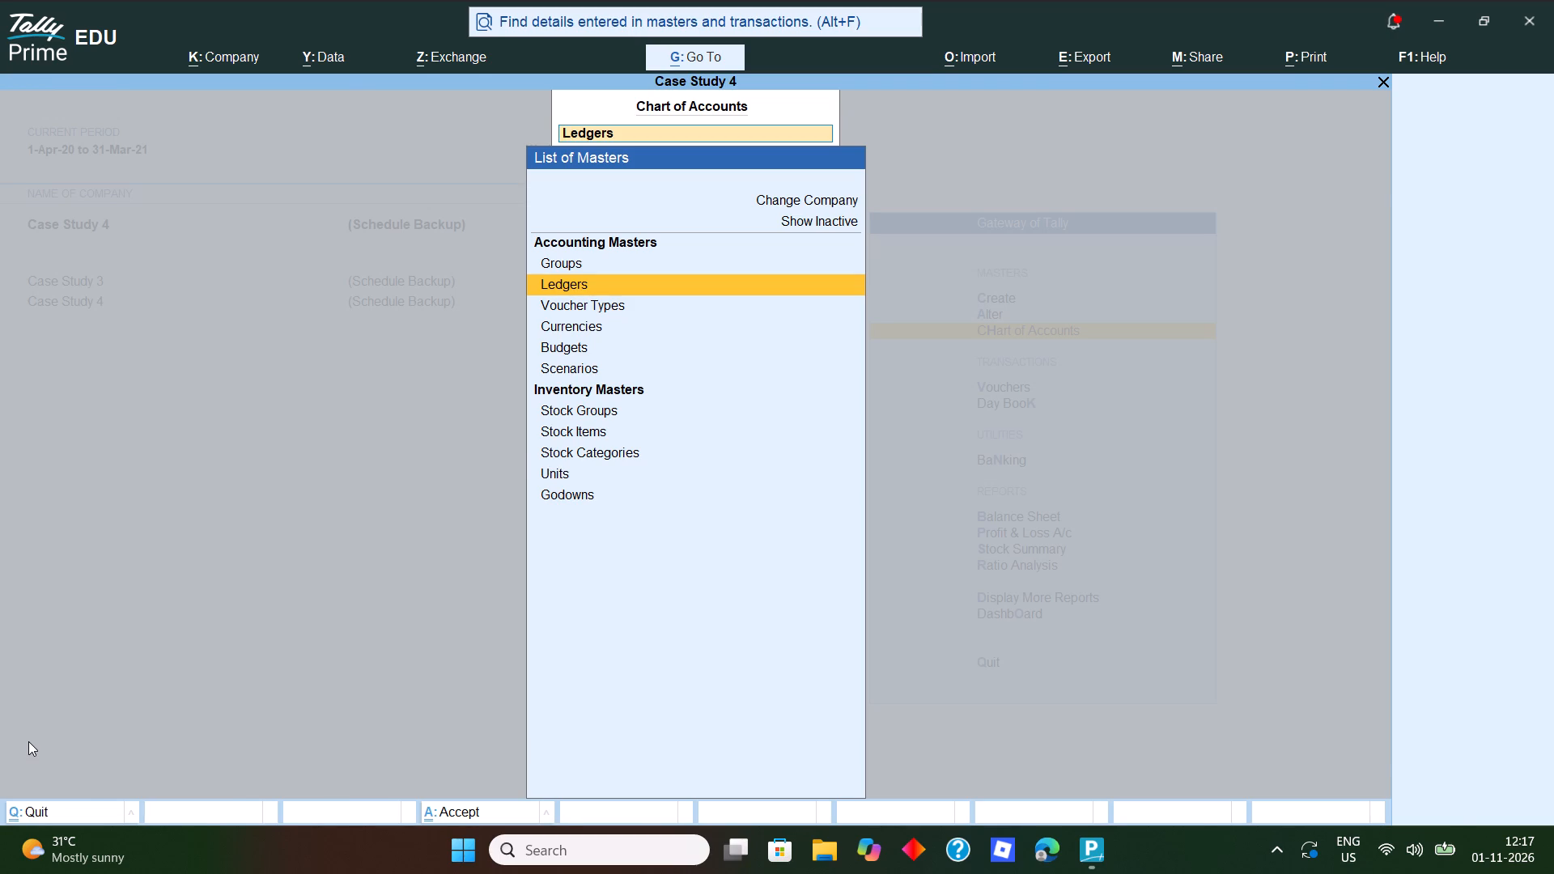
pyautogui.press('Return')
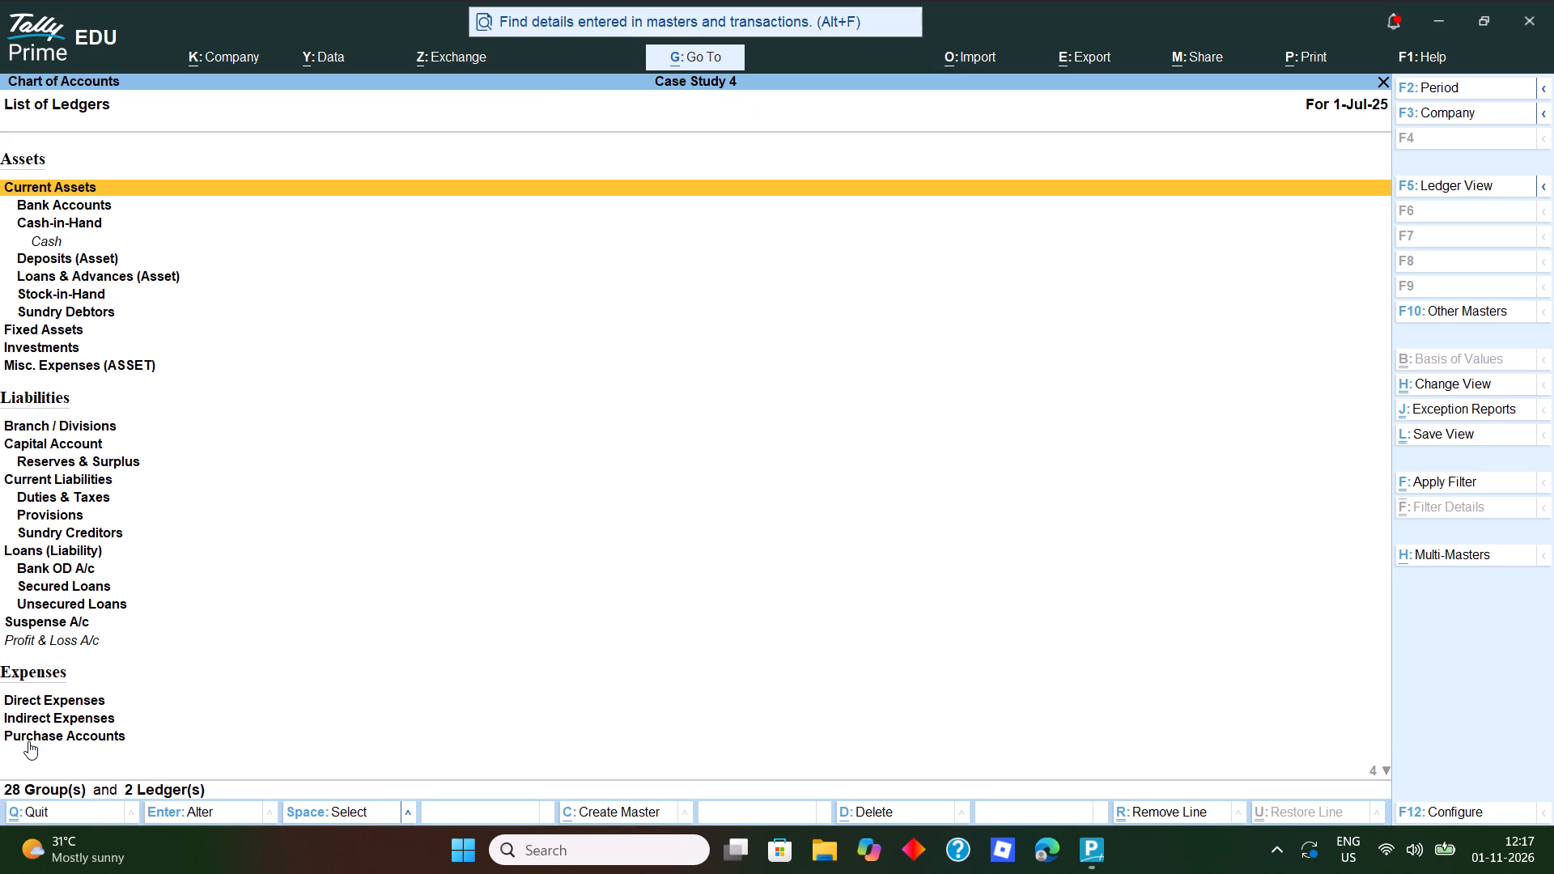
pyautogui.hotkey('alt', 'h')
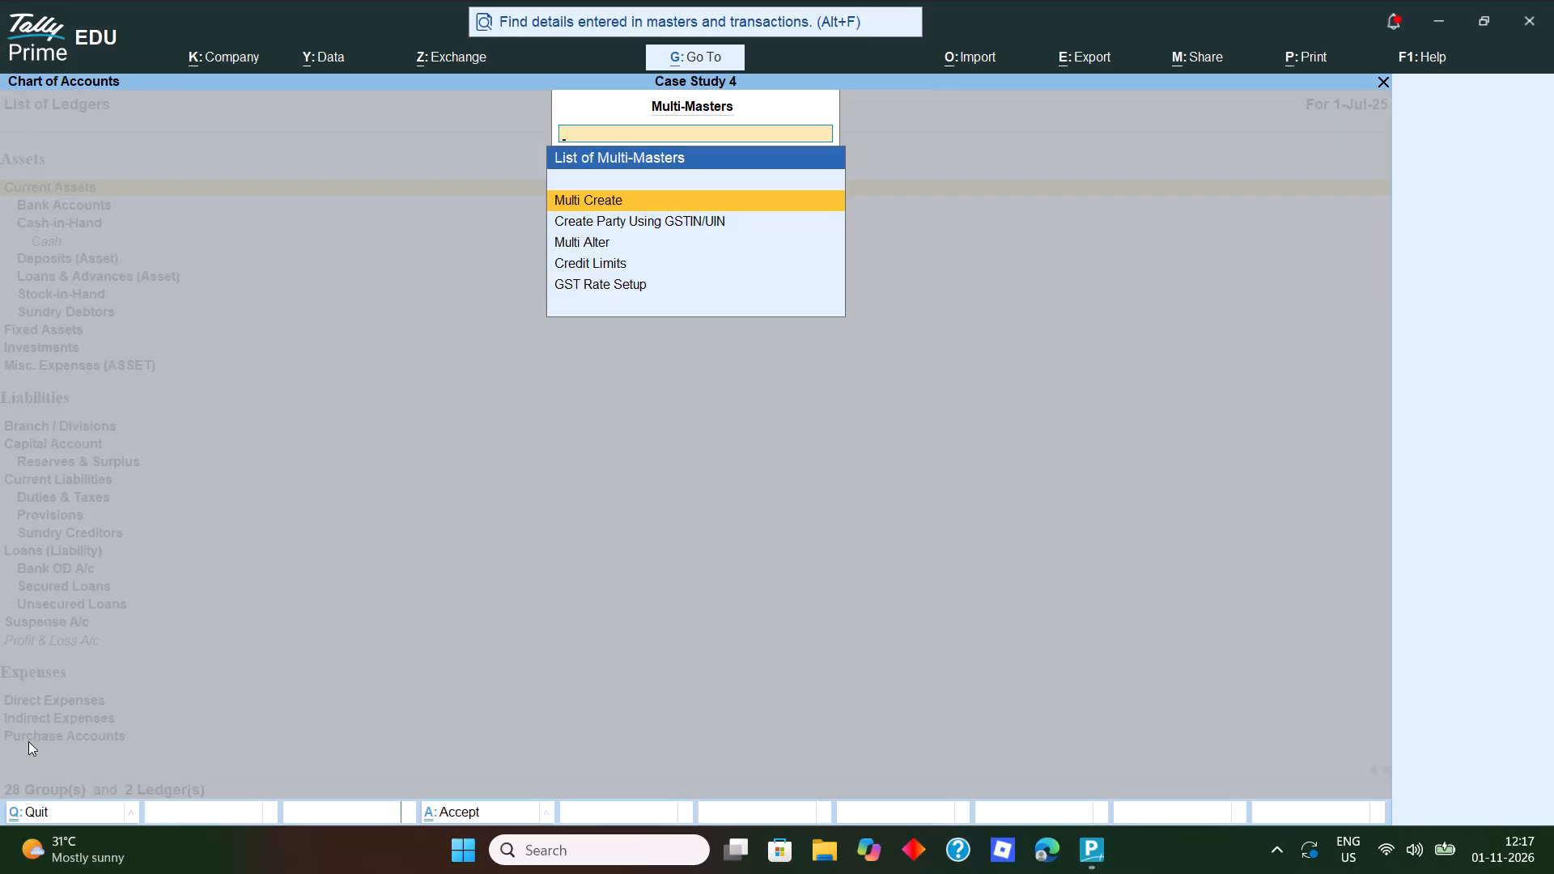
pyautogui.press('Return')
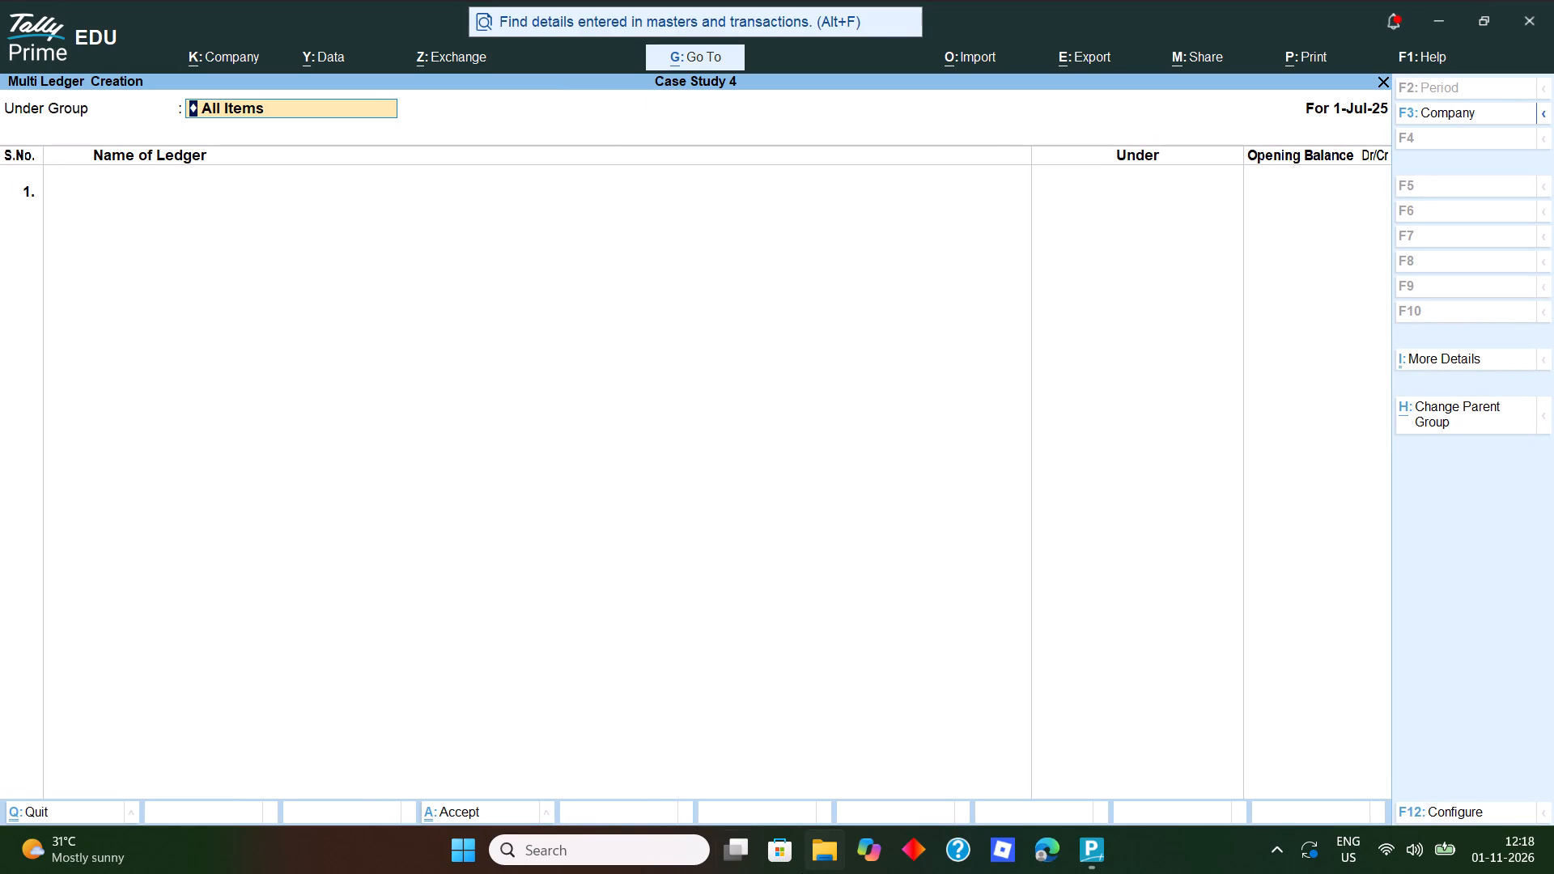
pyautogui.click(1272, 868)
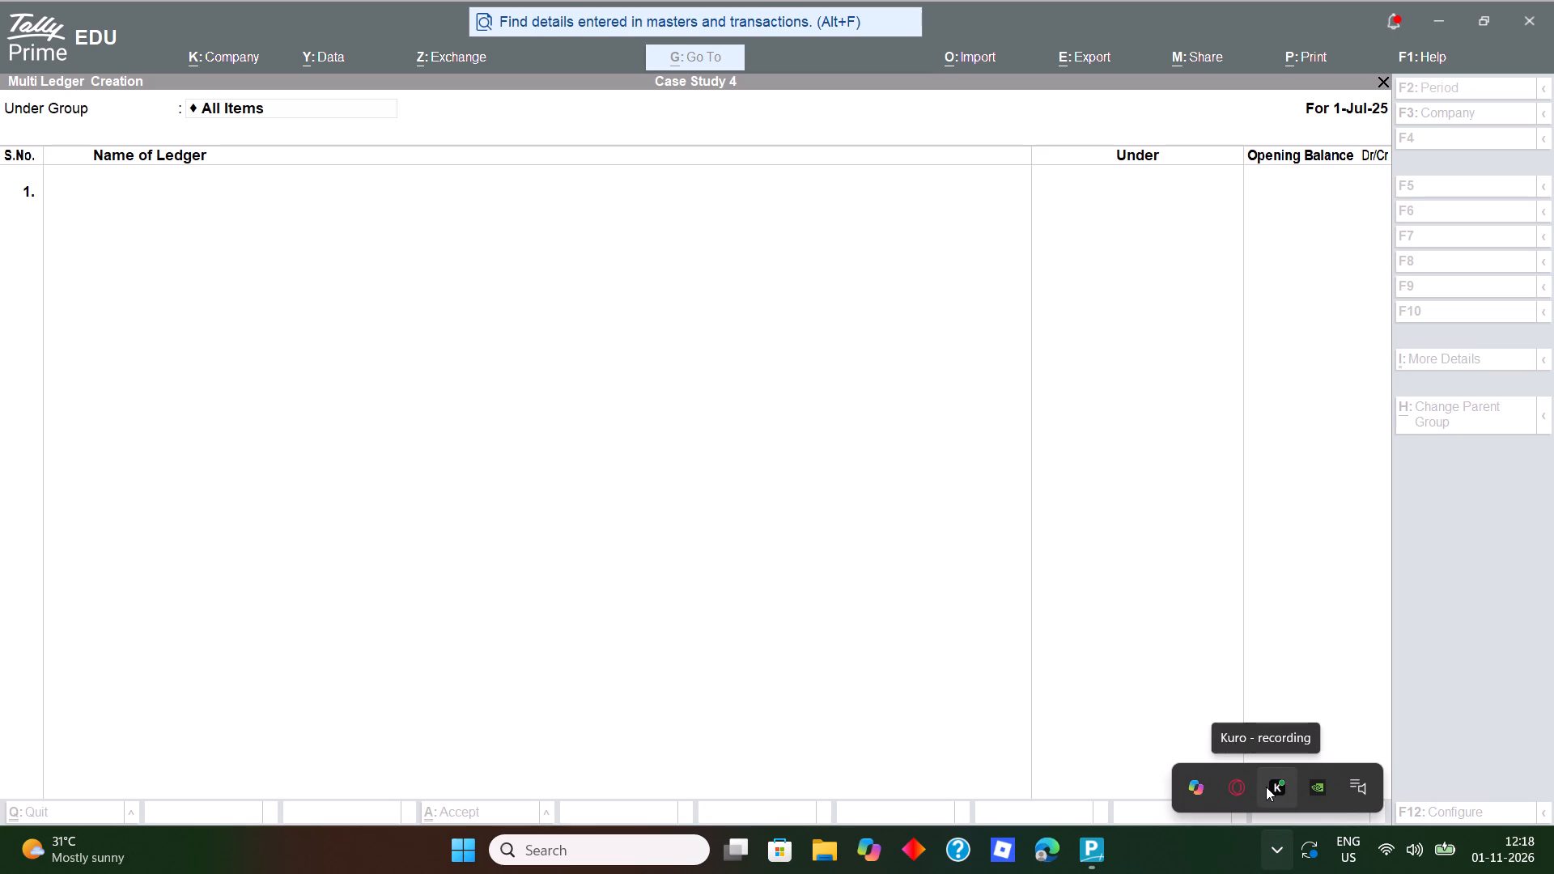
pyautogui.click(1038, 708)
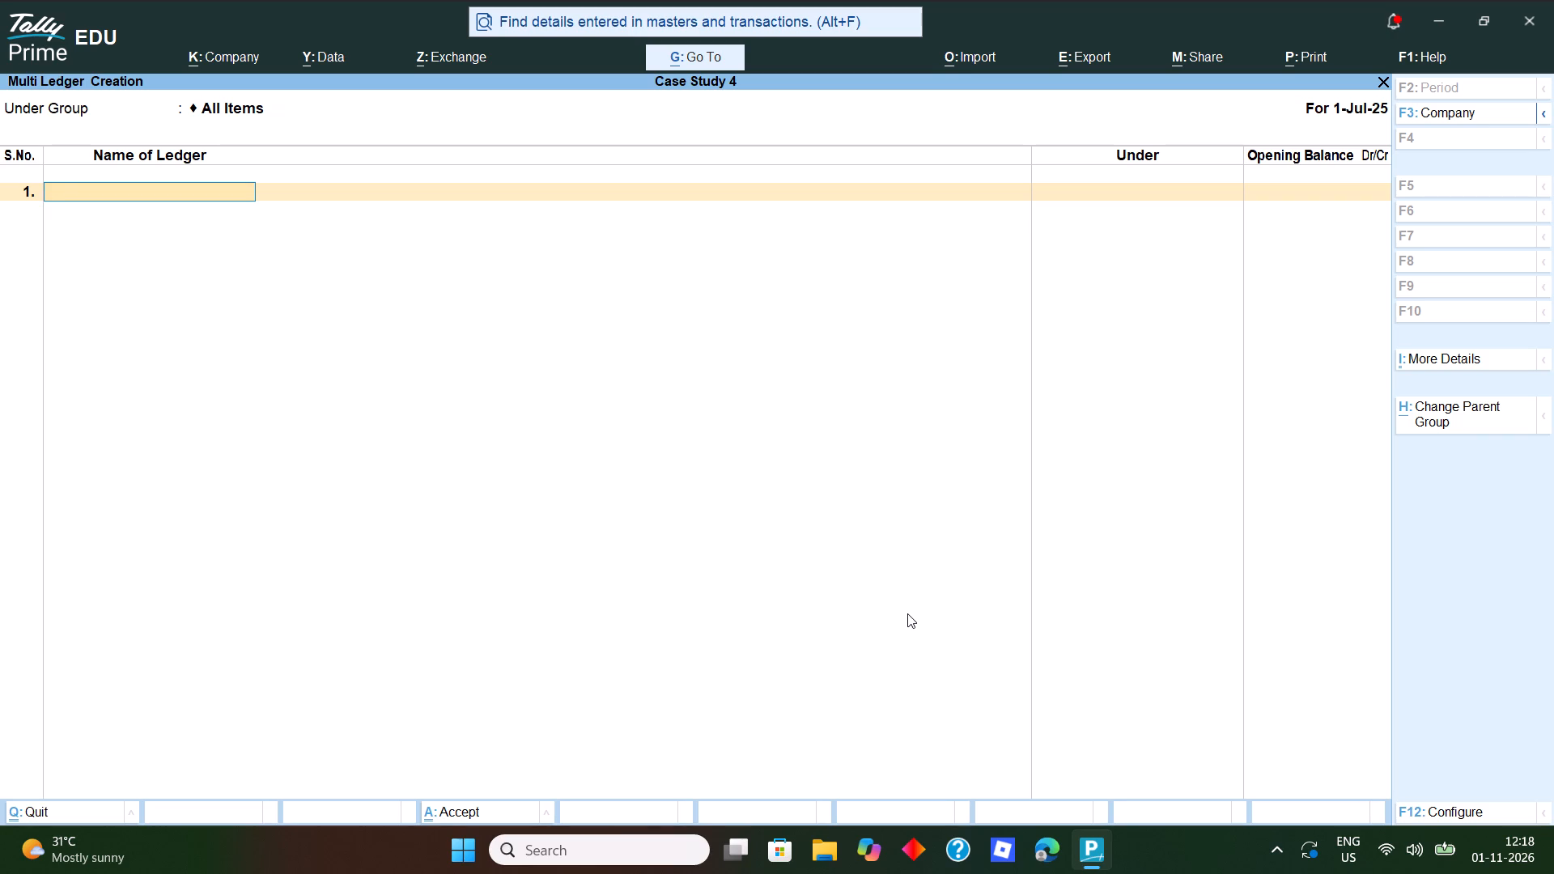
# Keeping All Items as the parent group, add the ledger Assembling Table under Fixed Assets with an opening balance of 15,000 Dr.
pyautogui.write('assem')
pyautogui.write('bling table')
pyautogui.press('Return')
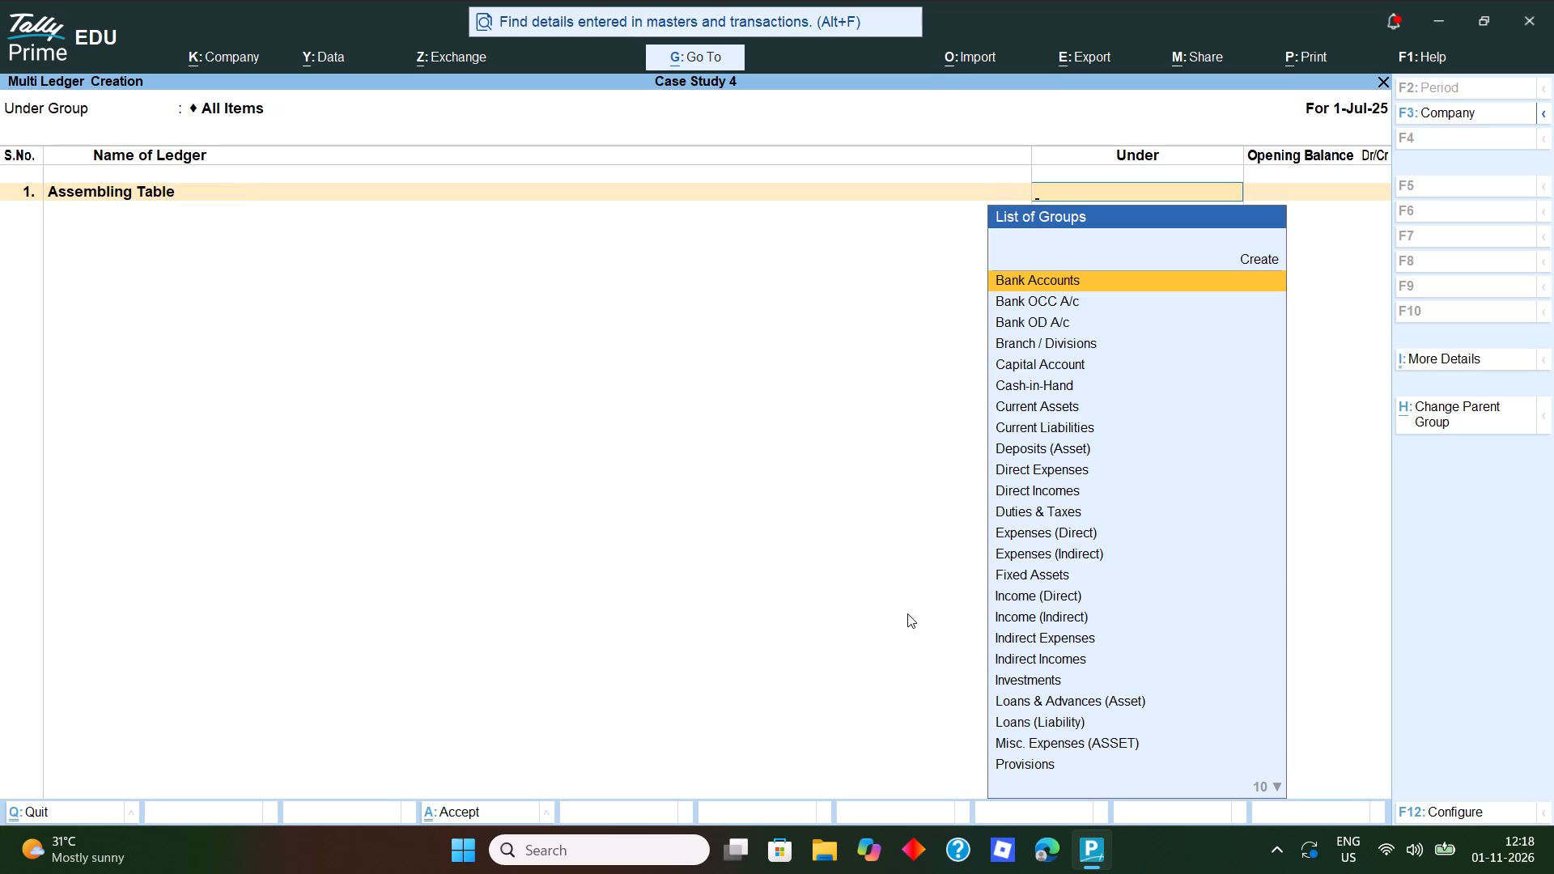
pyautogui.press('f')
pyautogui.press('Return')
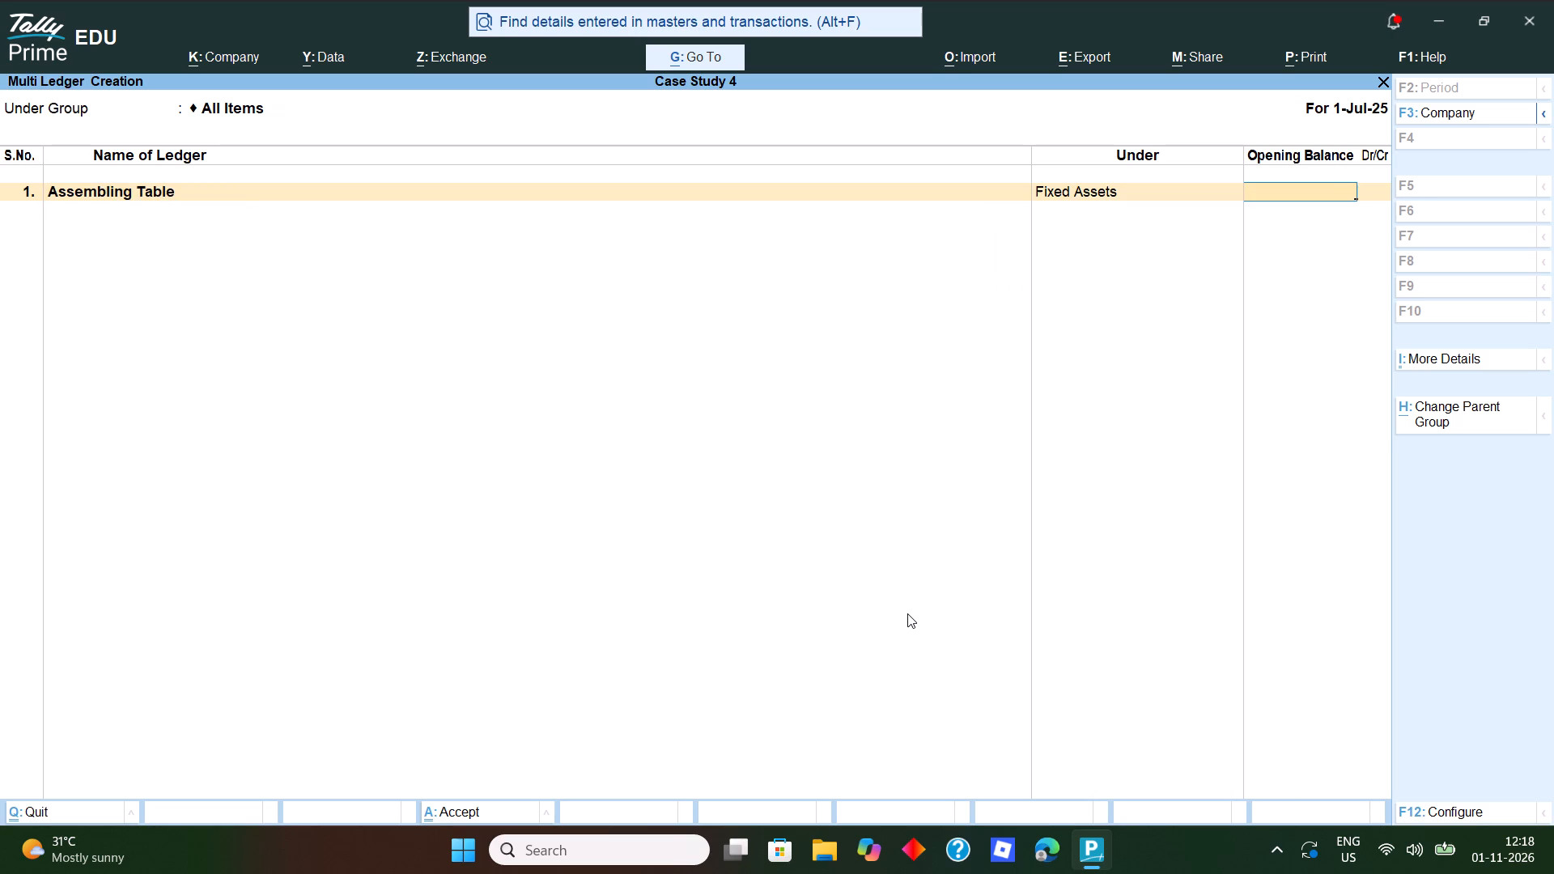
pyautogui.write('15000')
pyautogui.press('Return')
pyautogui.press('Return')
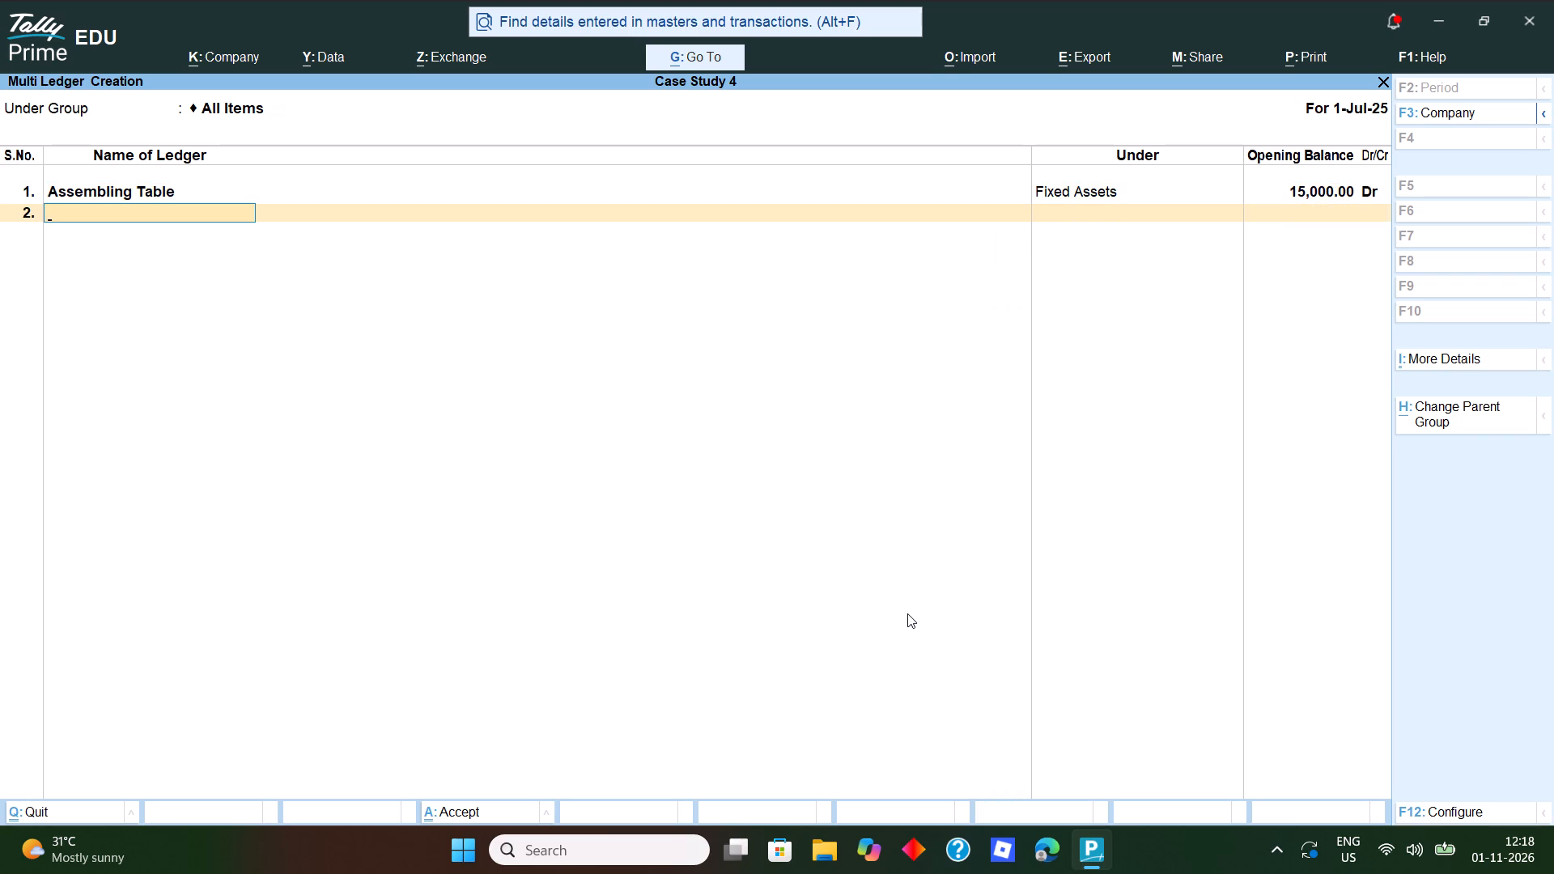
# Add the ledger Computer under Fixed Assets with an opening balance of 25,000 Dr.
pyautogui.write('computer')
pyautogui.press('Return')
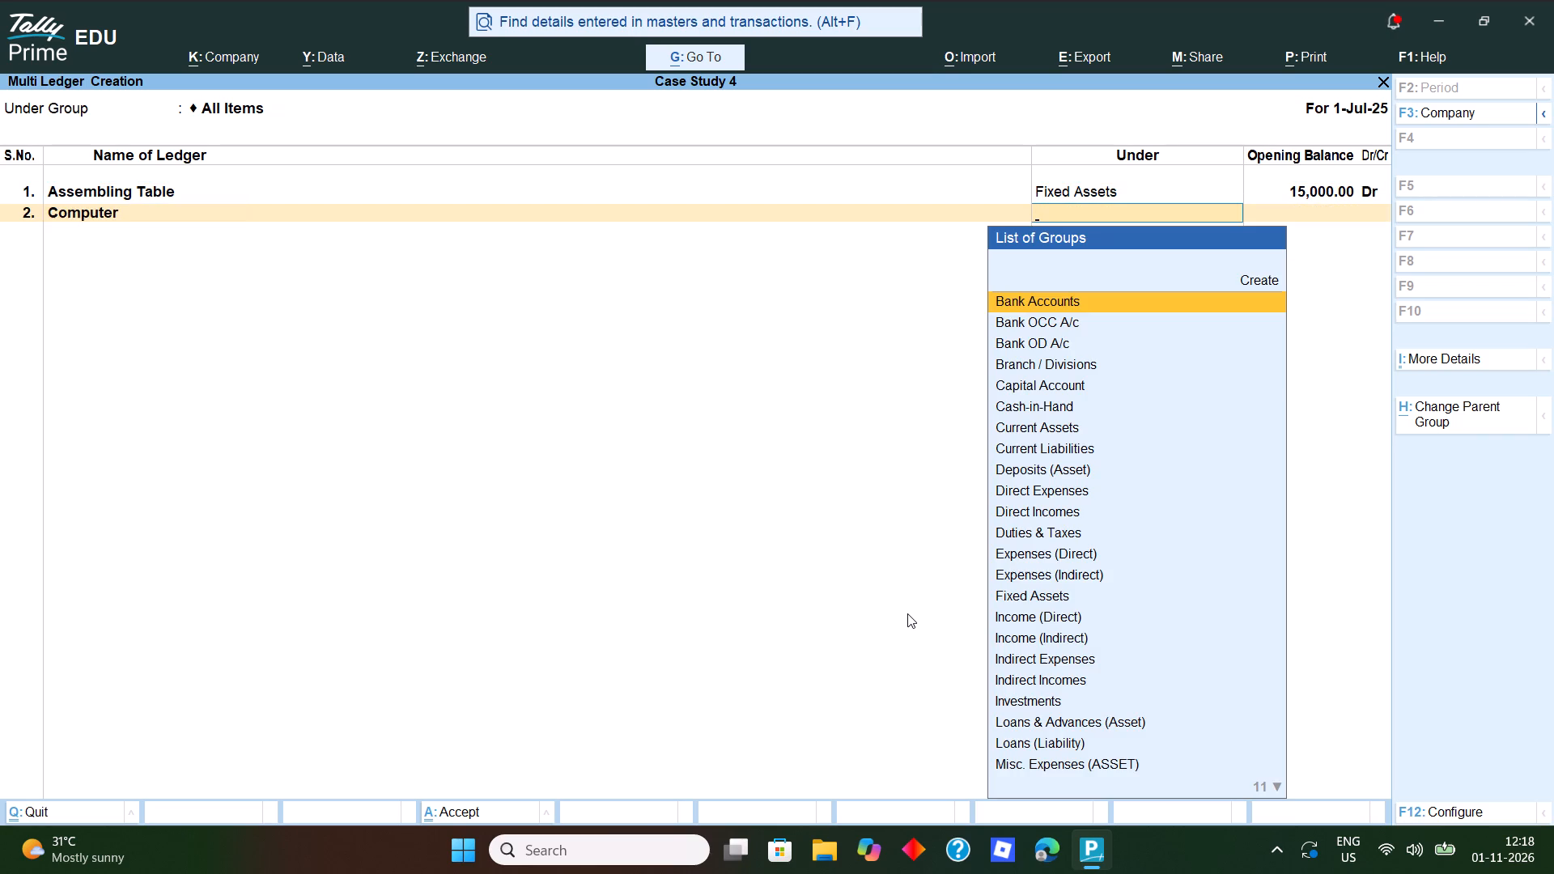
pyautogui.press('f')
pyautogui.press('Return')
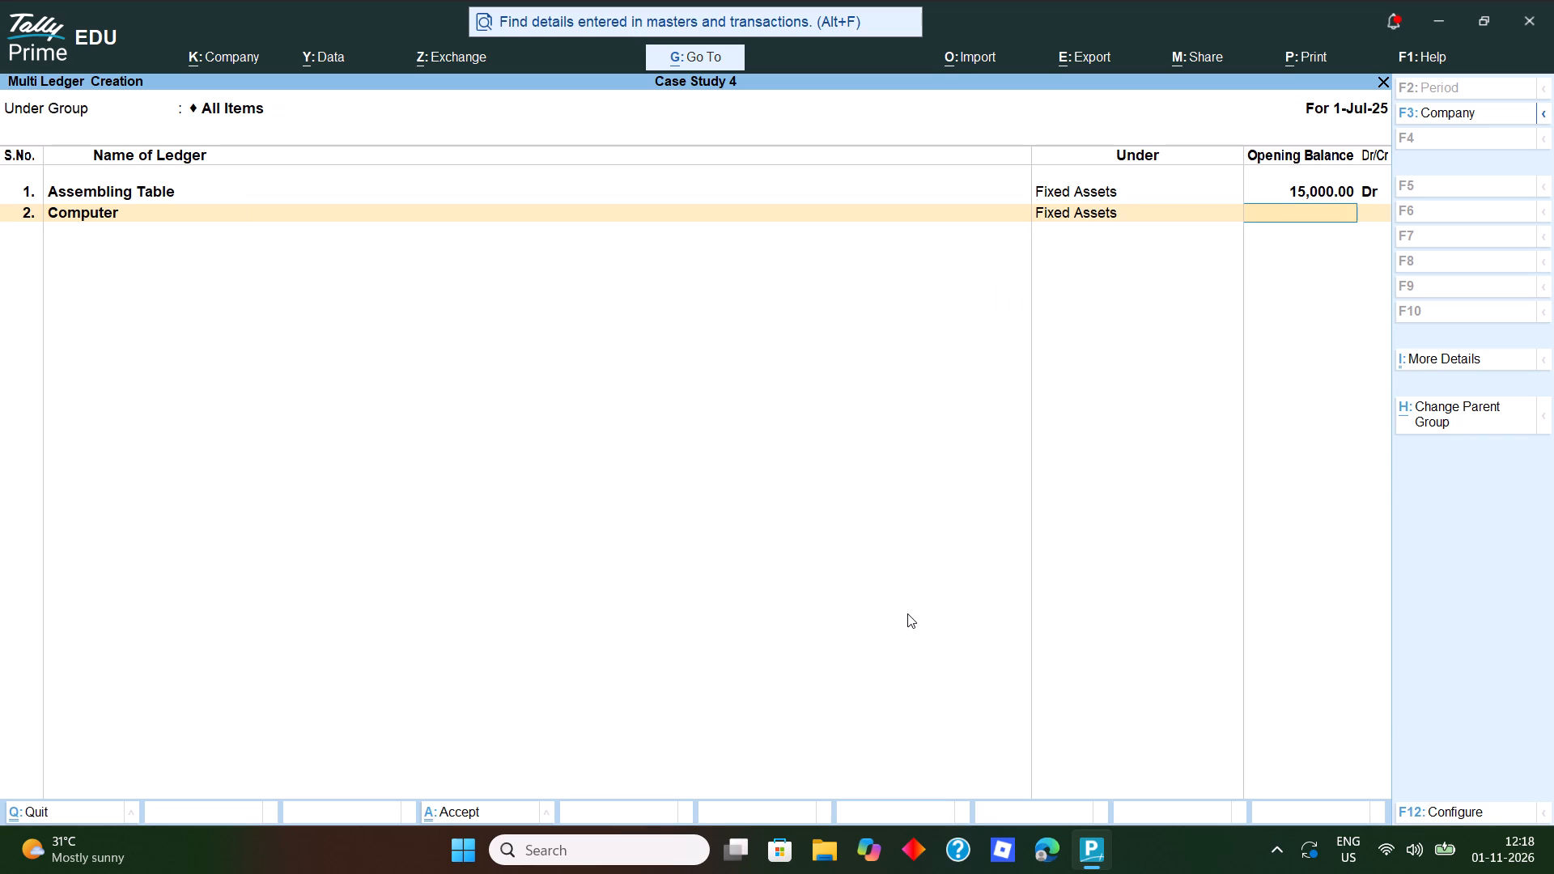
pyautogui.write('25000')
pyautogui.press('Return')
pyautogui.press('Return')
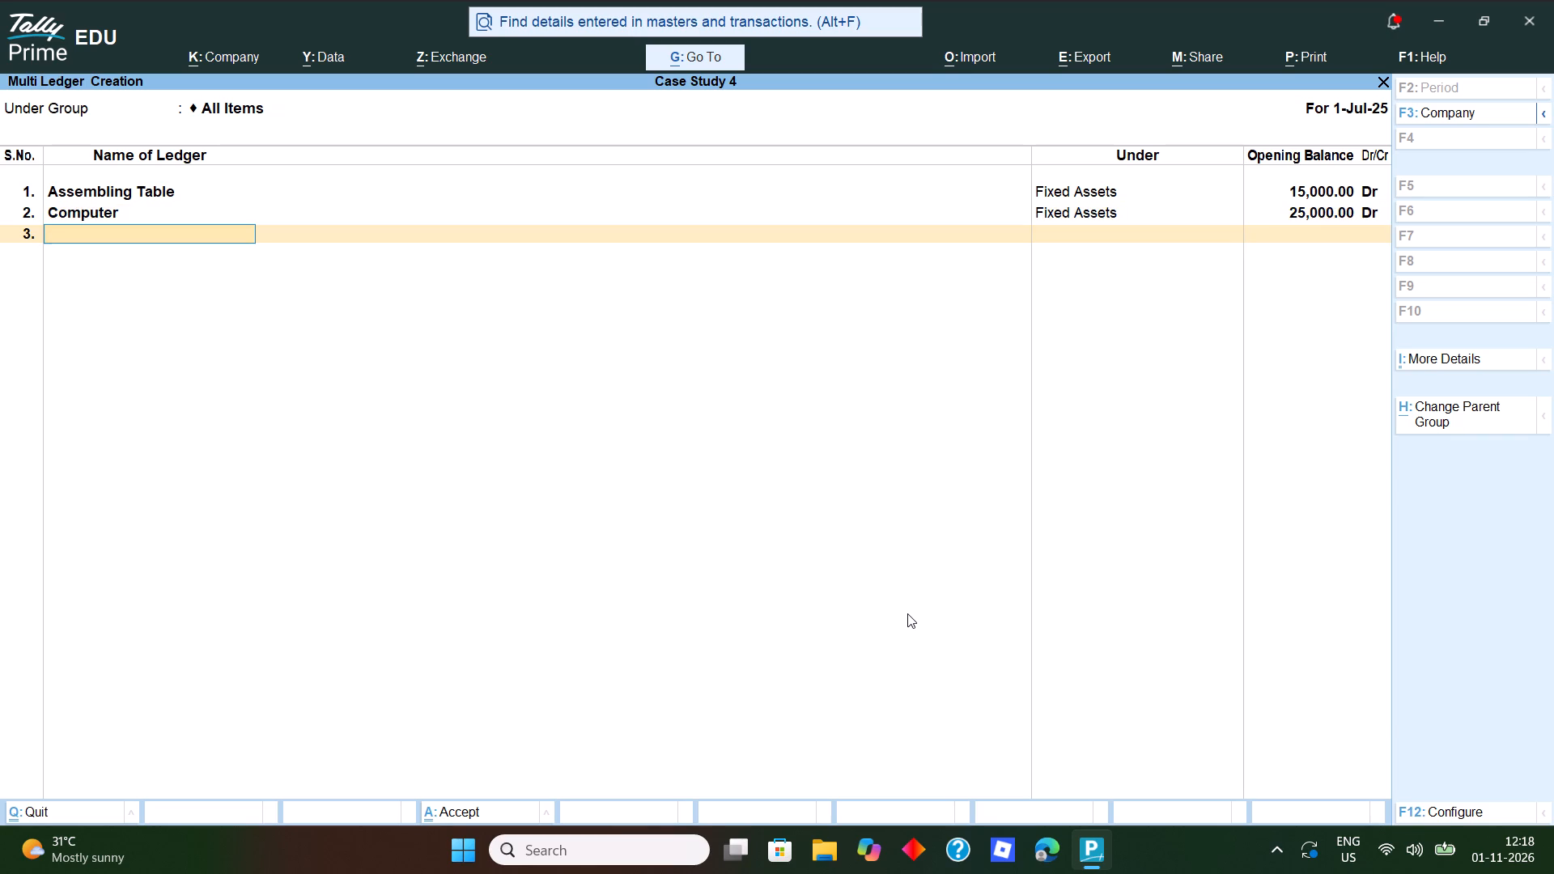
# Add the ledger Electrical Equipment under Fixed Assets with an opening balance of 12,000 Dr.
pyautogui.write('electrical equ')
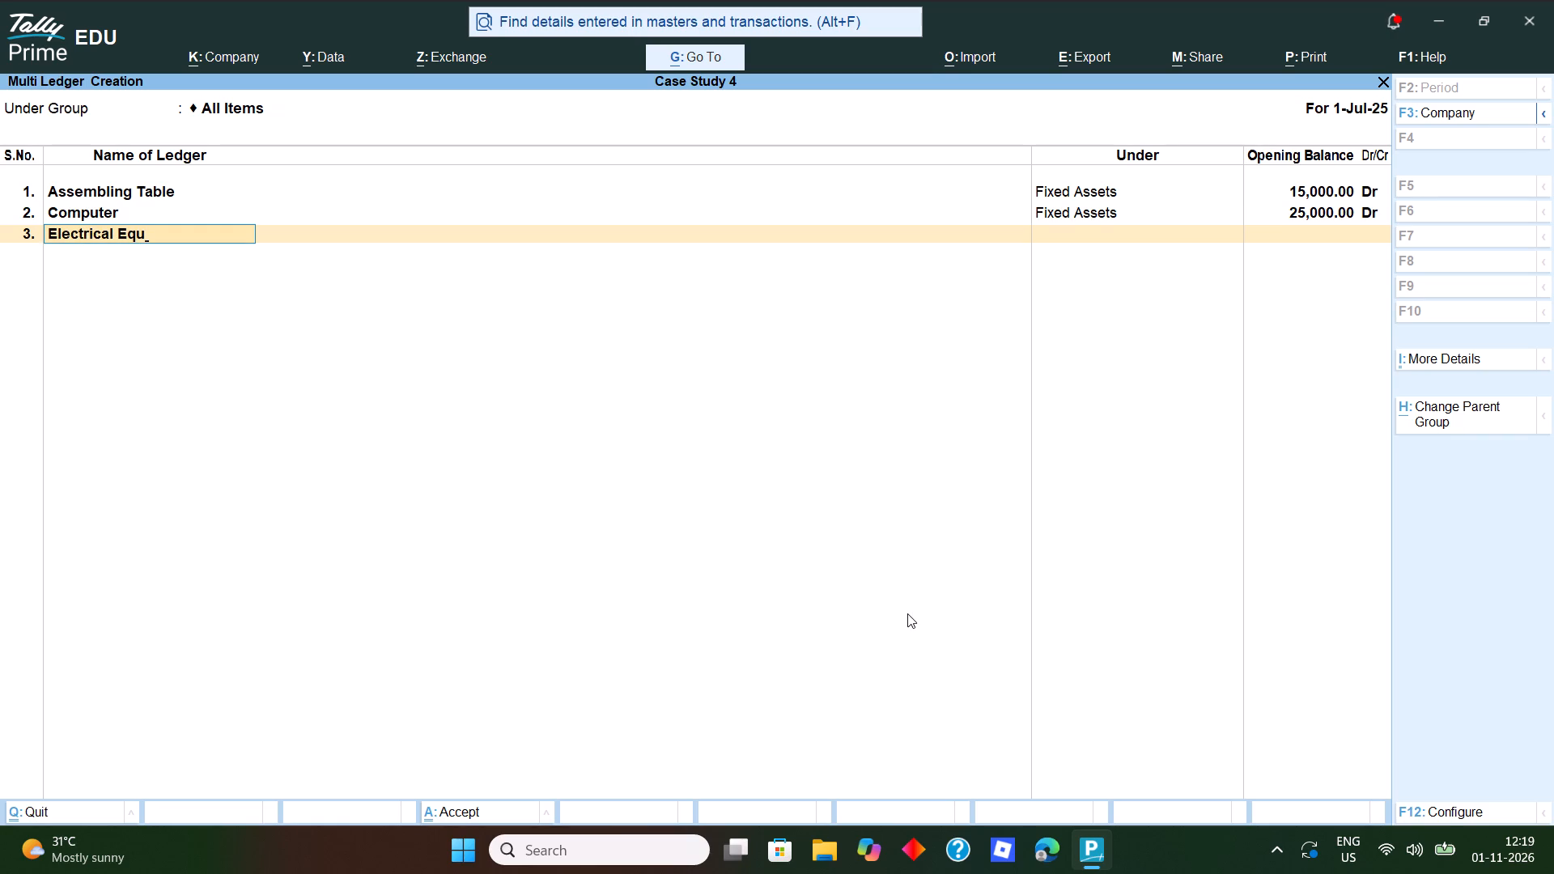
pyautogui.press('i')
pyautogui.write('pment')
pyautogui.press('Return')
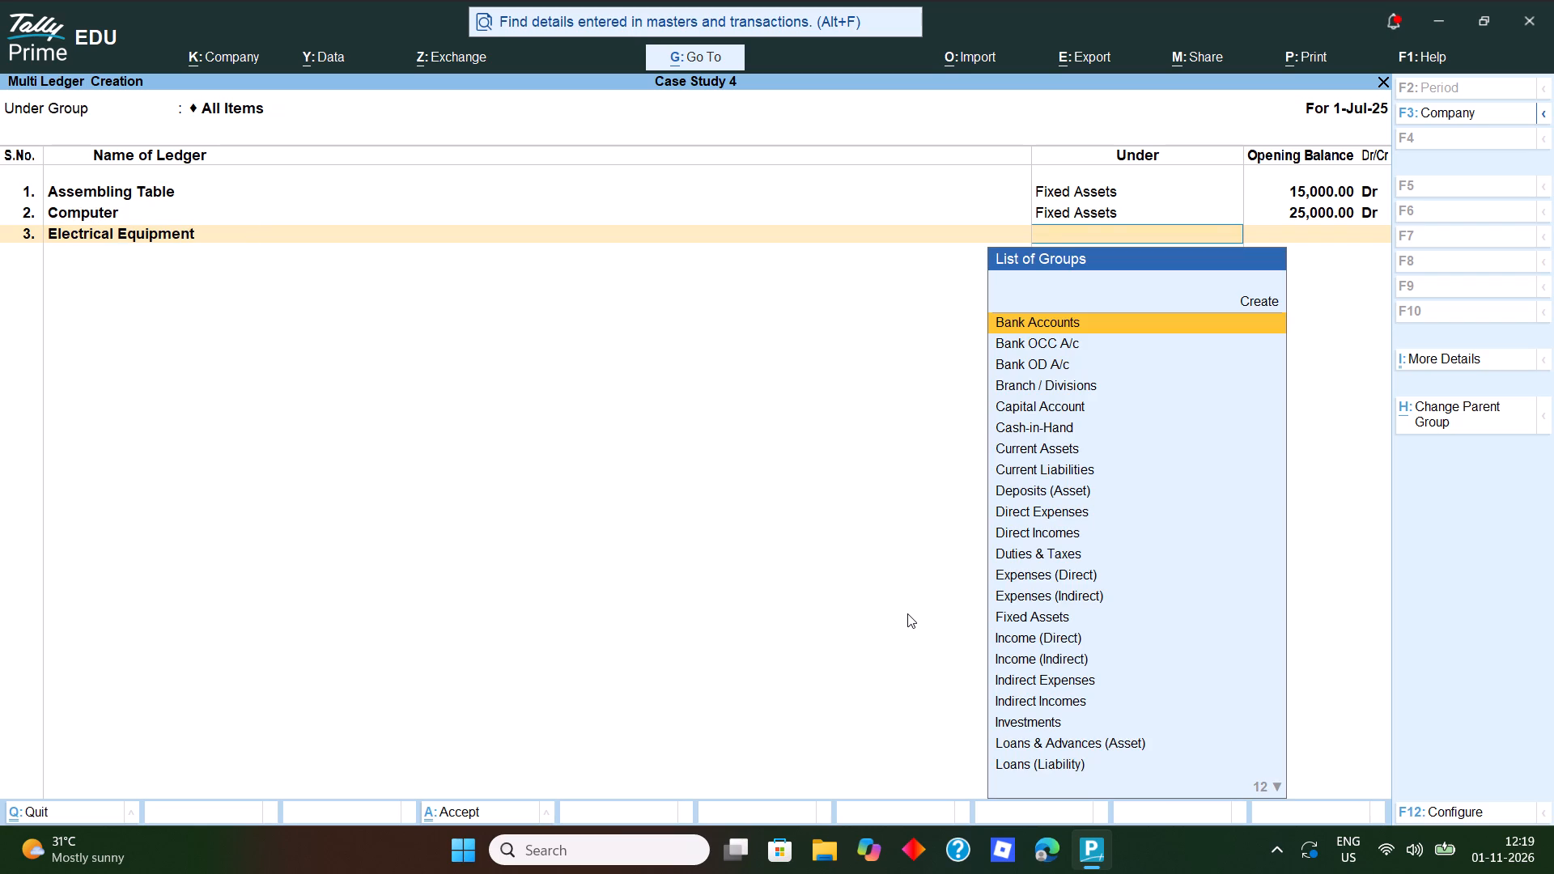
pyautogui.press('f')
pyautogui.press('Return')
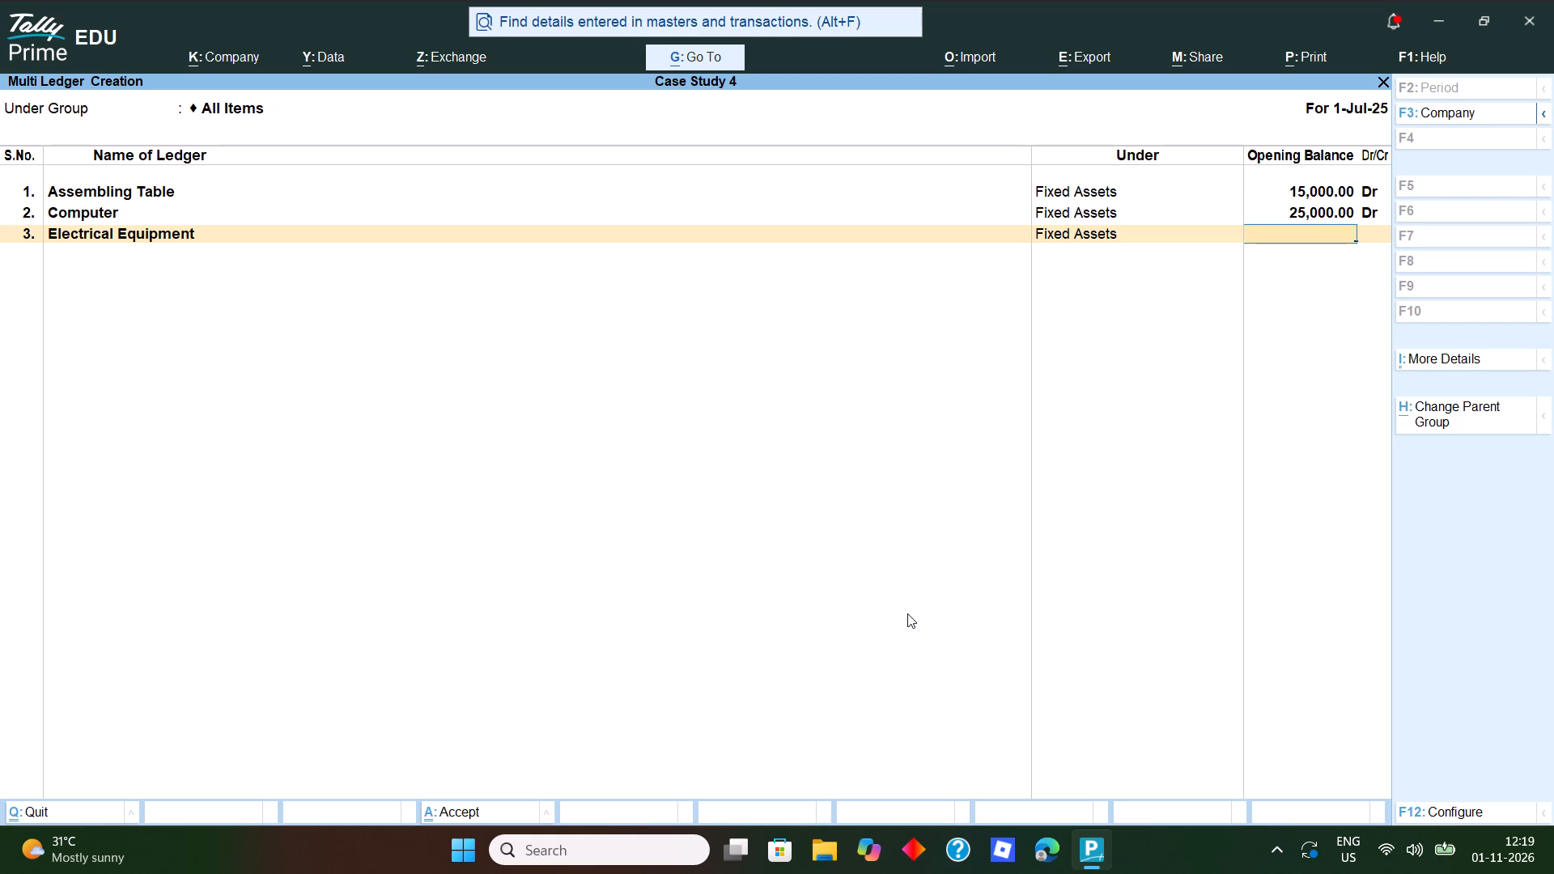
pyautogui.write('12000')
pyautogui.press('Return')
pyautogui.press('Return')
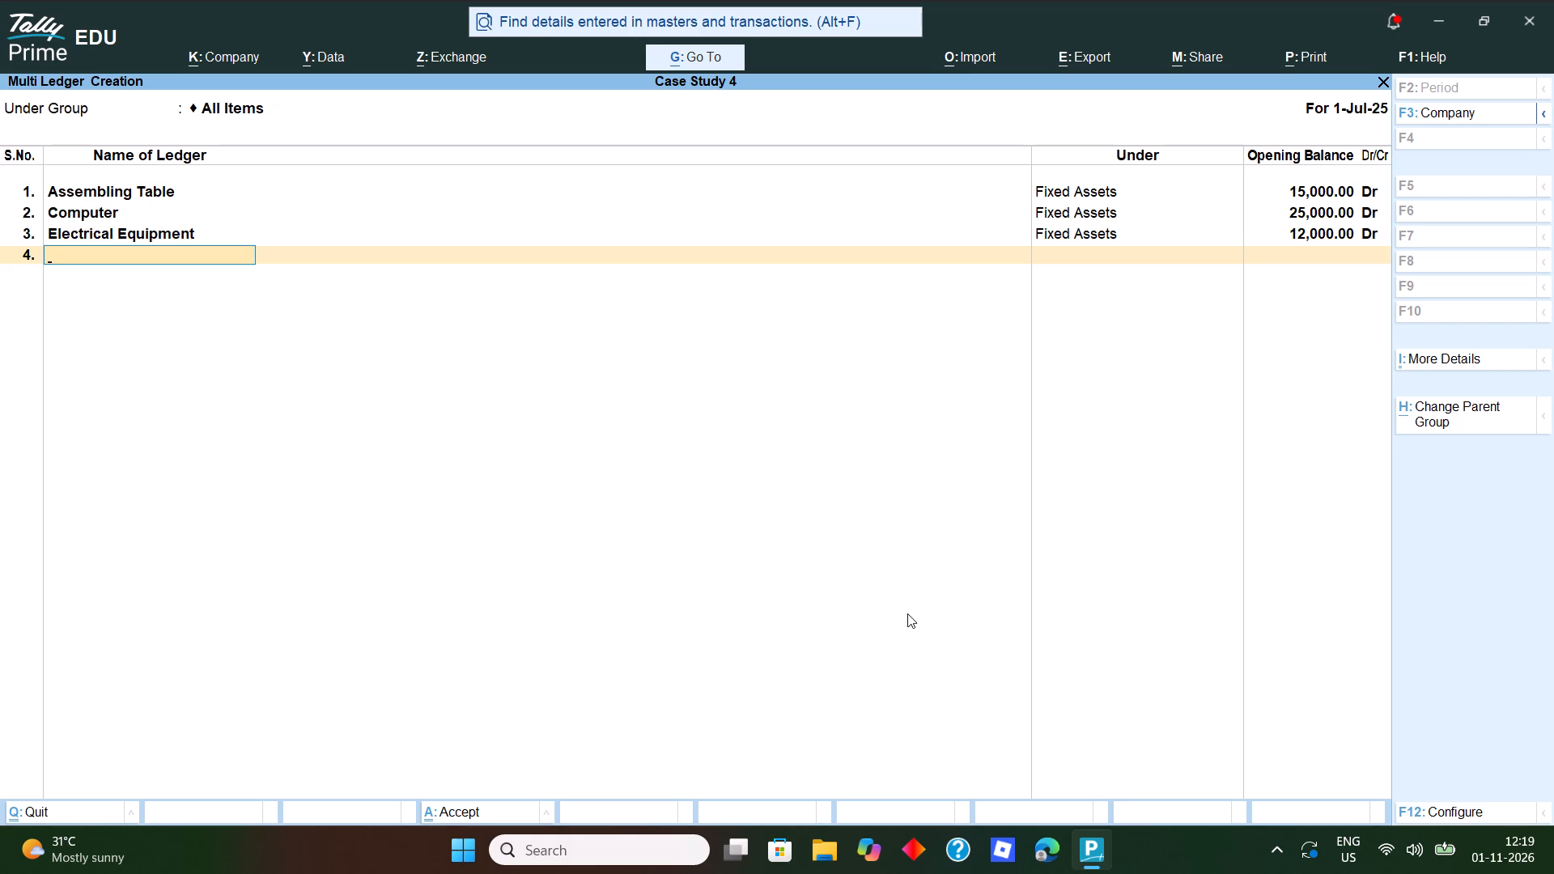
# Add the ledger Electrical Fittings under Fixed Assets with an opening balance of 15,000 Dr.
pyautogui.write('electrical')
pyautogui.press('space')
pyautogui.write('fittings')
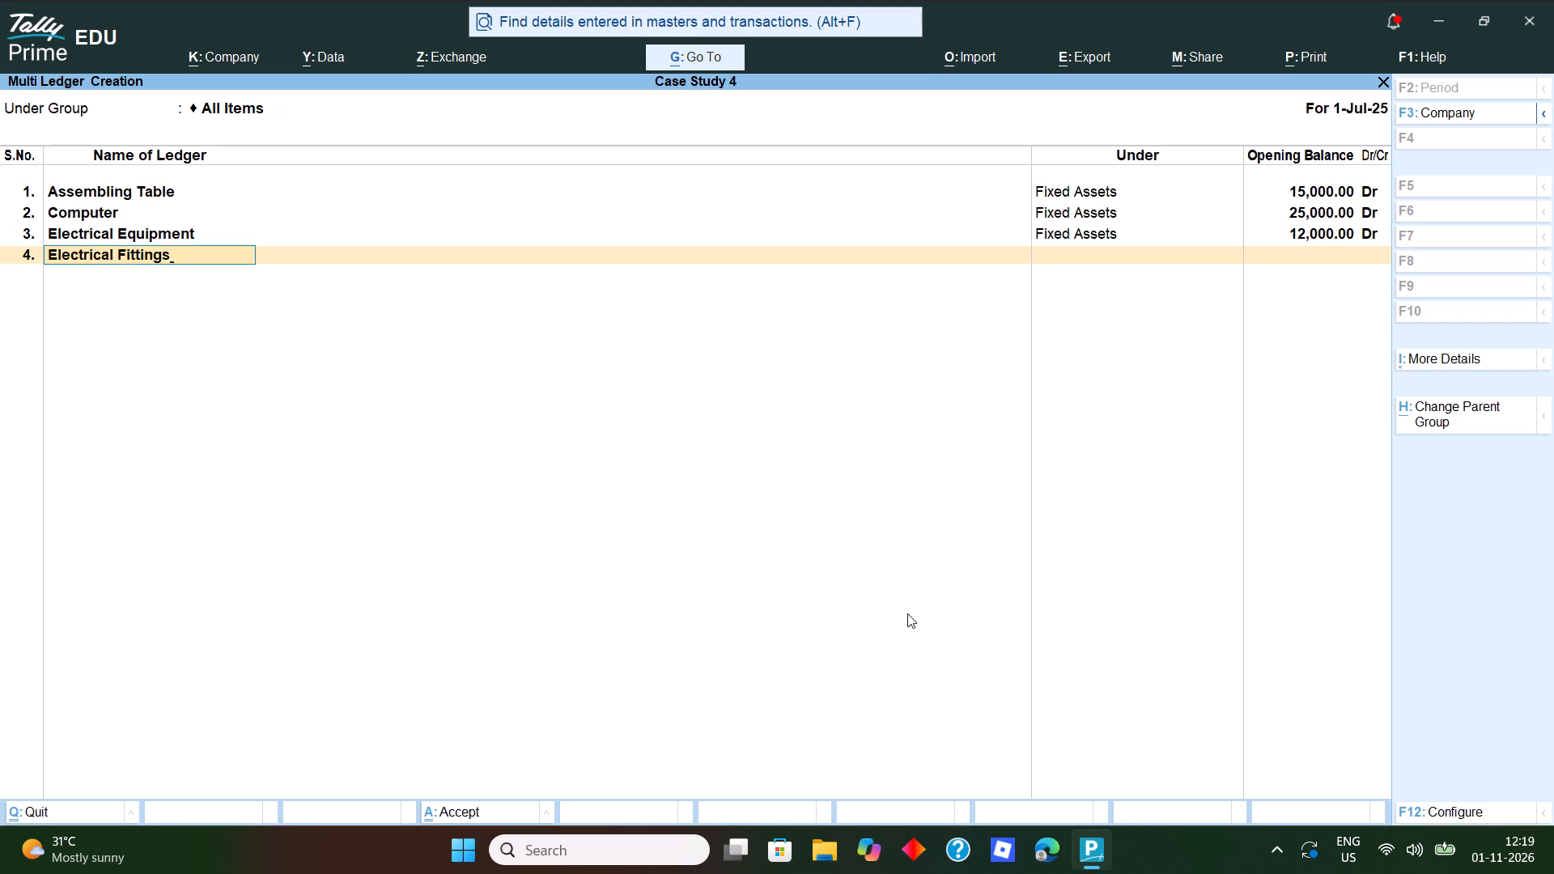
pyautogui.press('Return')
pyautogui.press('f')
pyautogui.press('Return')
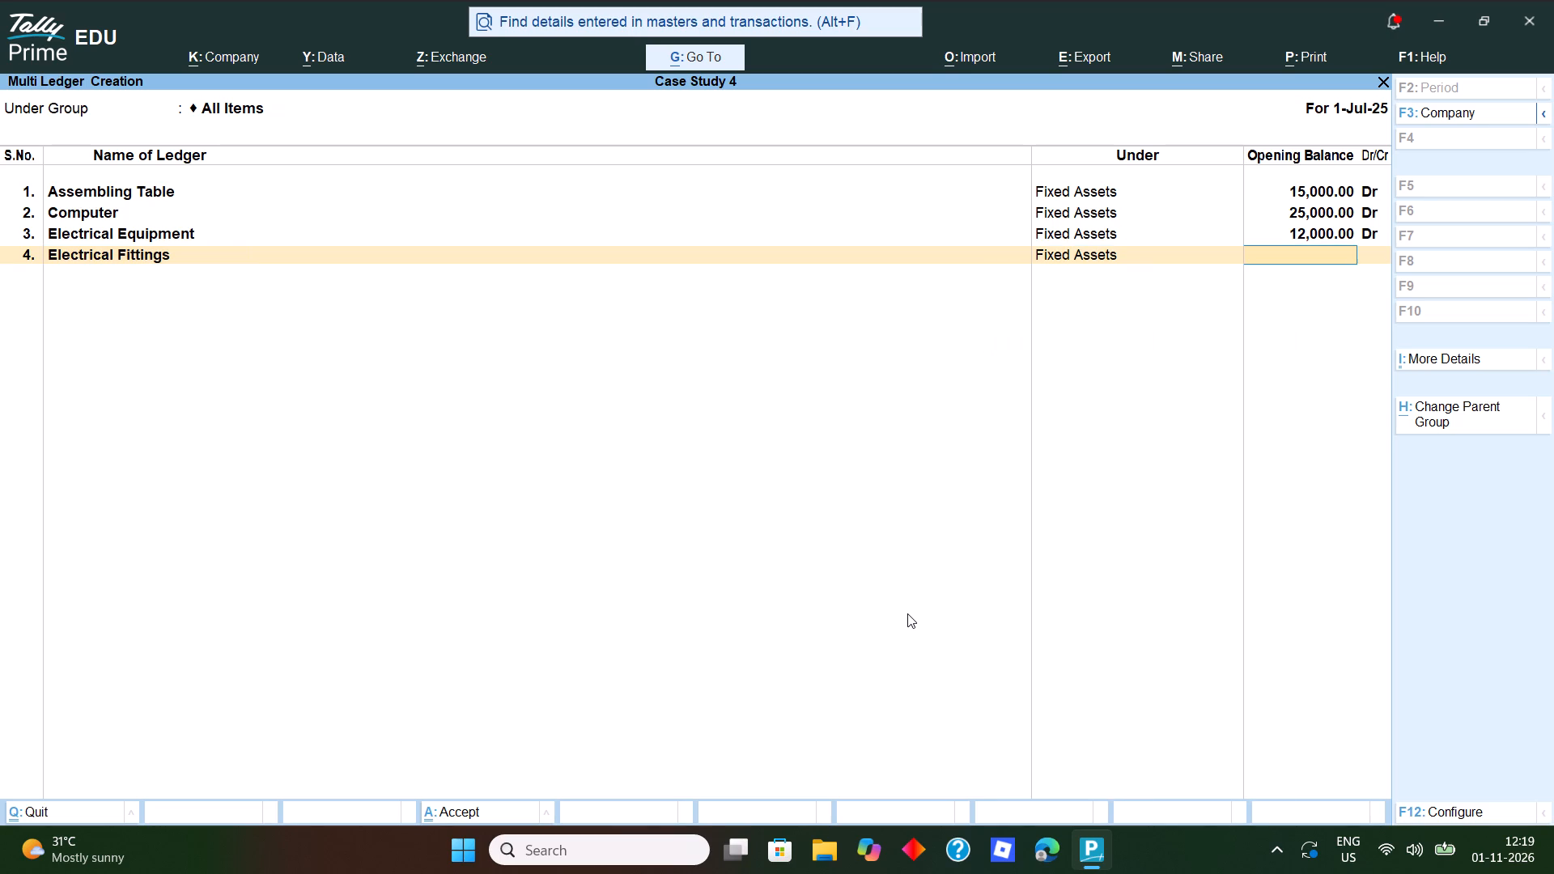
pyautogui.write('15000')
pyautogui.press('Return')
pyautogui.press('Return')
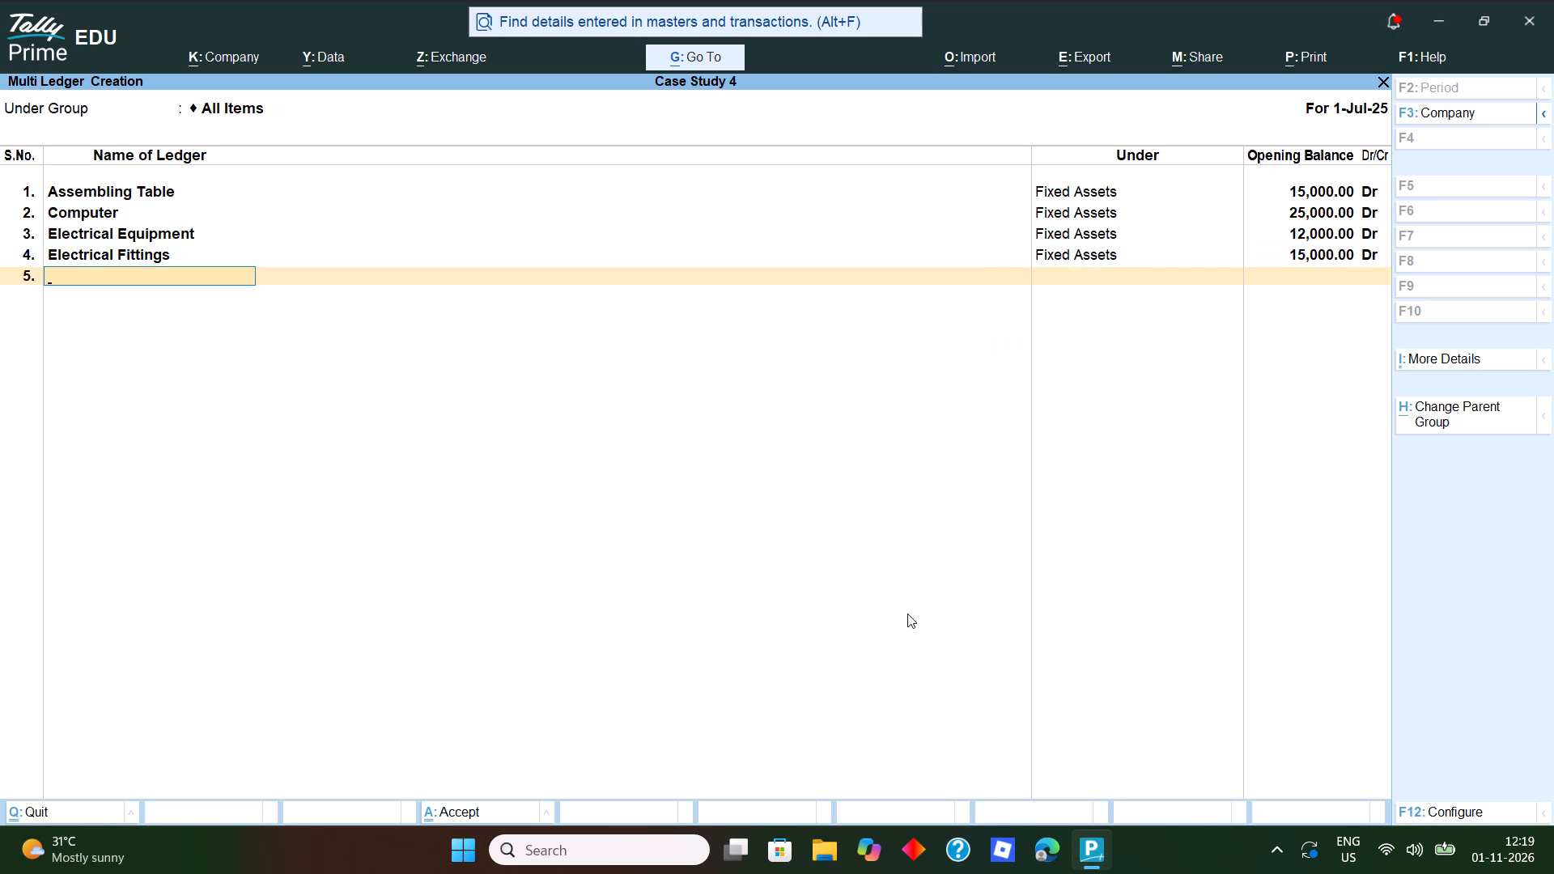
# Add the ledger Furniture & Fixture under Fixed Assets with an opening balance of 25,000 Dr.
pyautogui.write('furni')
pyautogui.write('ture')
pyautogui.press('space')
pyautogui.write('&')
pyautogui.press('space')
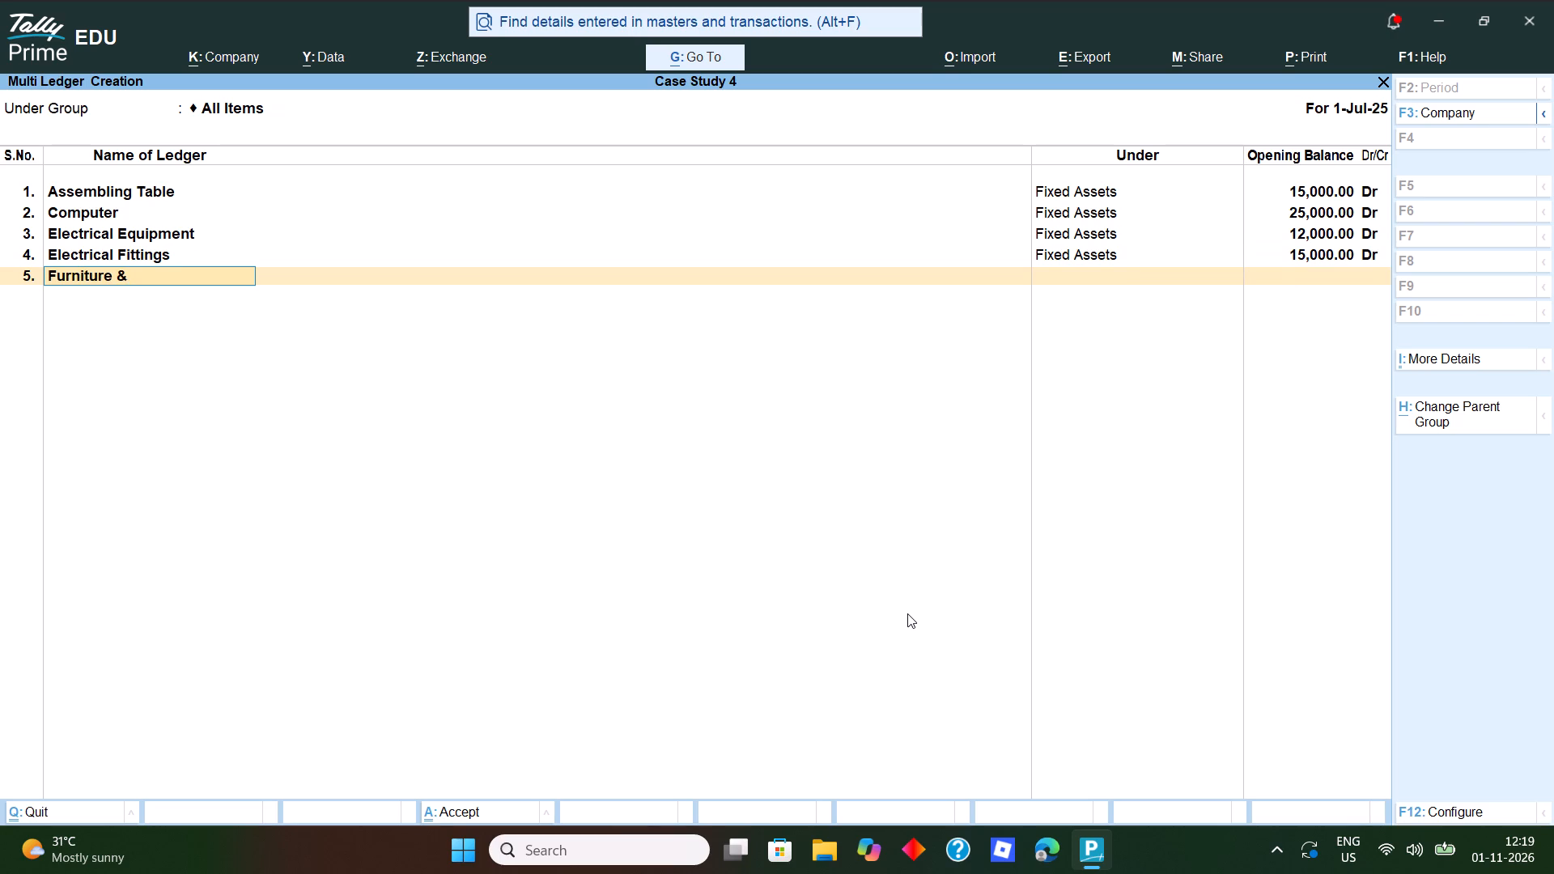
pyautogui.write('fi')
pyautogui.write('xture')
pyautogui.press('Return')
pyautogui.press('f')
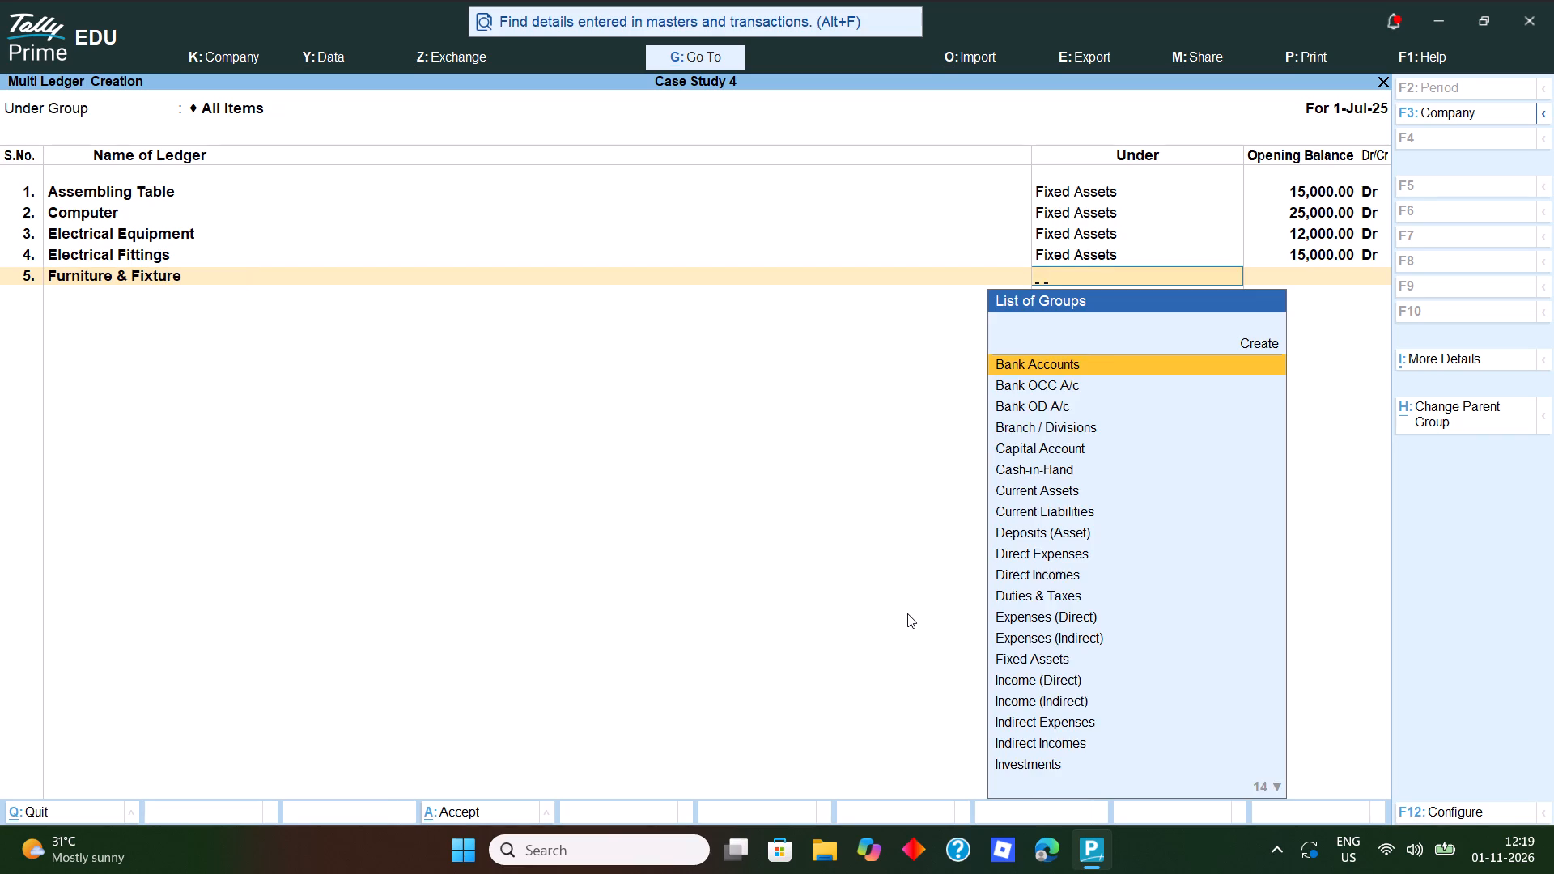
pyautogui.press('Return')
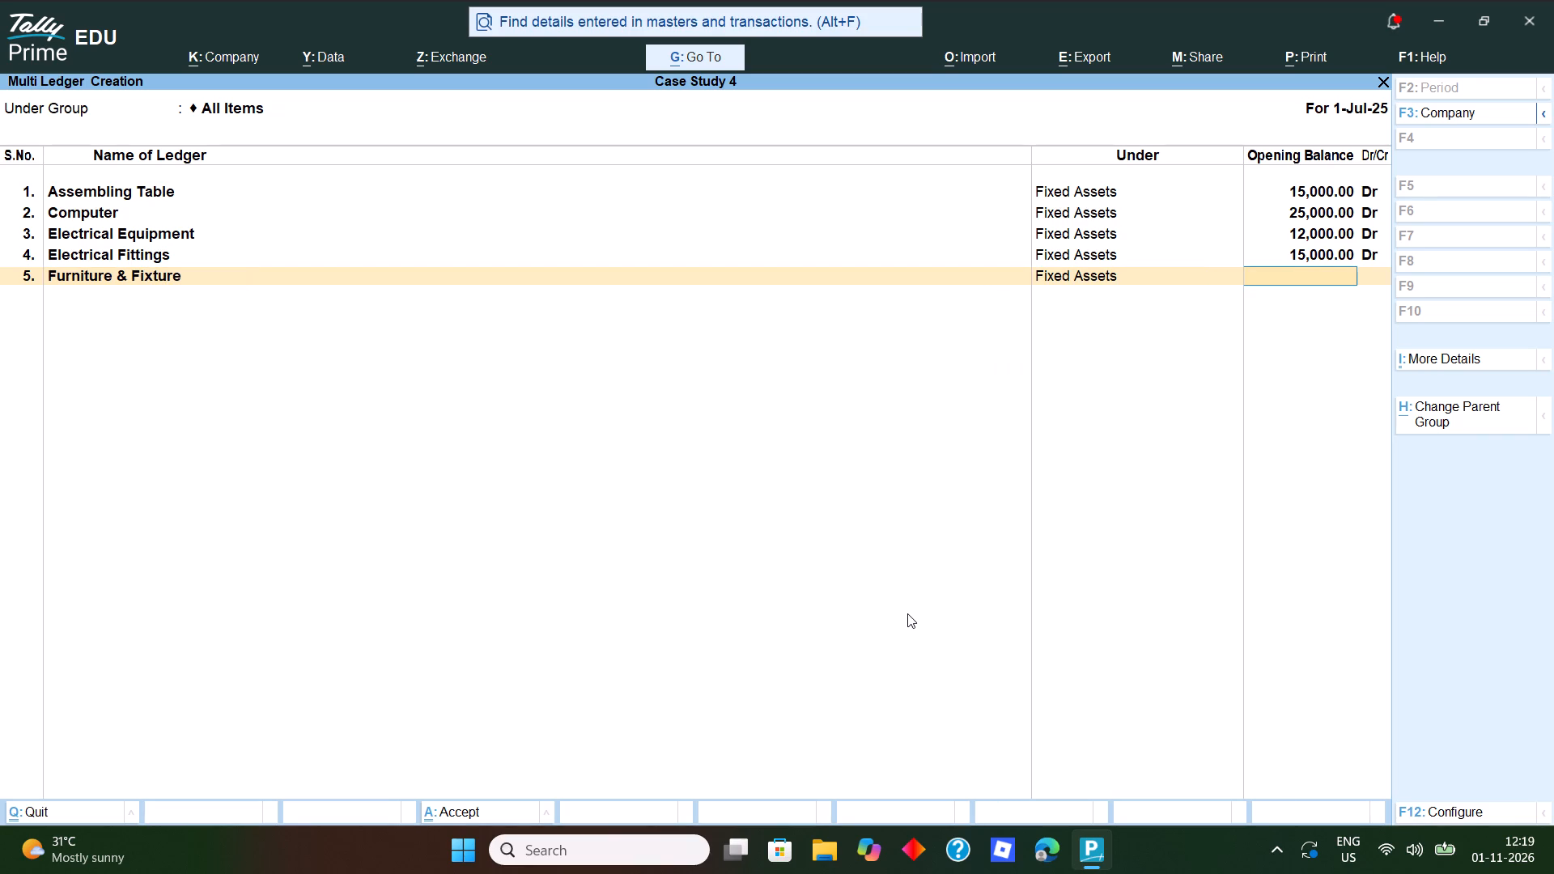
pyautogui.write('25000')
pyautogui.press('Return')
pyautogui.press('Return')
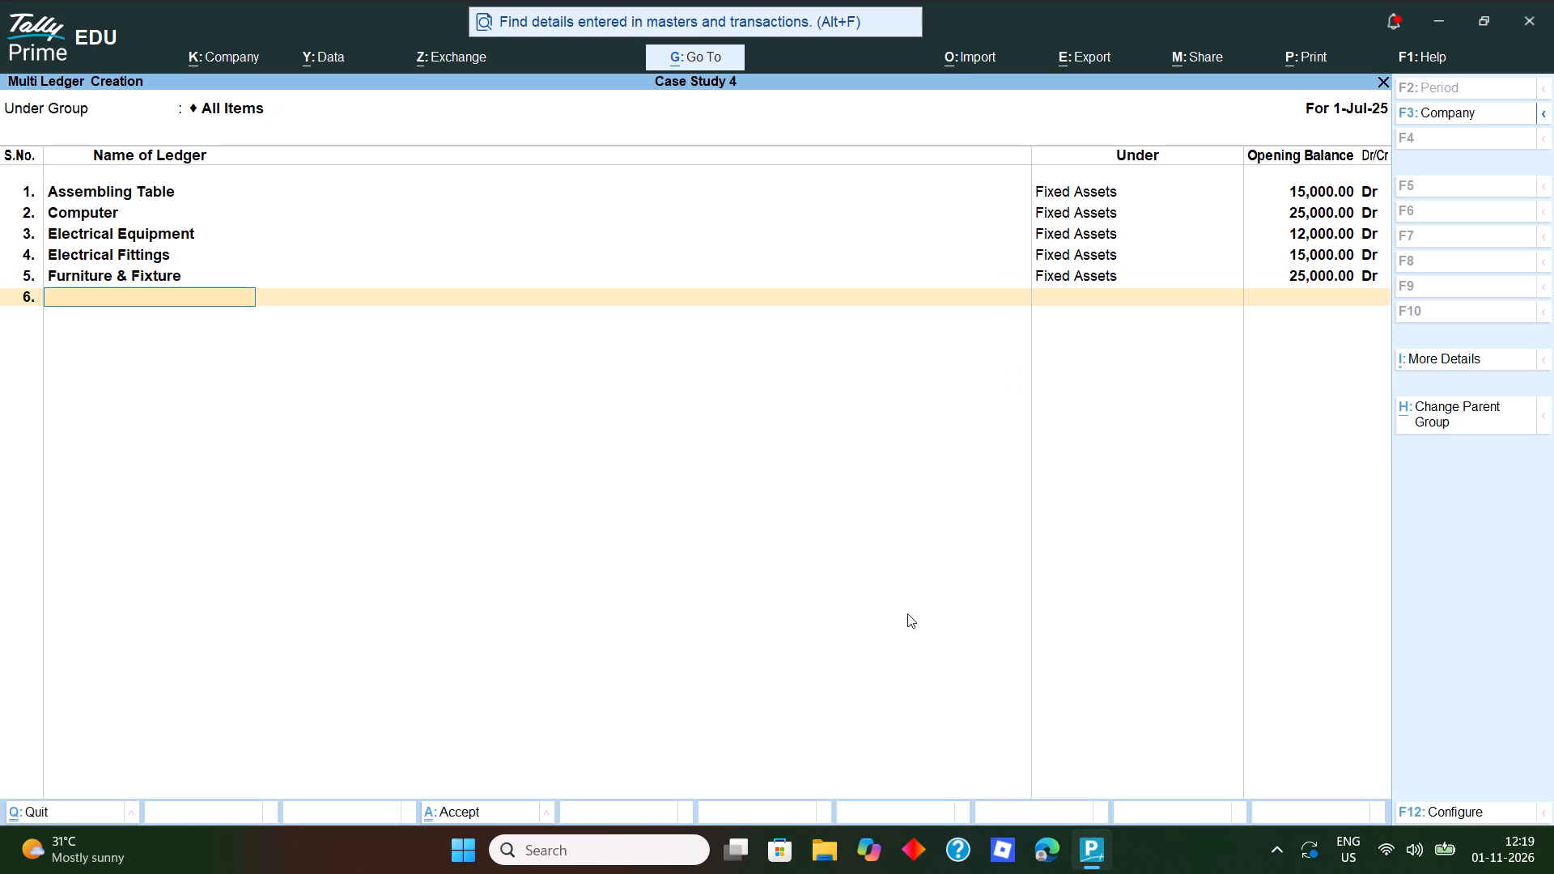
# Add the ledger ICICI Bank under Bank Accounts with an opening balance of 13,00,000 Dr.
pyautogui.write('ICICI bank')
pyautogui.press('space')
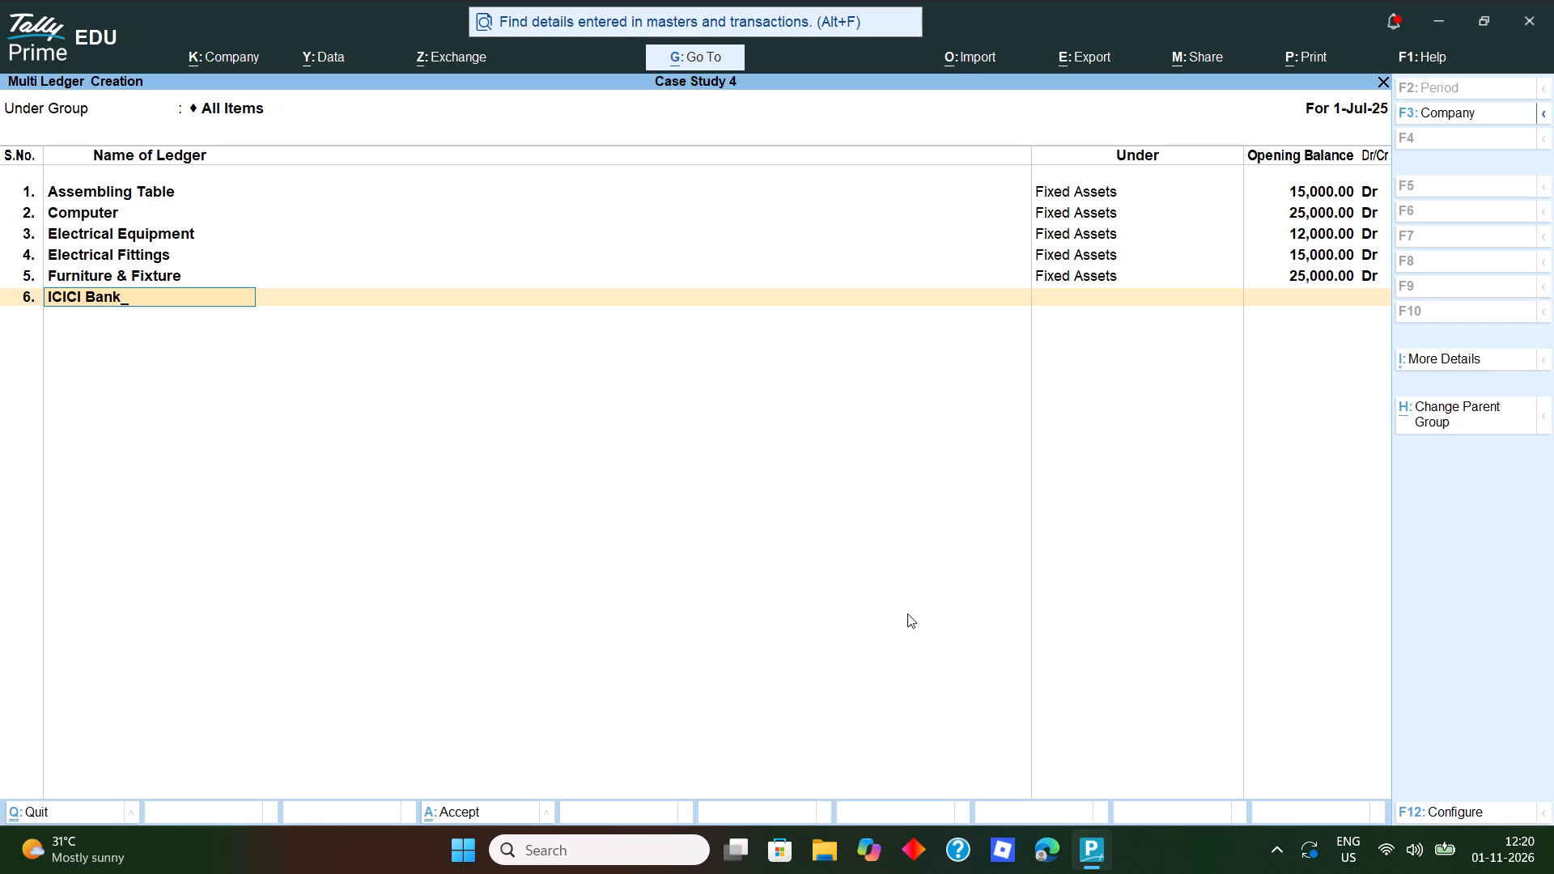
pyautogui.press('BackSpace')
pyautogui.press('Return')
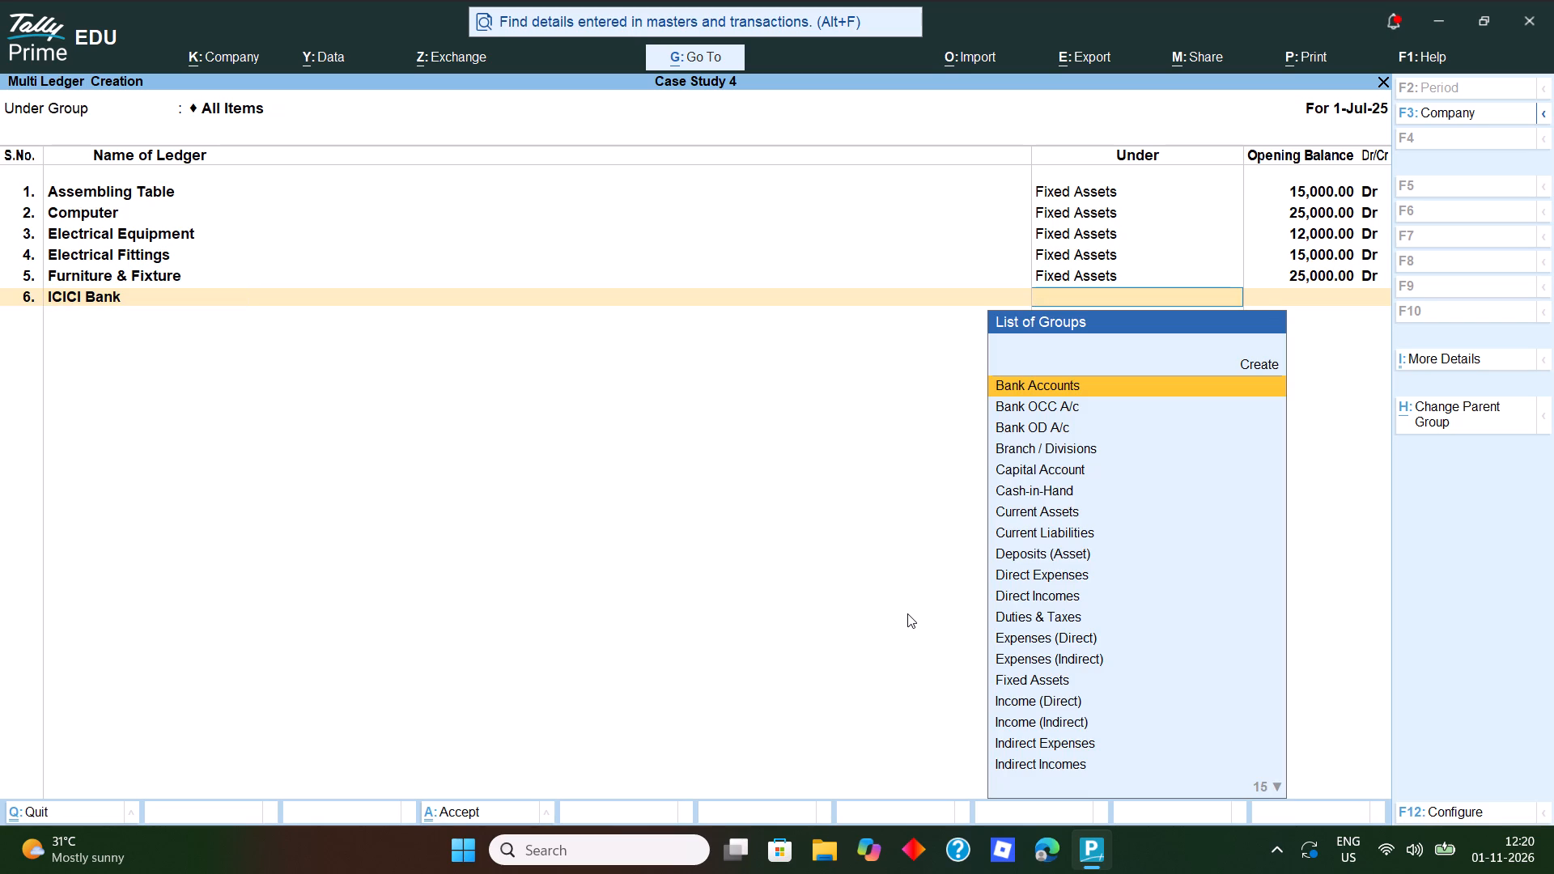
pyautogui.write('ban')
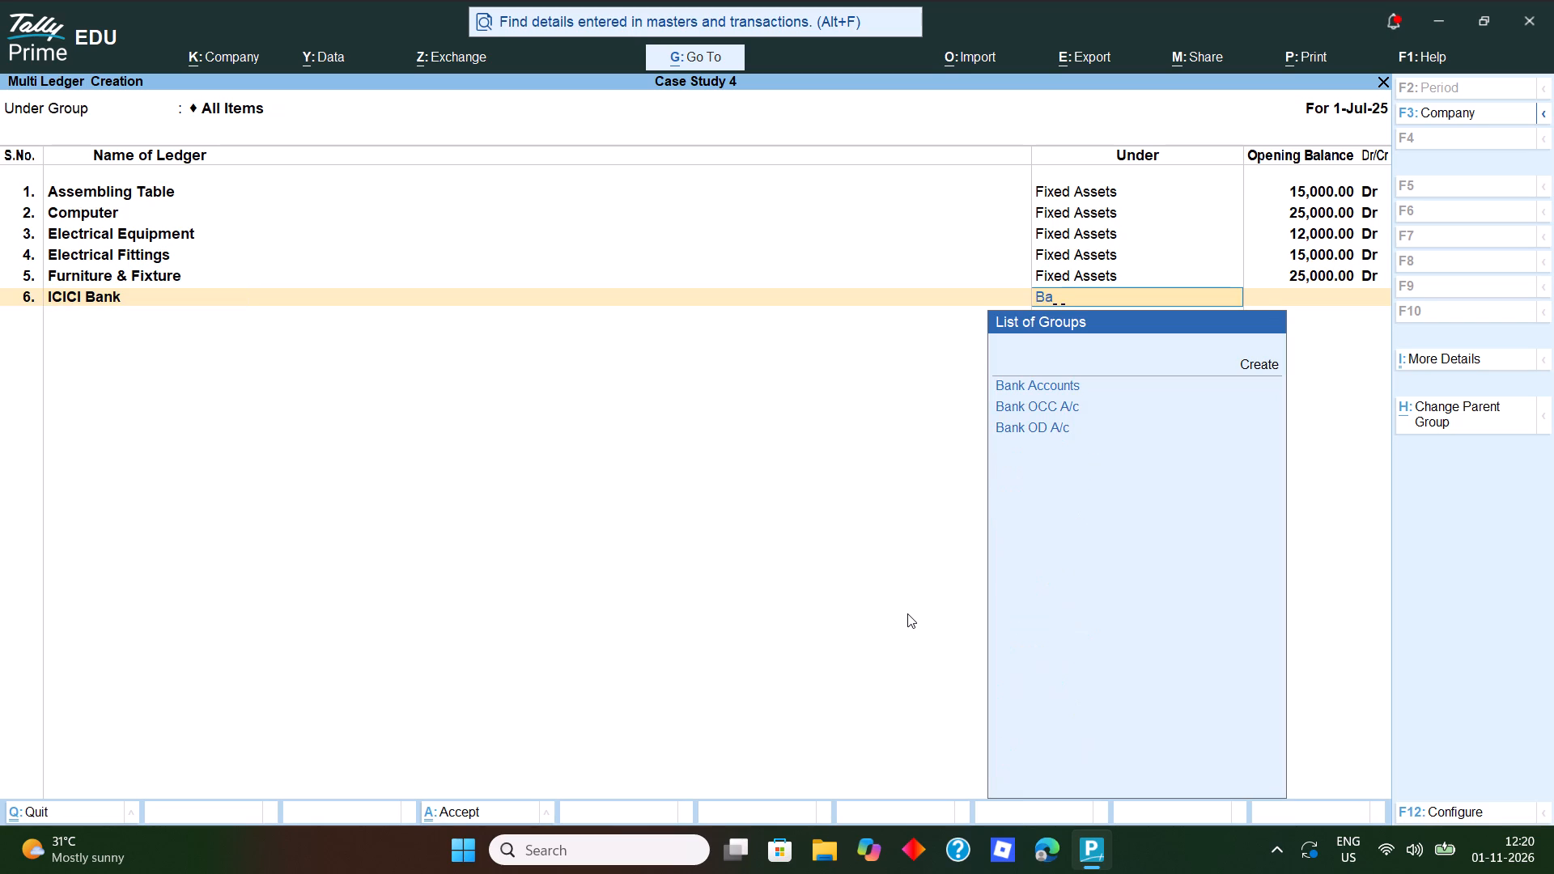
pyautogui.press('Down')
pyautogui.press('Return')
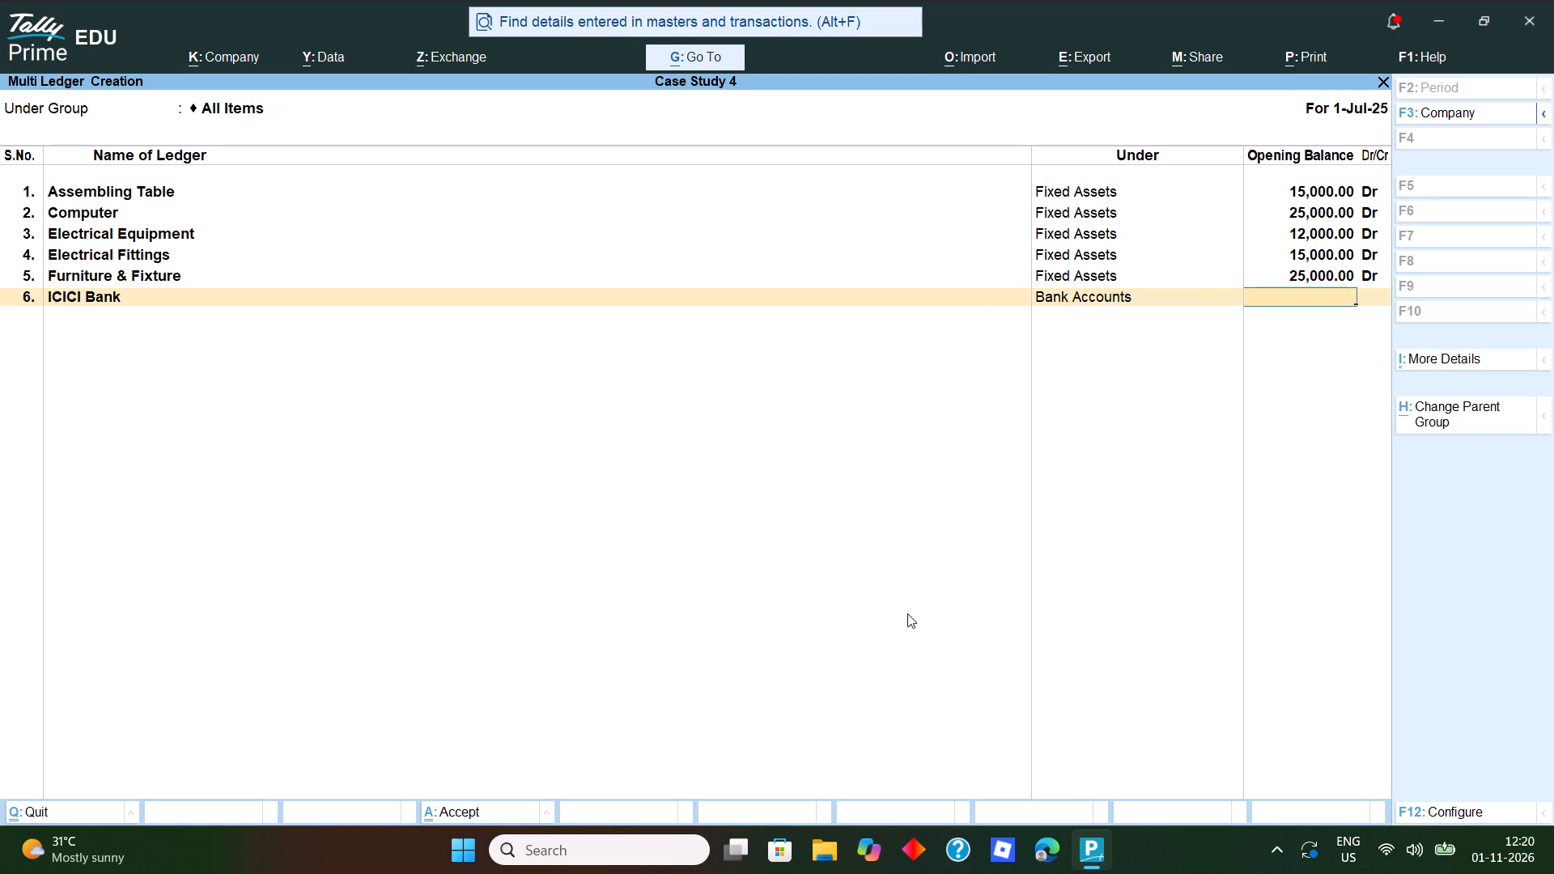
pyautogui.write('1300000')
# Complete the ICICI Bank ledger entry with an opening balance of 13,00,000 Dr.
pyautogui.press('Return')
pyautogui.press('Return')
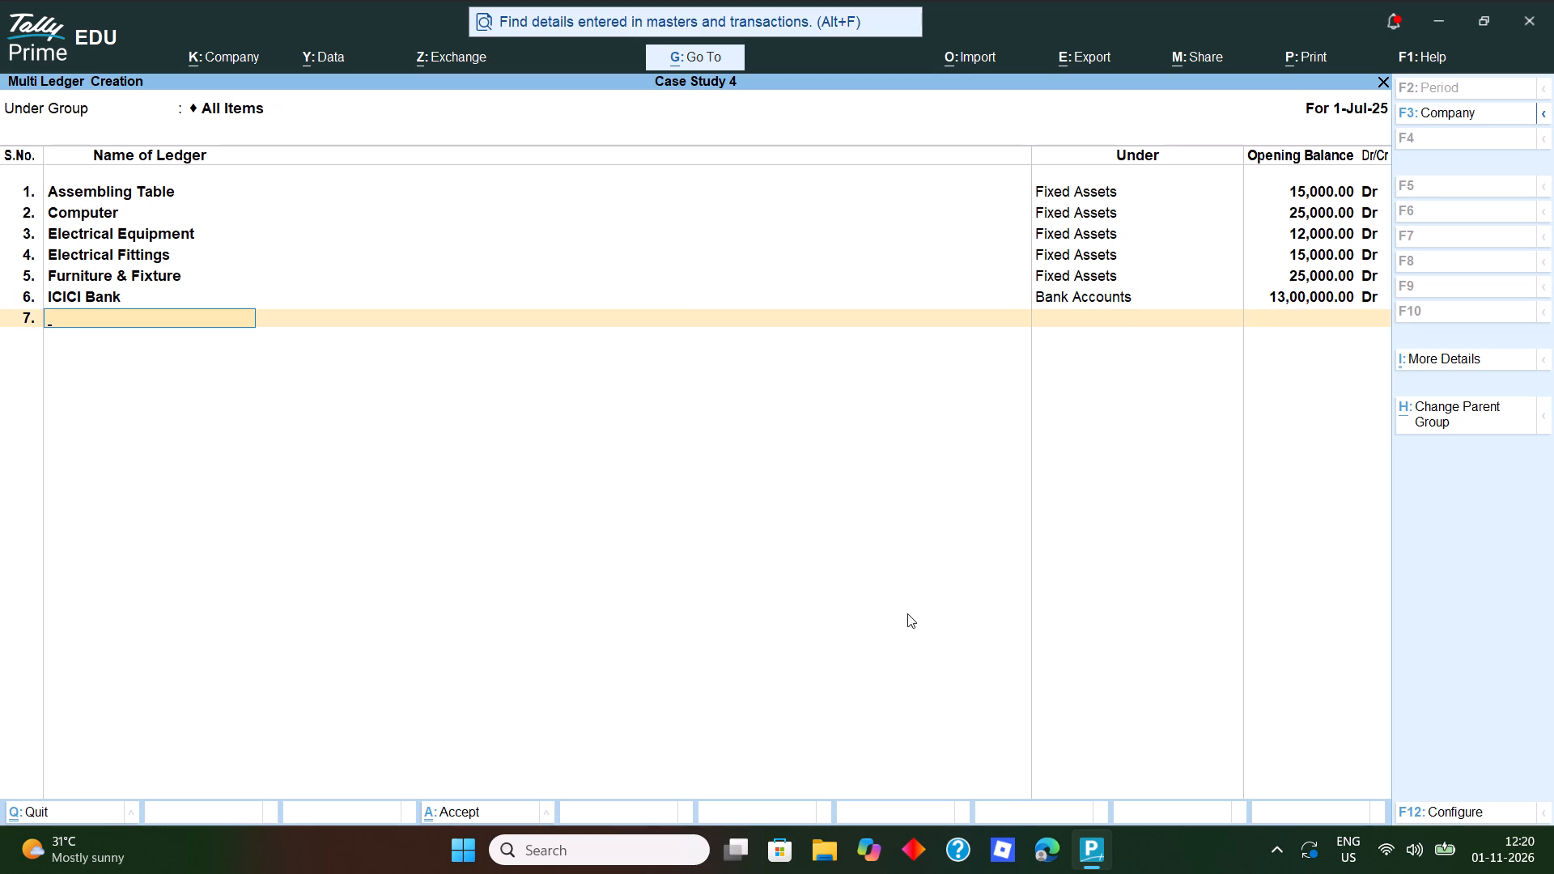
# Add the first partner's personal ledger under Capital Account with an opening balance of 7,00,000 Cr.
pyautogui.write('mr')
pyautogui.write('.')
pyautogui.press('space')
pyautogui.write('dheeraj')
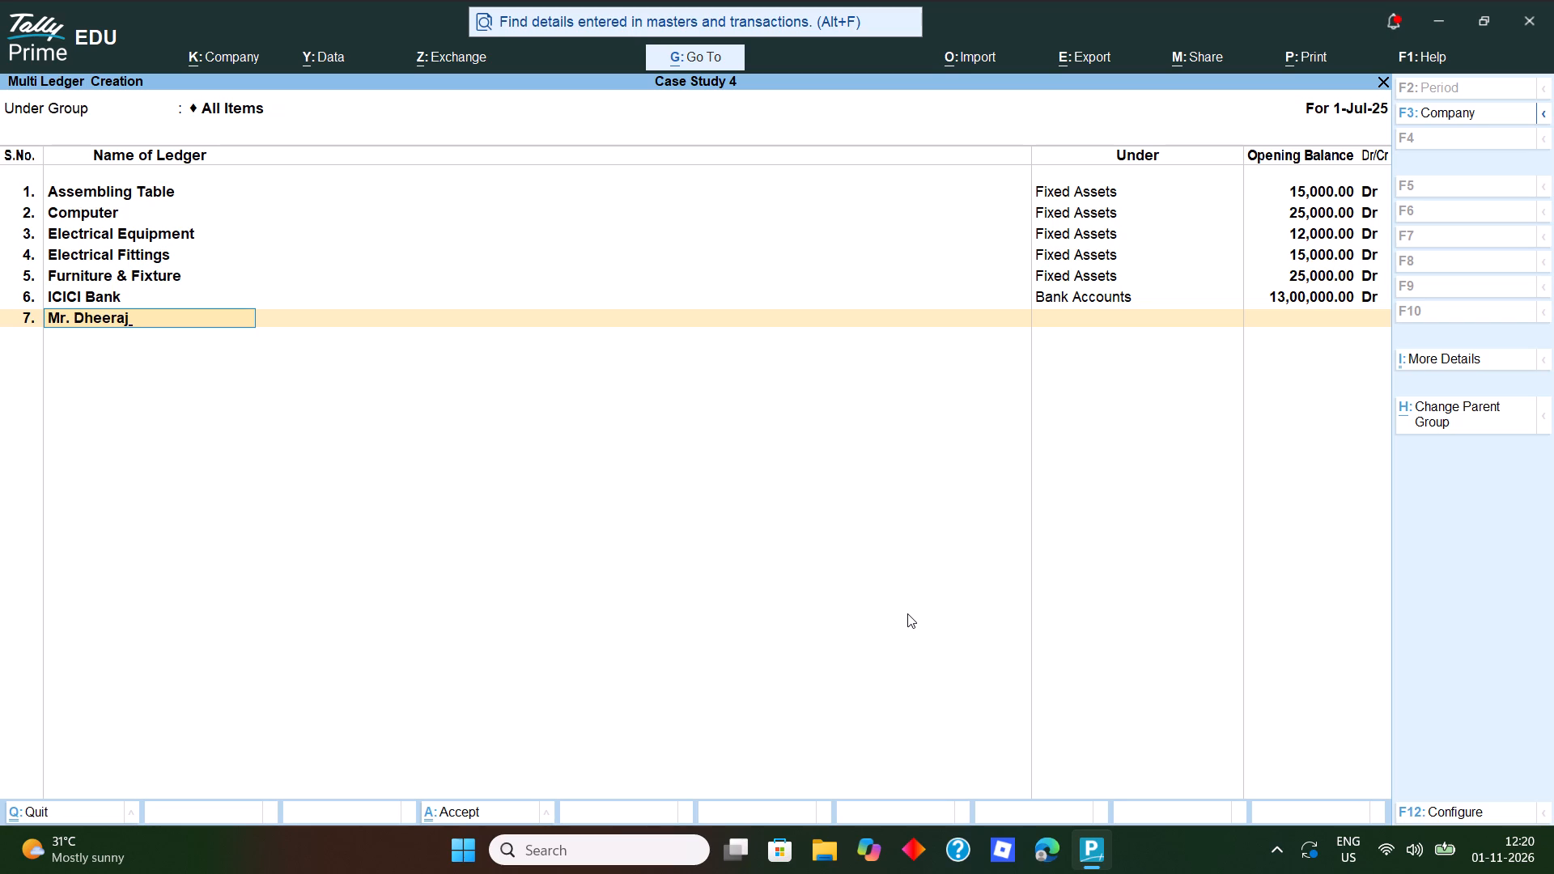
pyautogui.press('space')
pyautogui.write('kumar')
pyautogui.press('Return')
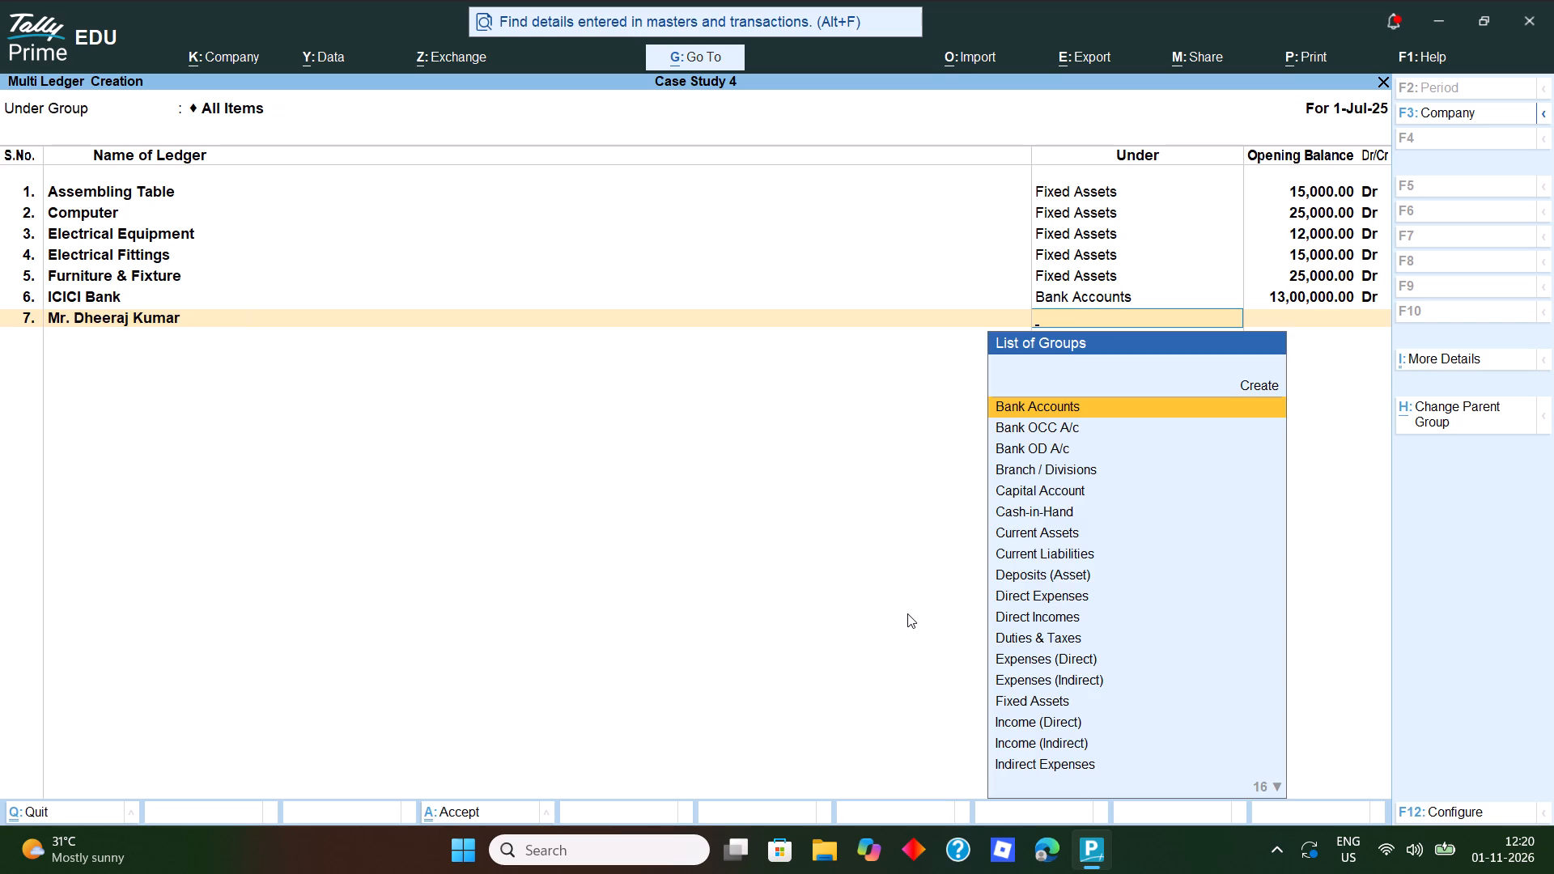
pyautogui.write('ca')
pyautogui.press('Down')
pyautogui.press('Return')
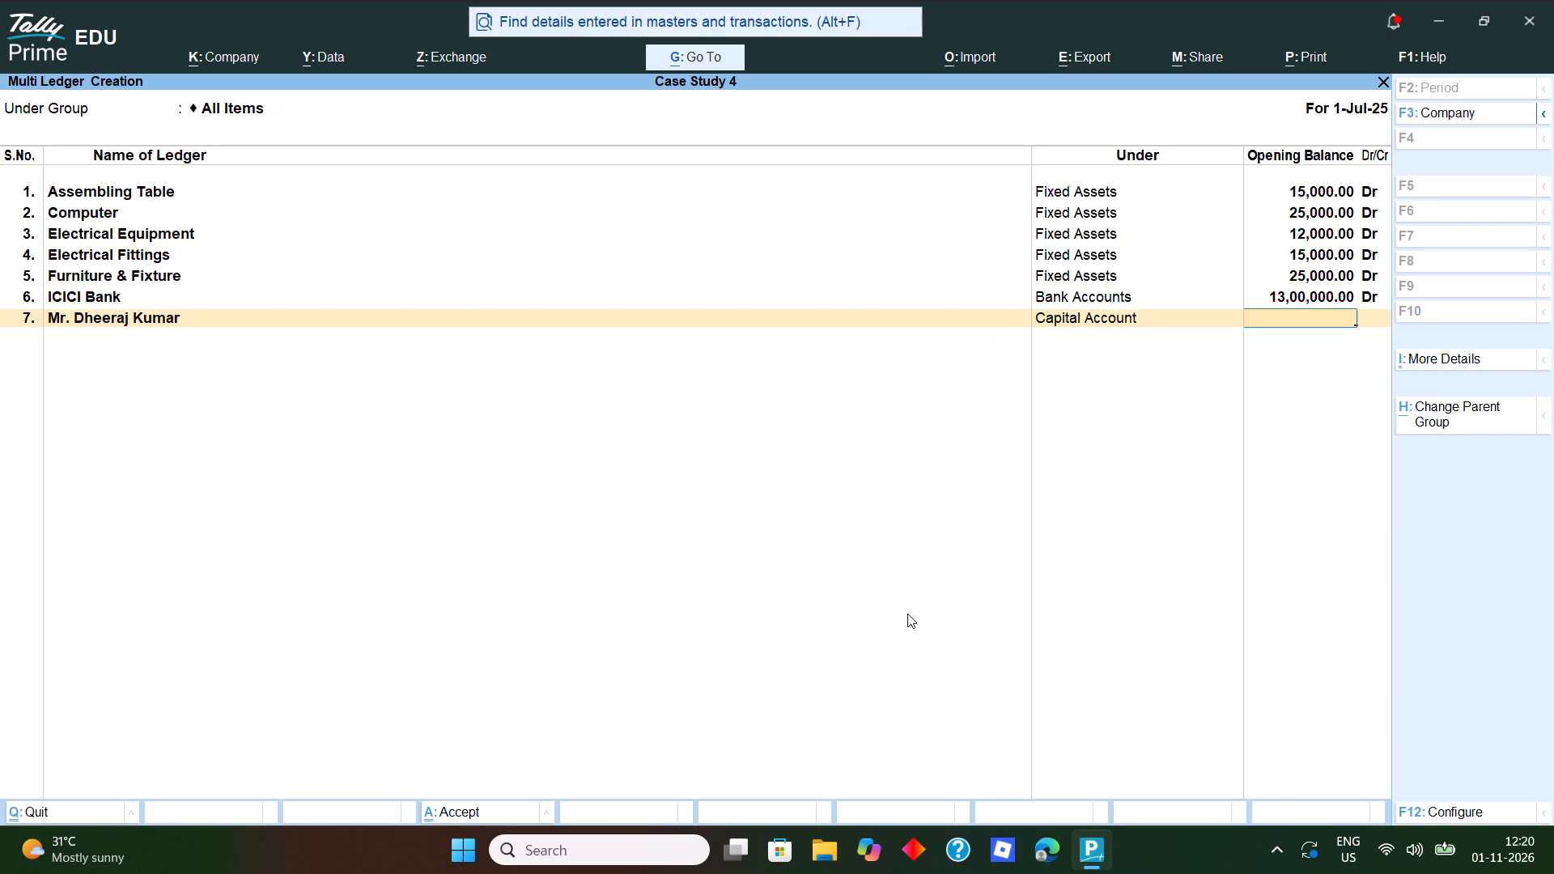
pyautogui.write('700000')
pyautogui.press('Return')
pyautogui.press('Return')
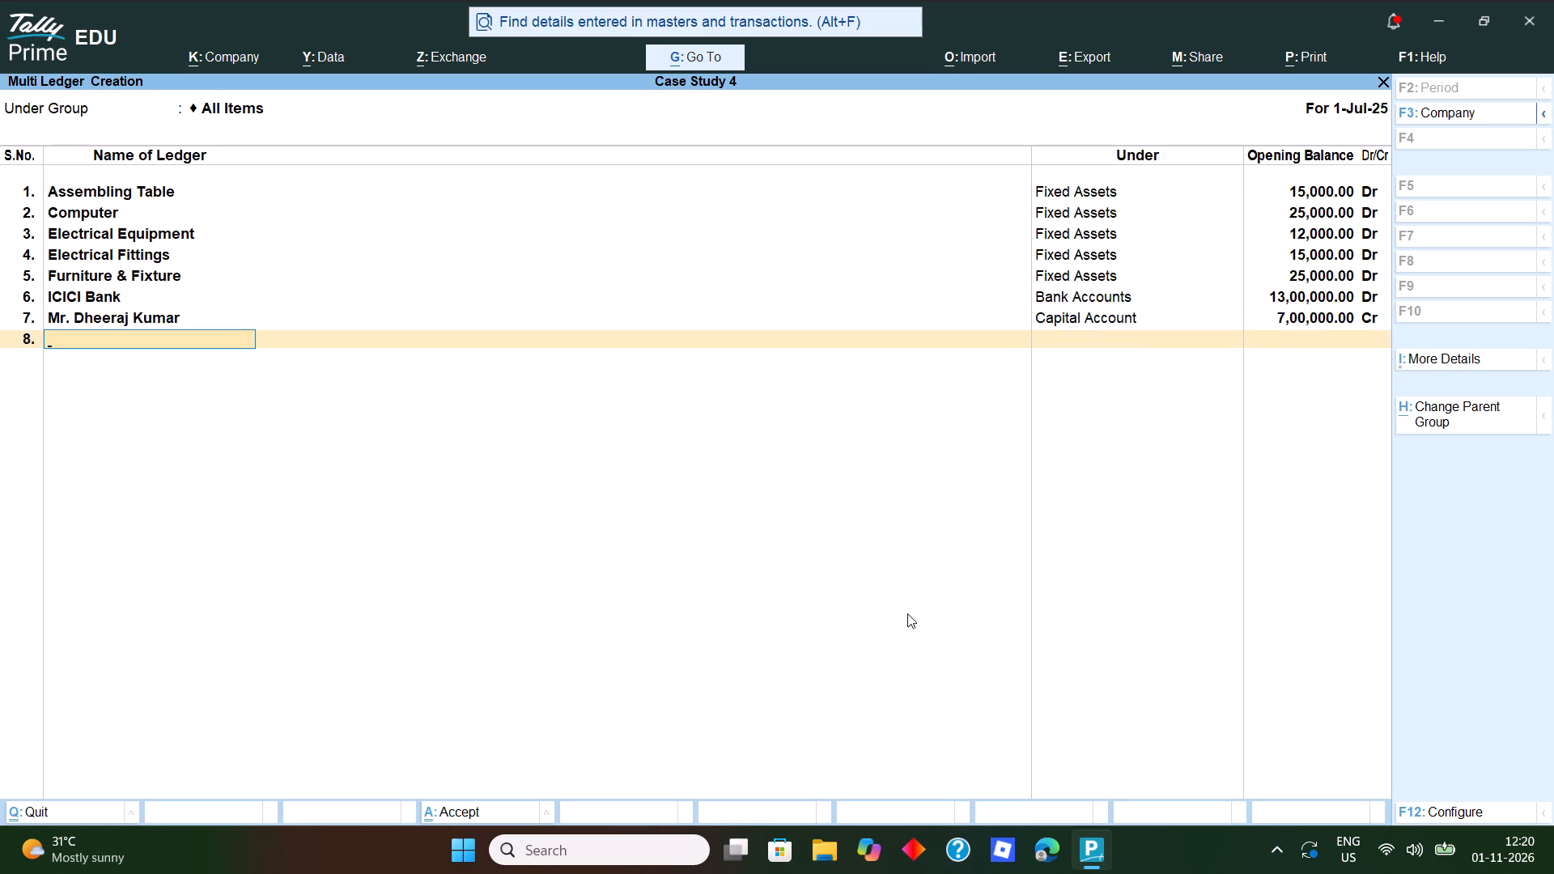
# Add the second partner's personal ledger under Capital Account with an opening balance of 5,00,000 Cr.
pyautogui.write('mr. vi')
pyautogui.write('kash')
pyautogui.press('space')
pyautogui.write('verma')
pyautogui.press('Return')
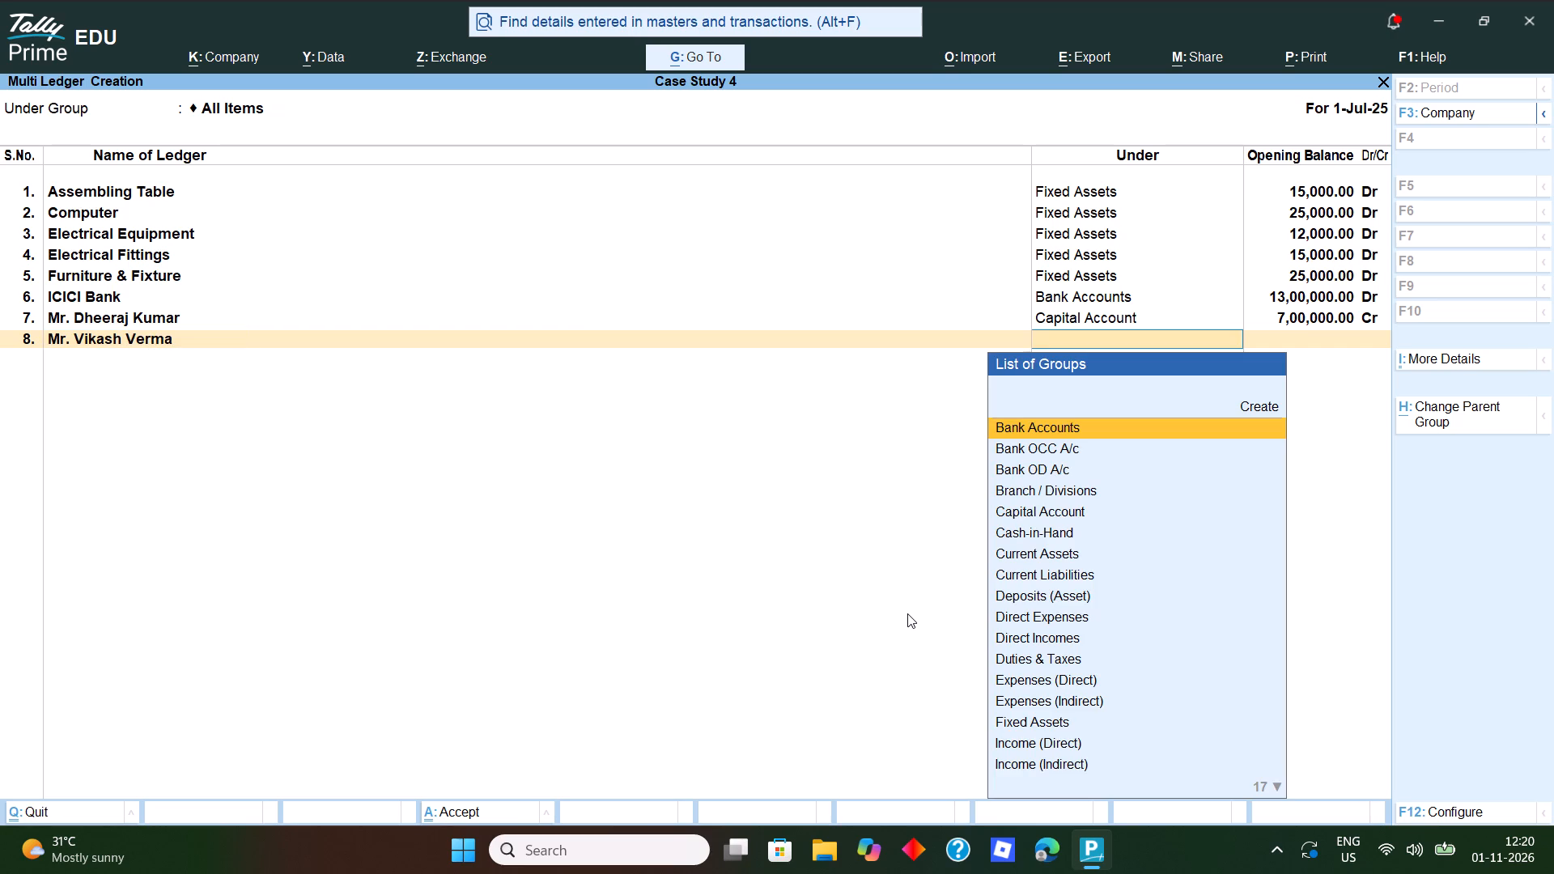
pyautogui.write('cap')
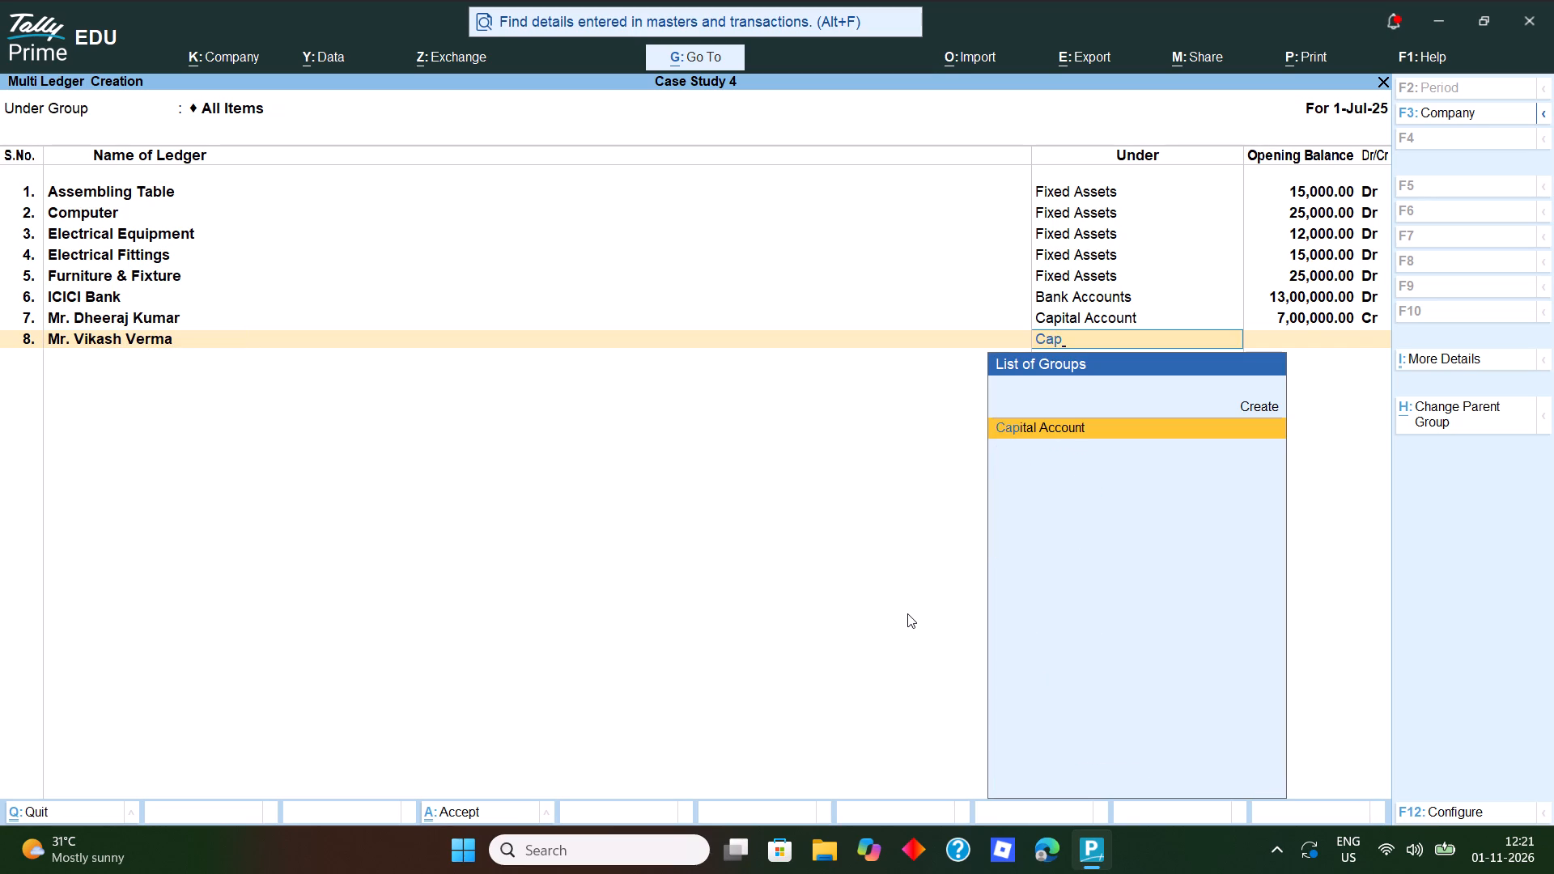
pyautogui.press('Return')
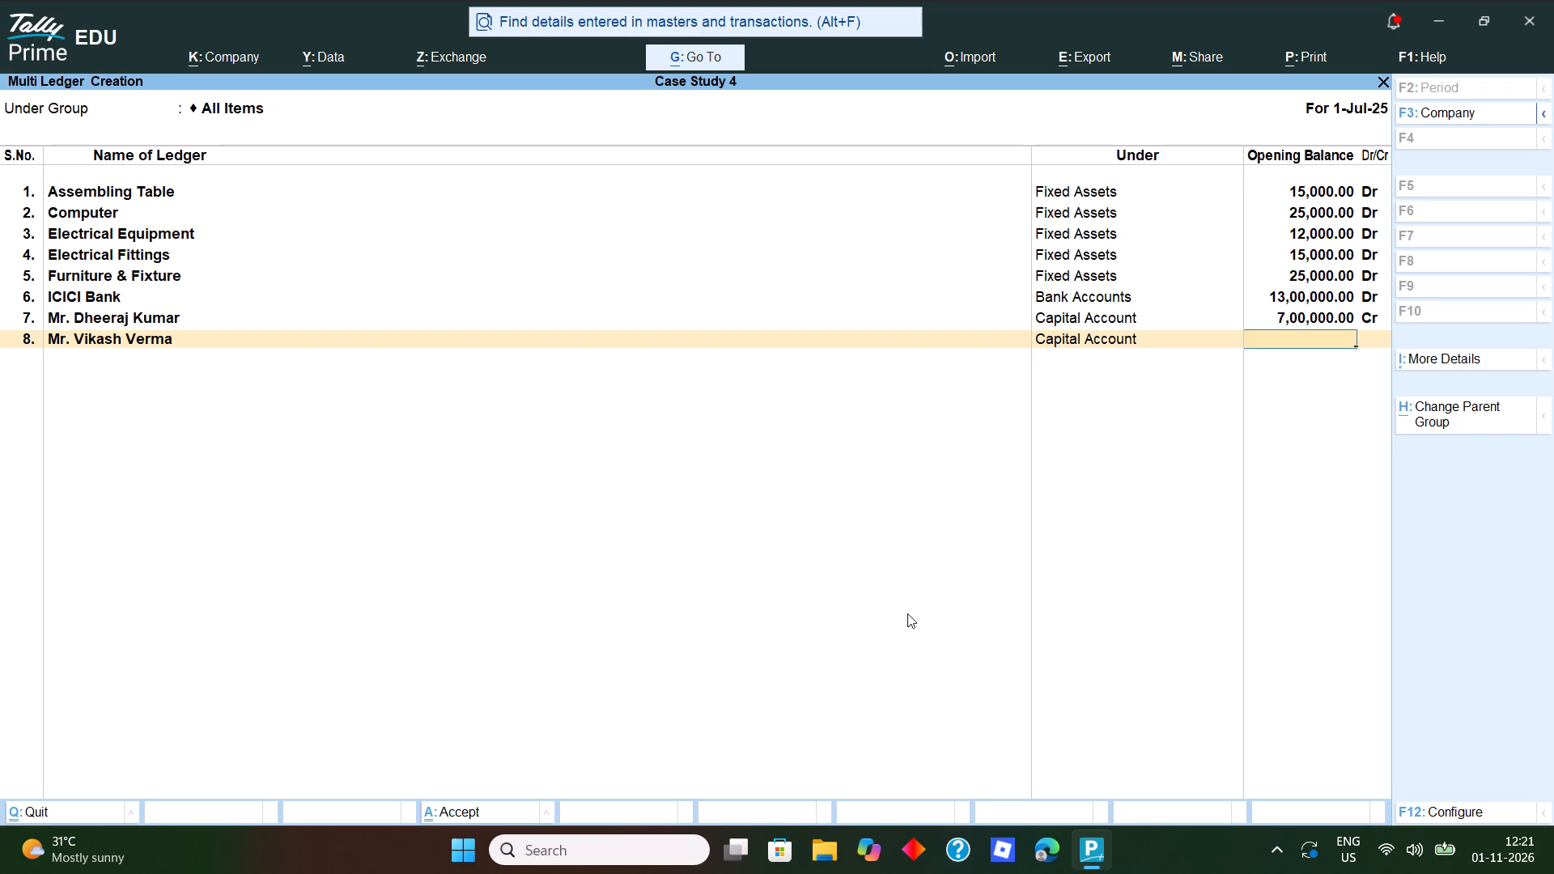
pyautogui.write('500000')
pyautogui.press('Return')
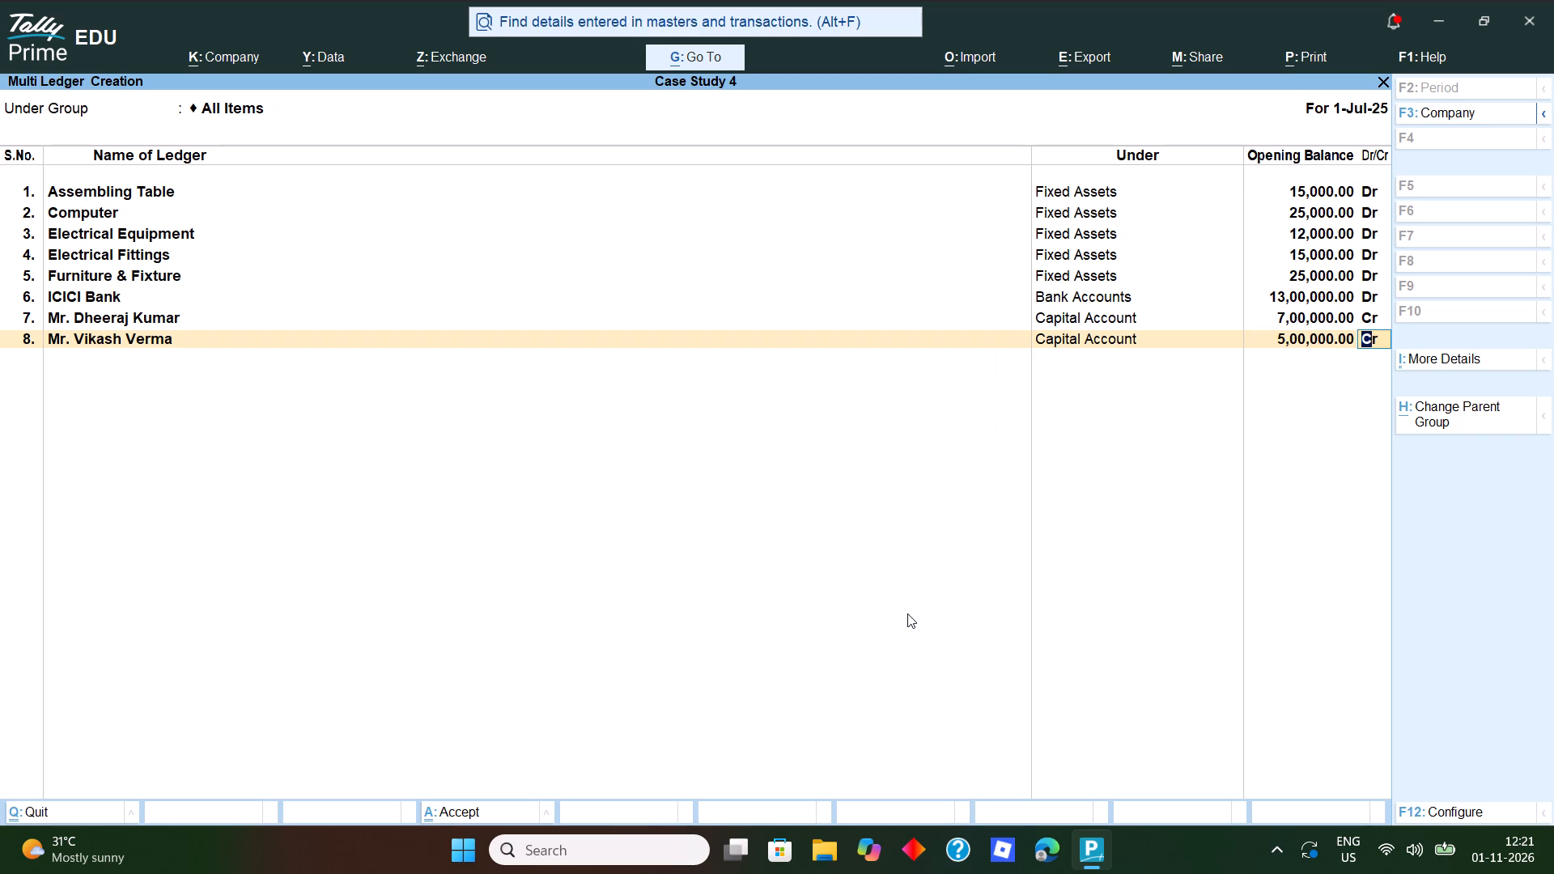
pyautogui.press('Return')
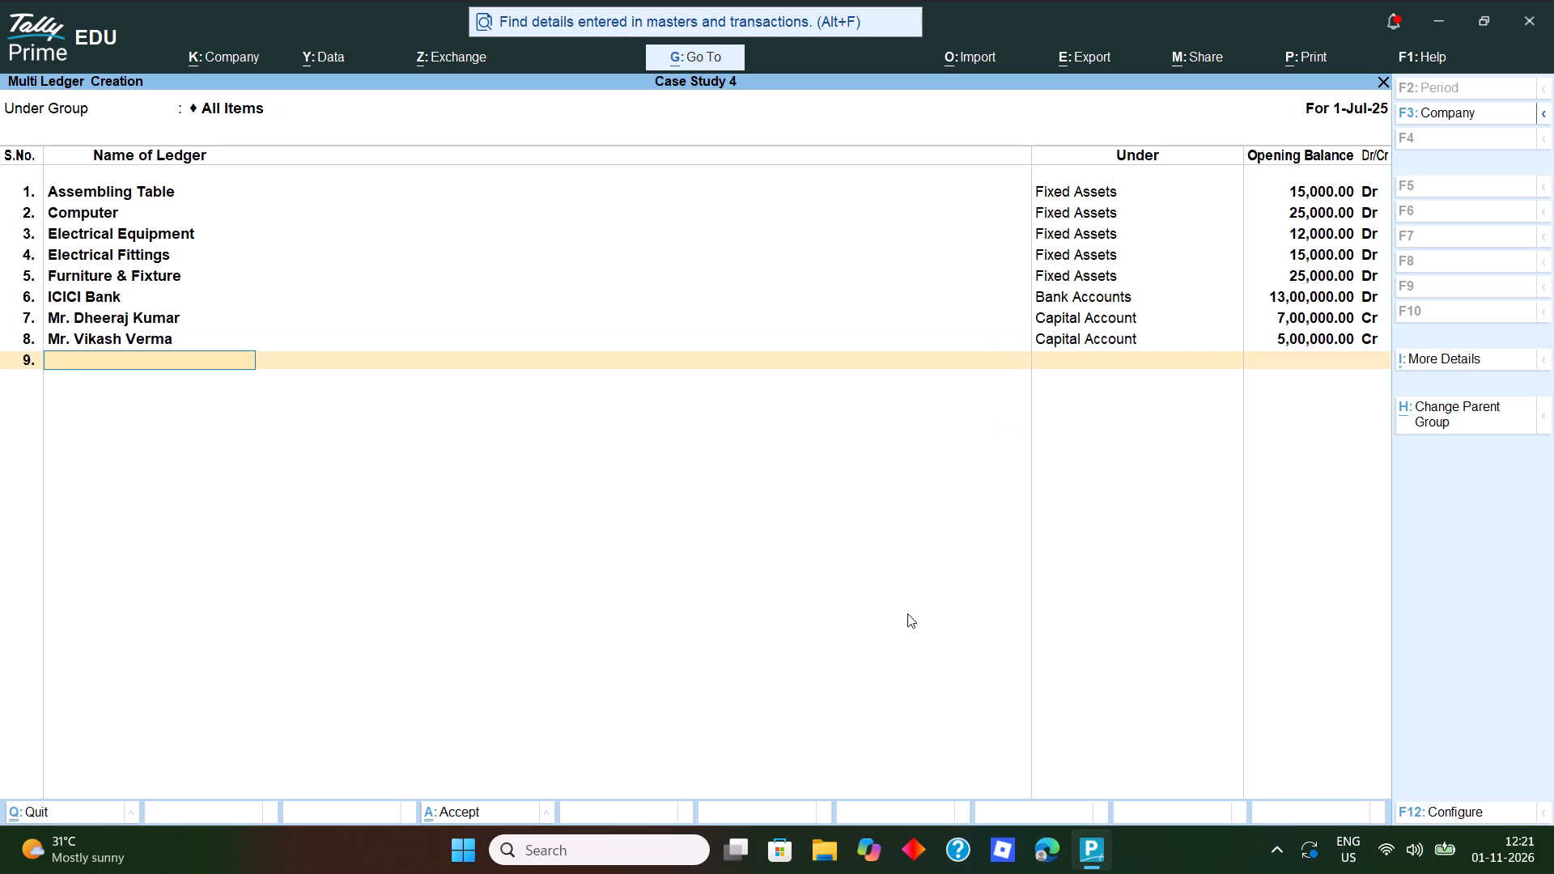
# Add the third partner's personal ledger under Capital Account with an opening balance of 8,00,000 Cr.
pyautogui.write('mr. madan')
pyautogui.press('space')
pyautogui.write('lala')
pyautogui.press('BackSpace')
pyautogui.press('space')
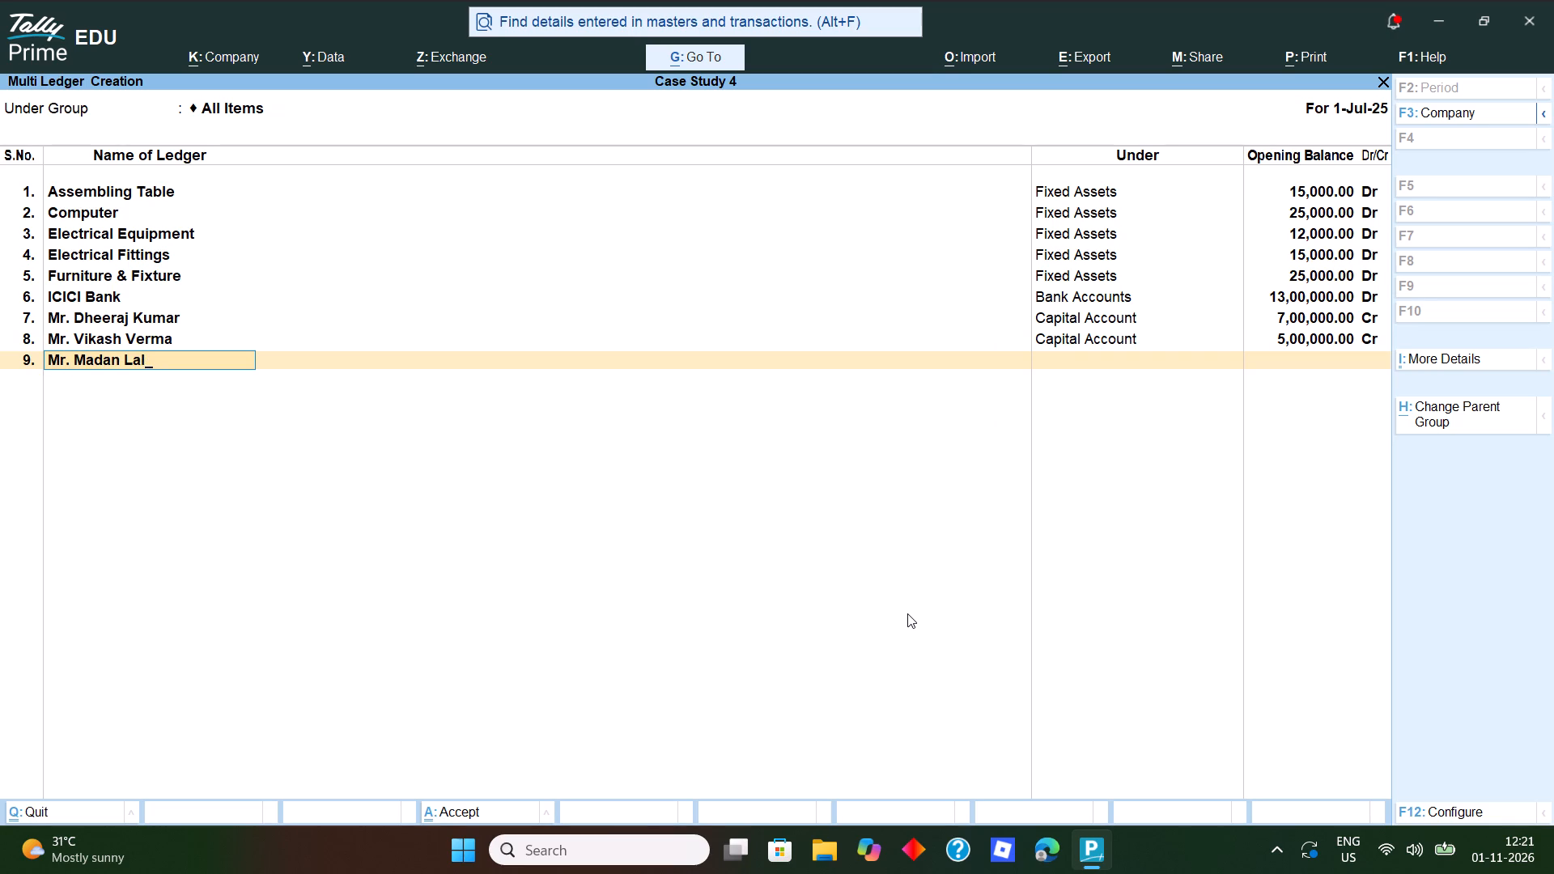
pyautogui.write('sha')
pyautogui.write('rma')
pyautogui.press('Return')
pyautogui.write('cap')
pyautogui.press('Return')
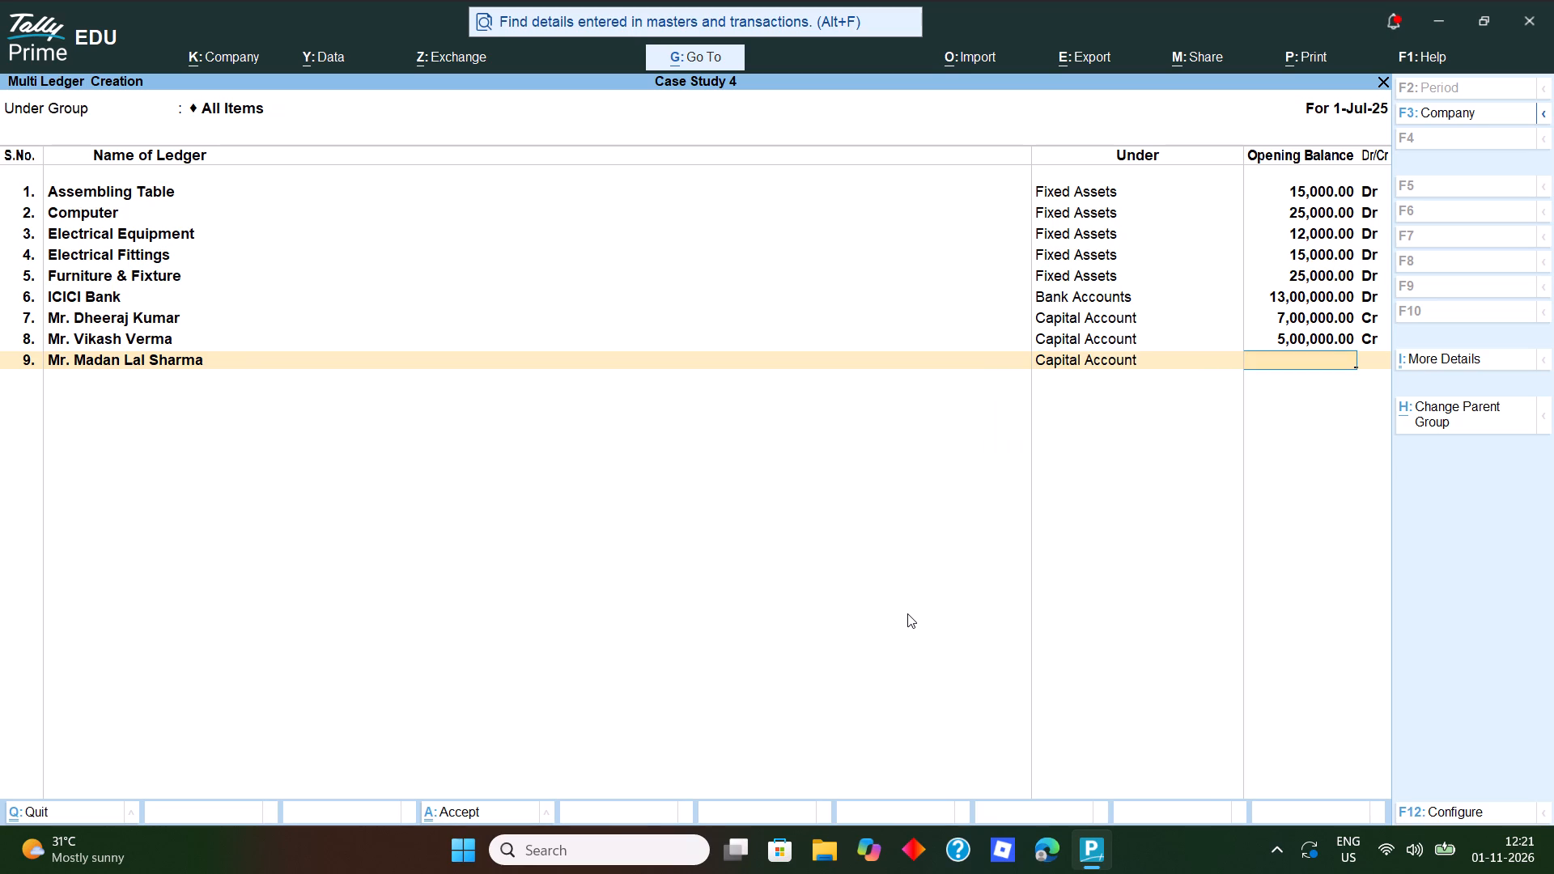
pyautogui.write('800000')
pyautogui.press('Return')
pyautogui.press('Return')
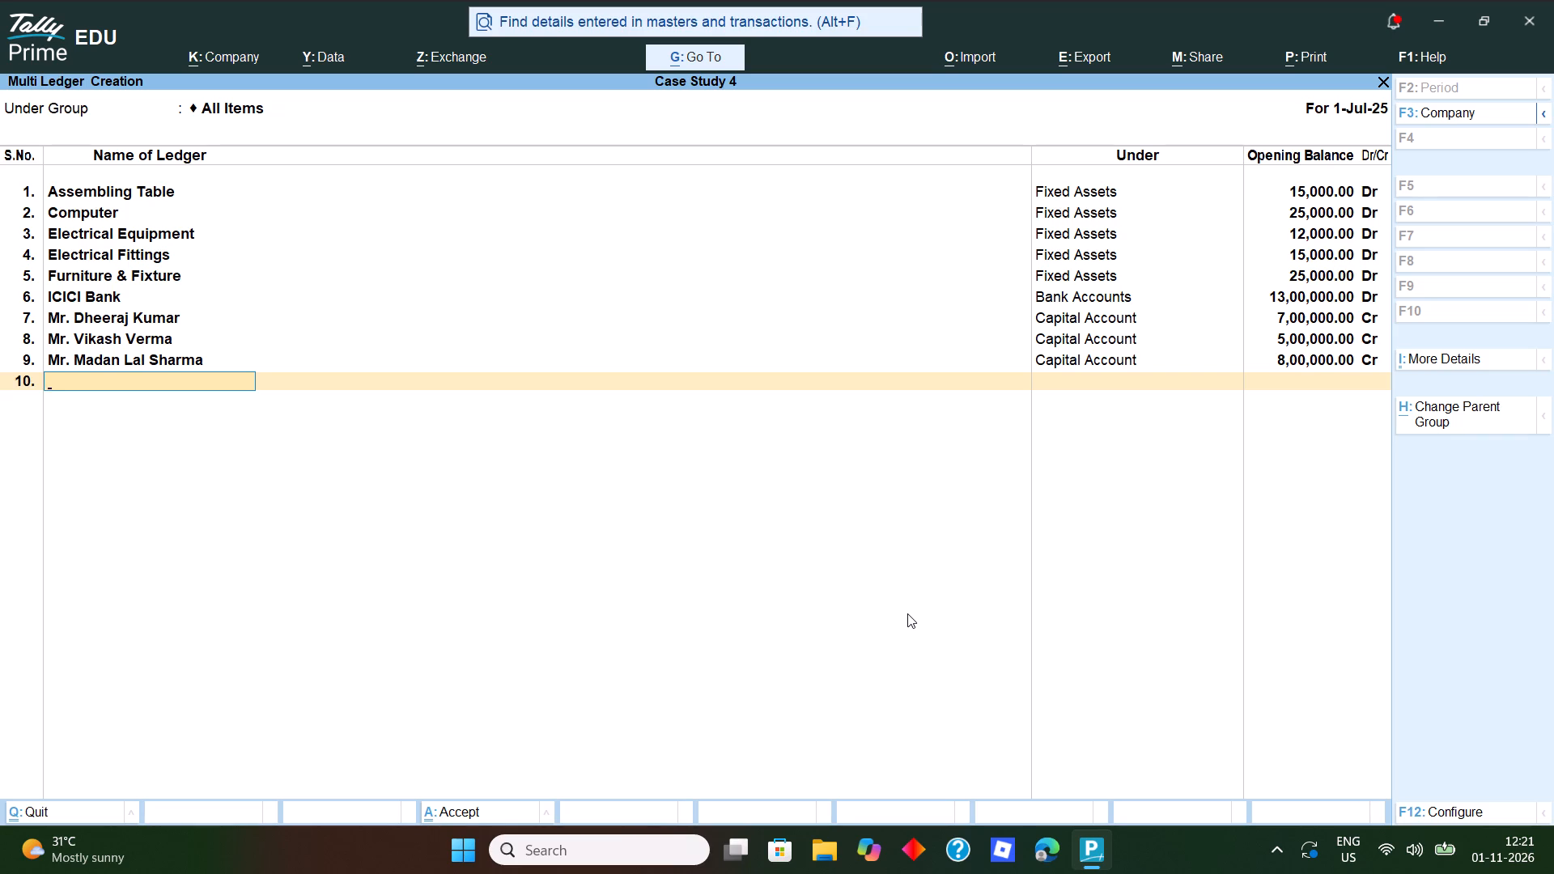
# Name the tenth ledger Security Deposites.
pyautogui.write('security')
# Complete the ledger name as Security Deposits and place it under Deposits (Asset) with an opening balance of 45,000 Dr.
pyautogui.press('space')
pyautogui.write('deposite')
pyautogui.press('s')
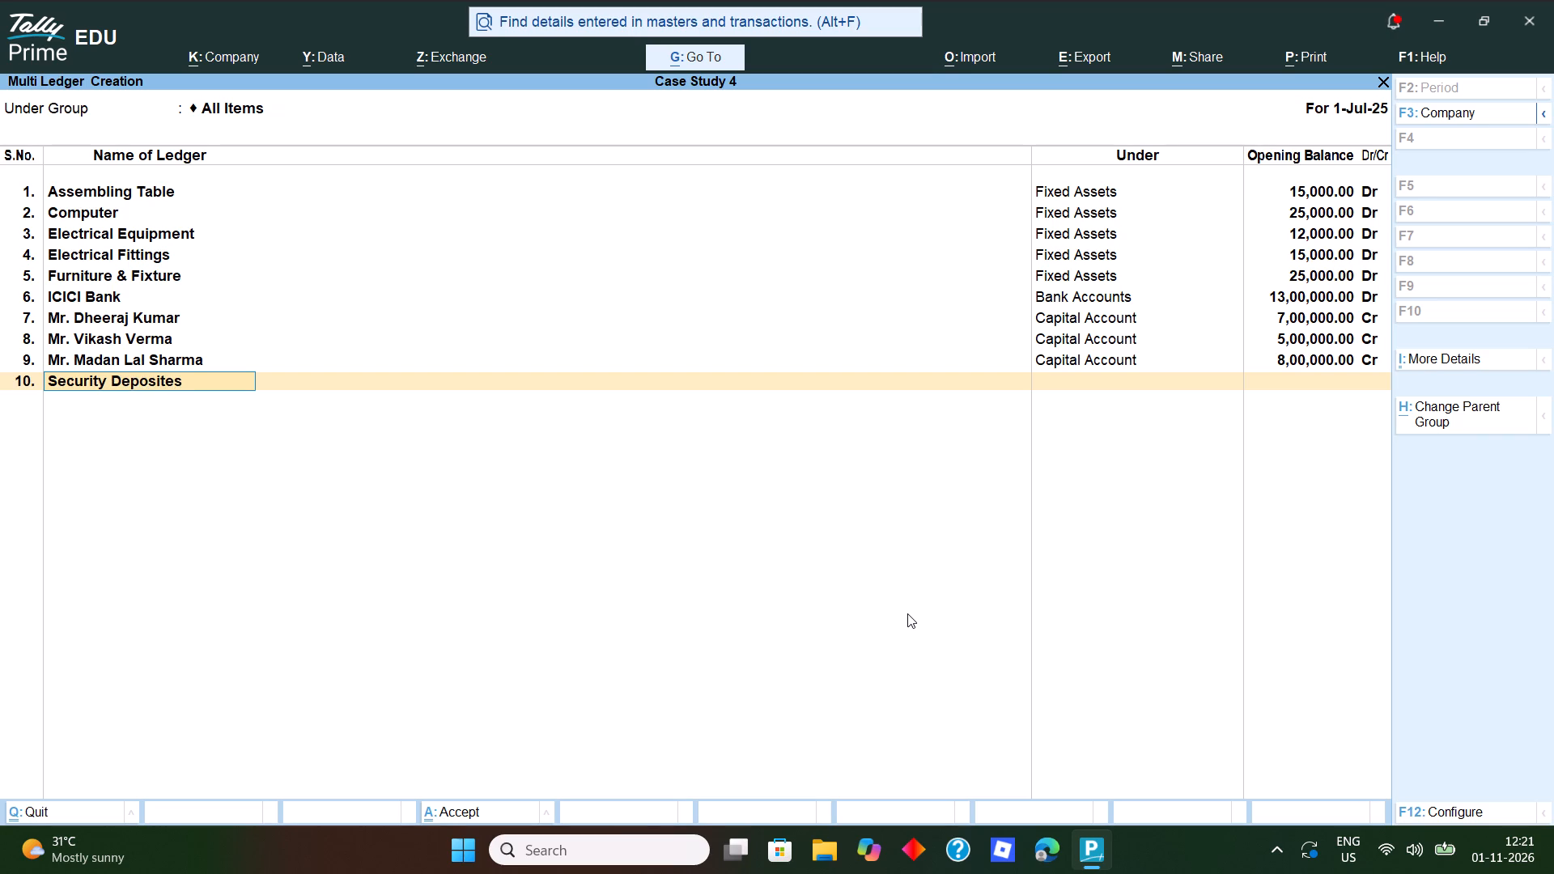
pyautogui.press('BackSpace')
pyautogui.press('BackSpace')
pyautogui.press('BackSpace')
pyautogui.write('ts')
pyautogui.press('Return')
pyautogui.write('de')
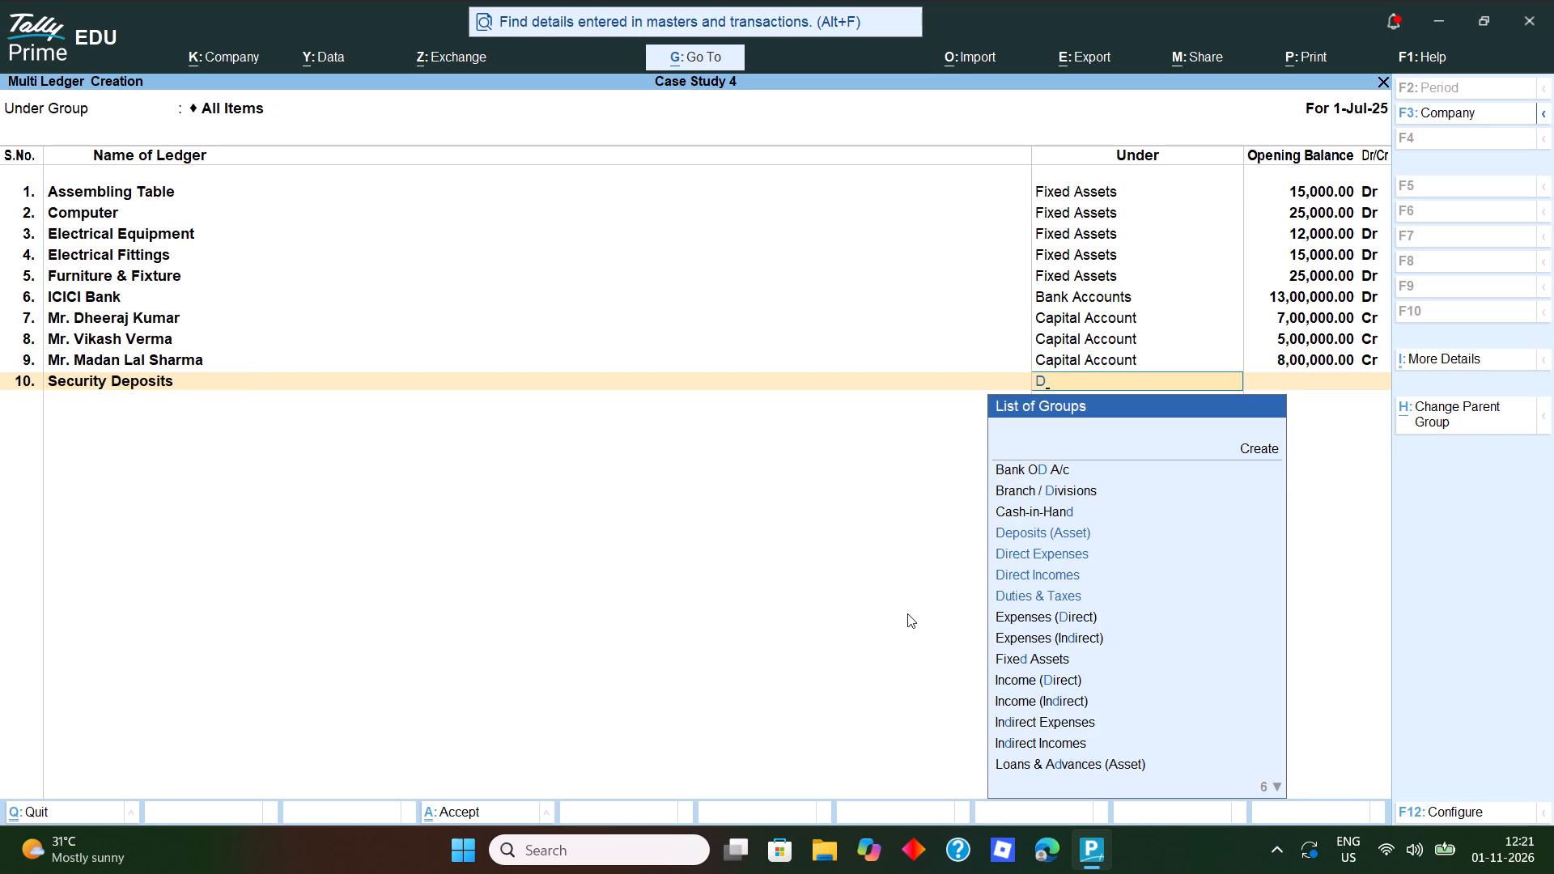
pyautogui.press('Return')
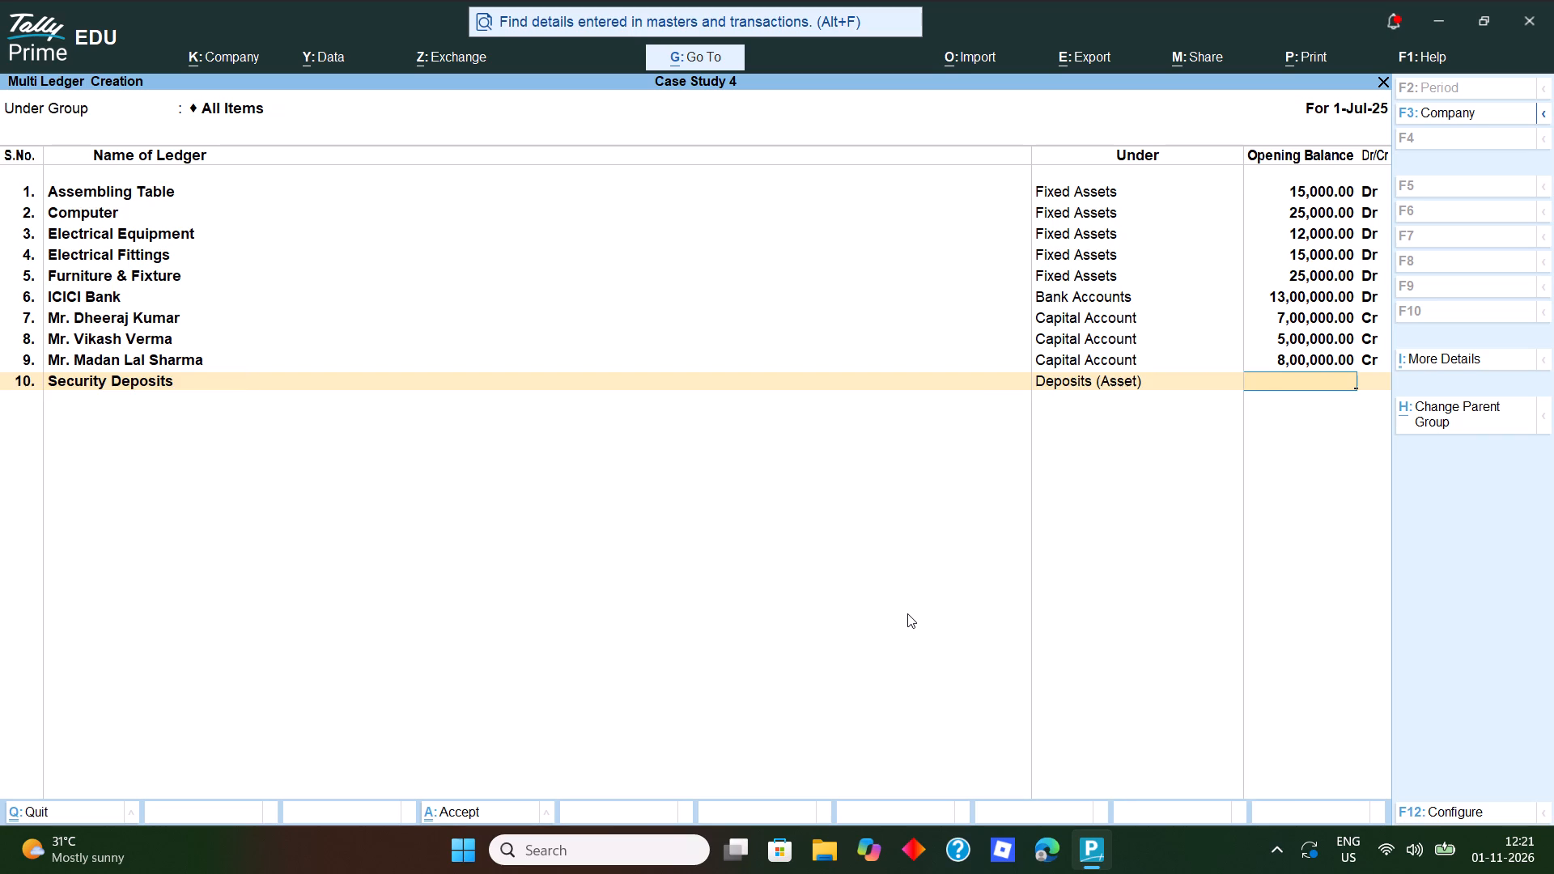
pyautogui.write('45000')
pyautogui.press('Return')
pyautogui.press('Return')
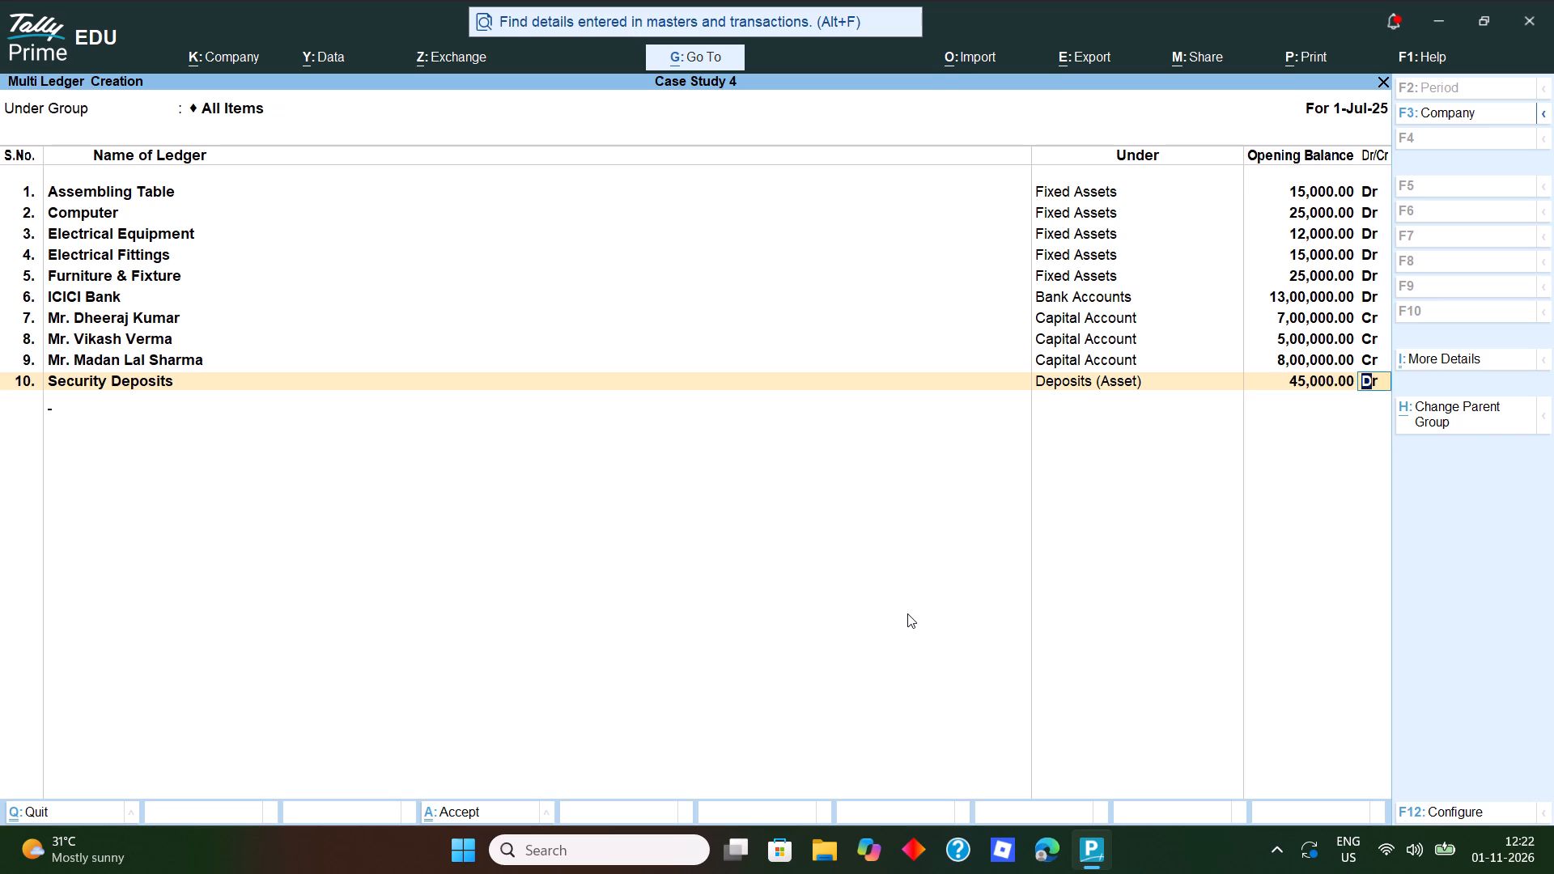
# Add the ledger Voltage Meter under Fixed Assets with an opening balance of 10,000 Dr.
pyautogui.write('voltage')
pyautogui.press('space')
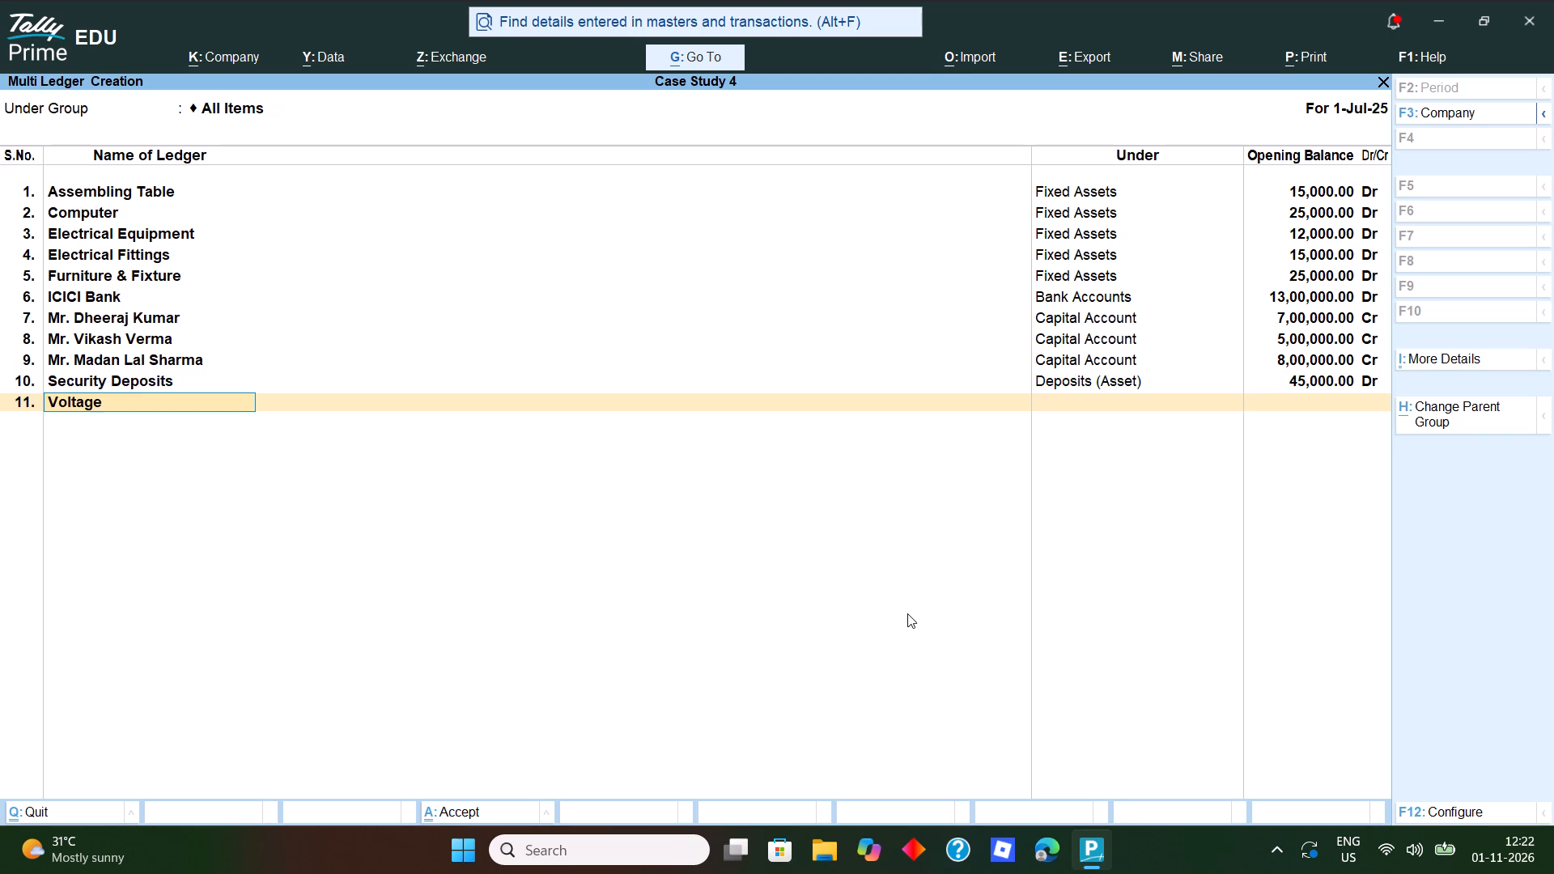
pyautogui.write('meter')
pyautogui.press('Return')
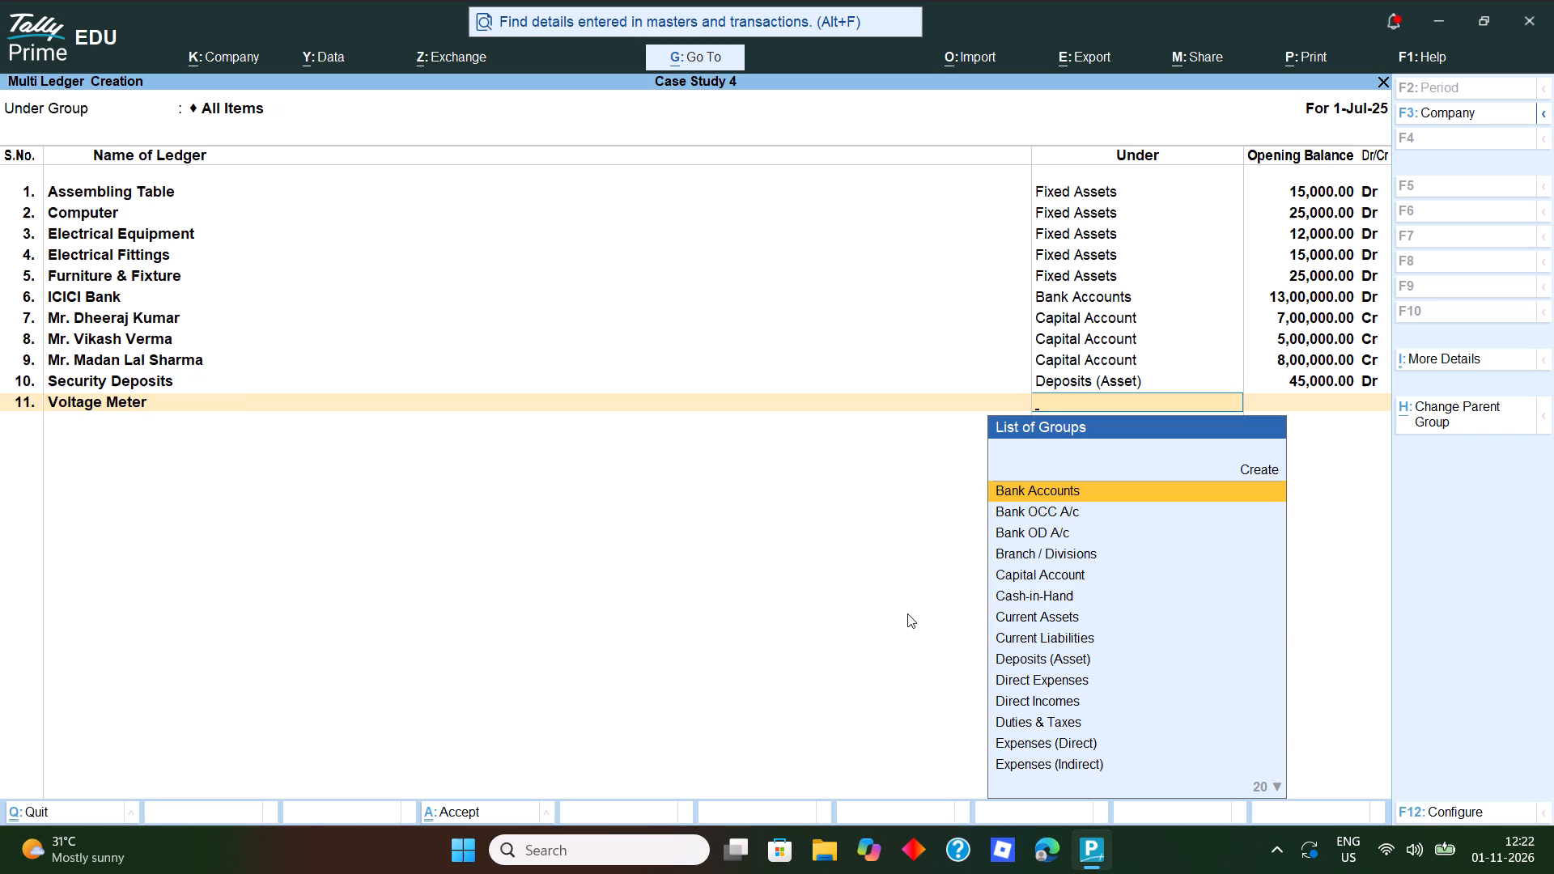
pyautogui.press('f')
pyautogui.press('Return')
pyautogui.write('1000')
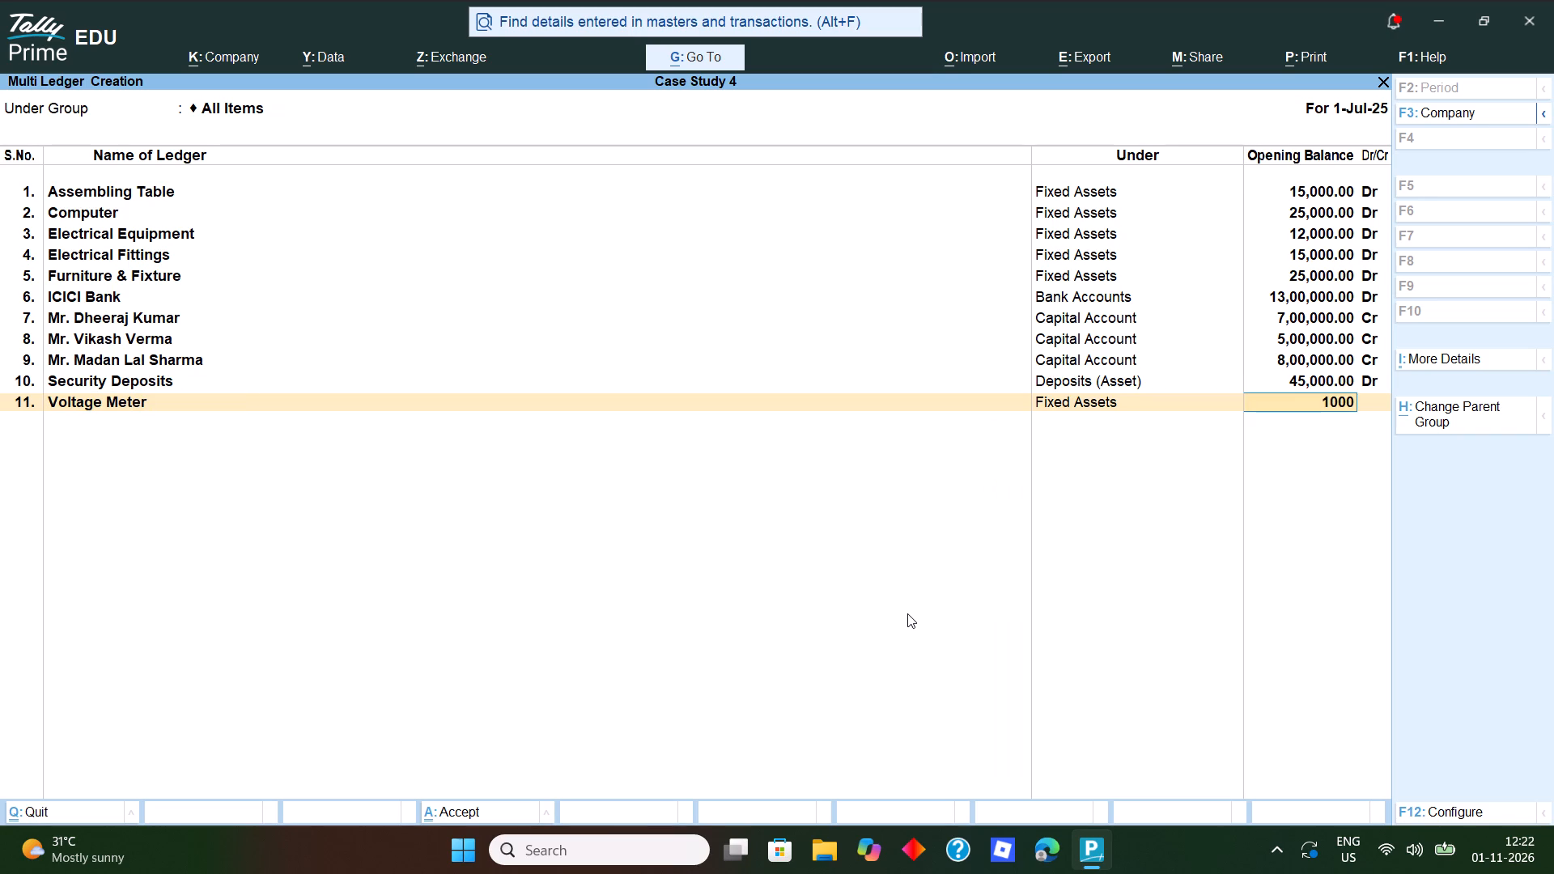
pyautogui.press('0')
pyautogui.press('Return')
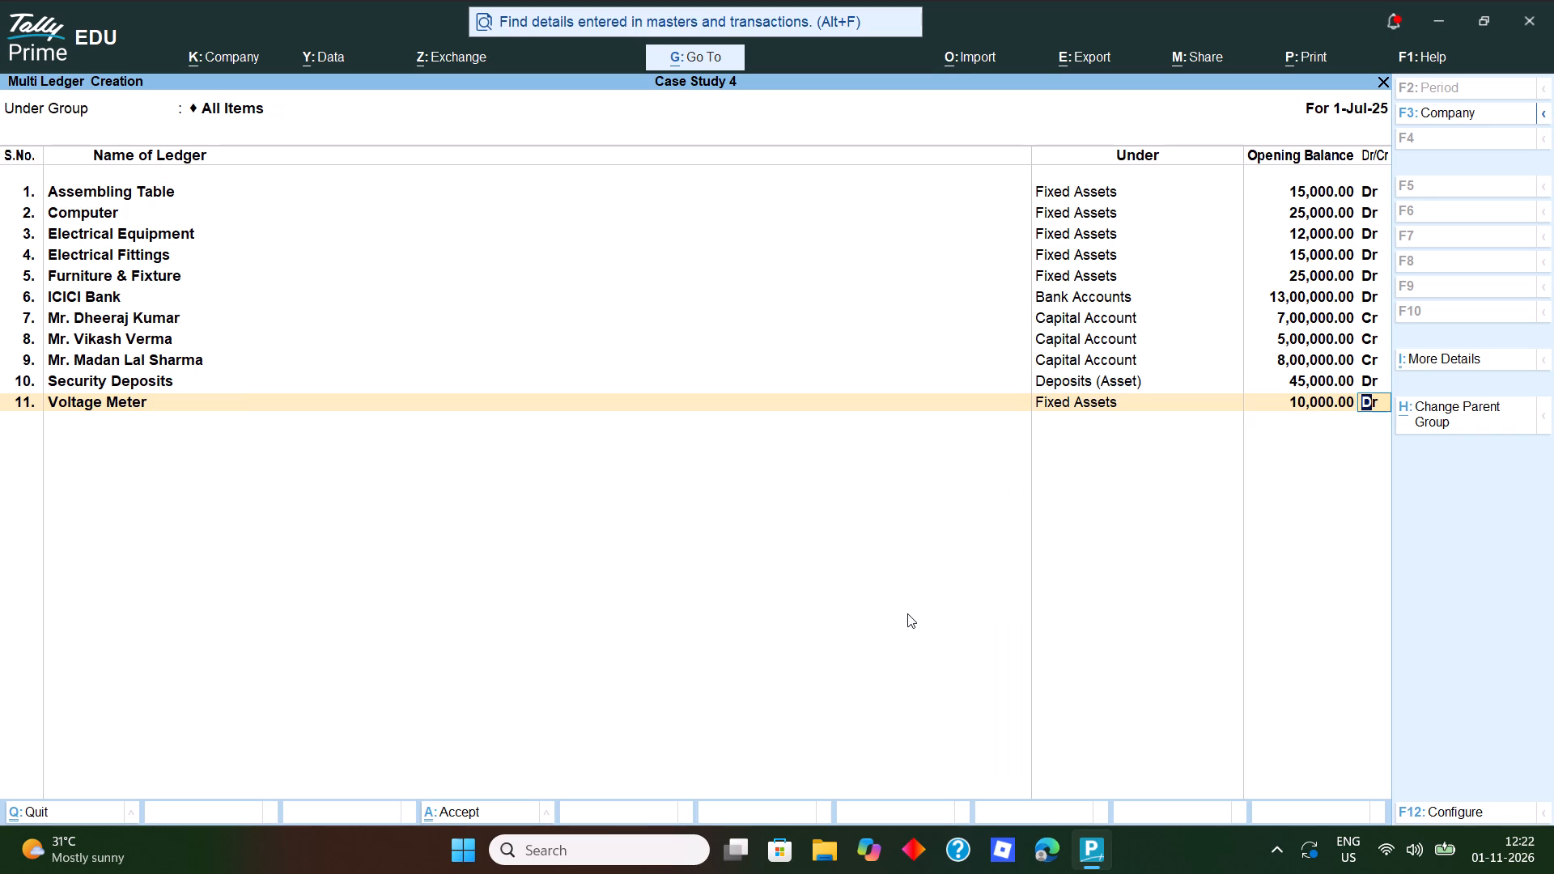
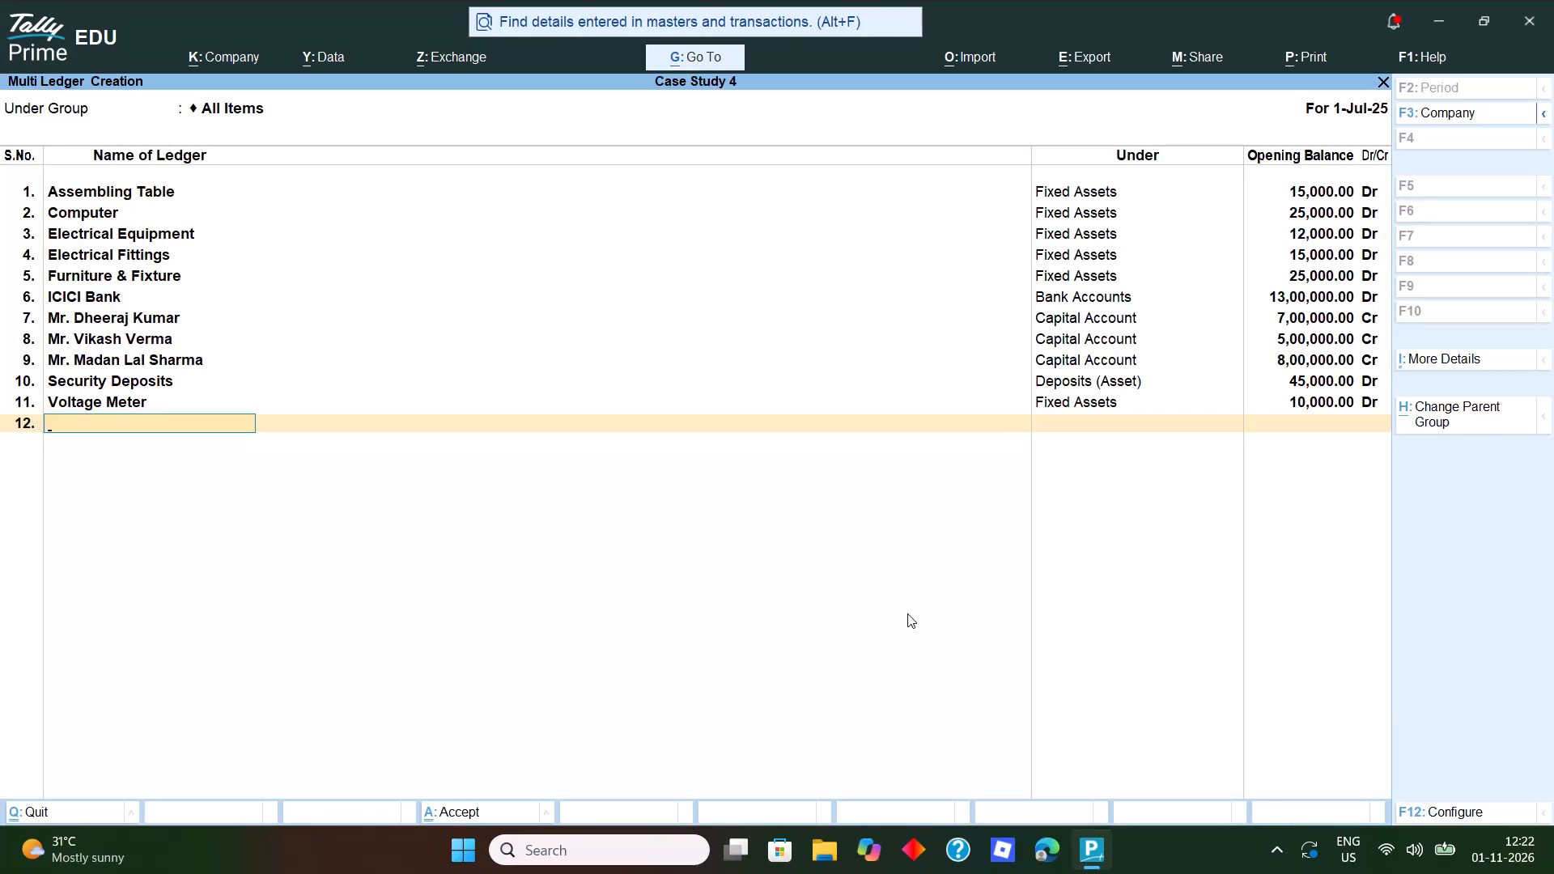
# Save the batch of new ledgers in Multi Ledger Creation and return to the Gateway of Tally.
pyautogui.press('Return')
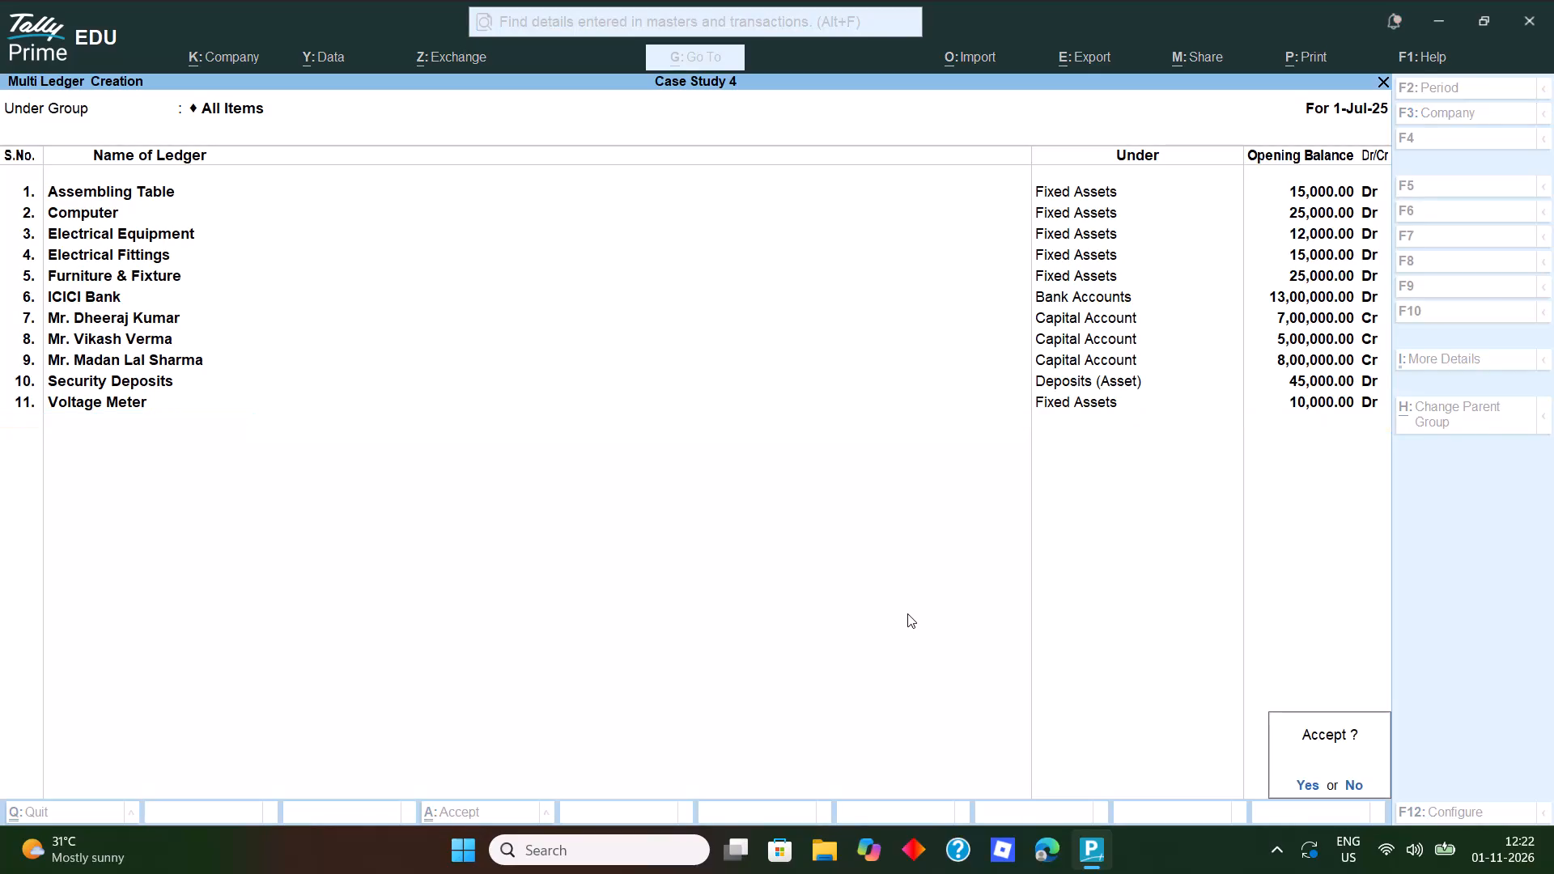
pyautogui.press('y')
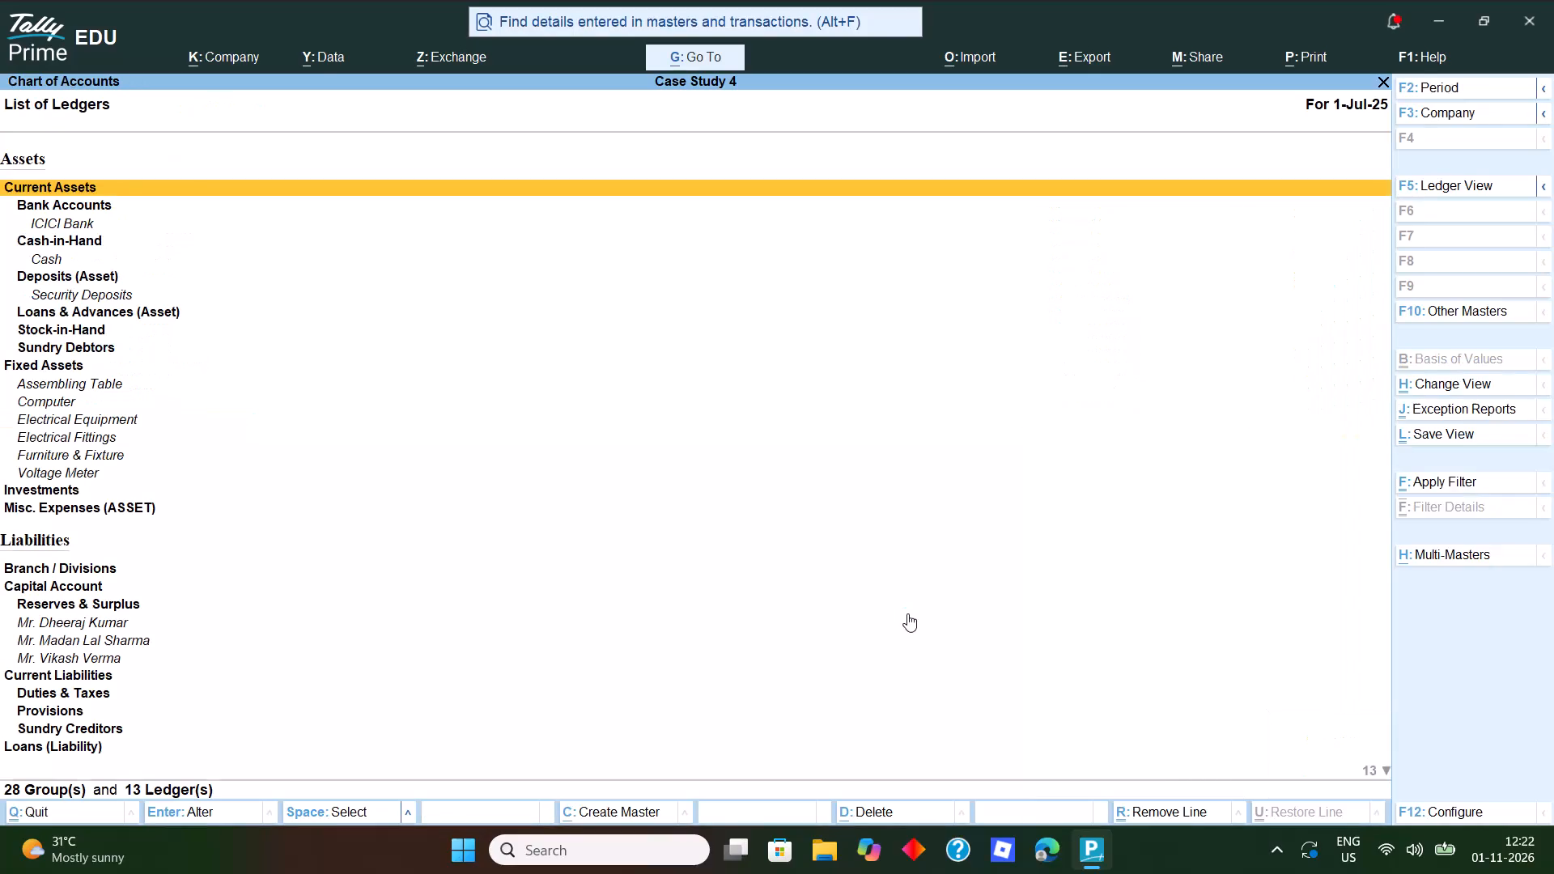
pyautogui.press('Escape')
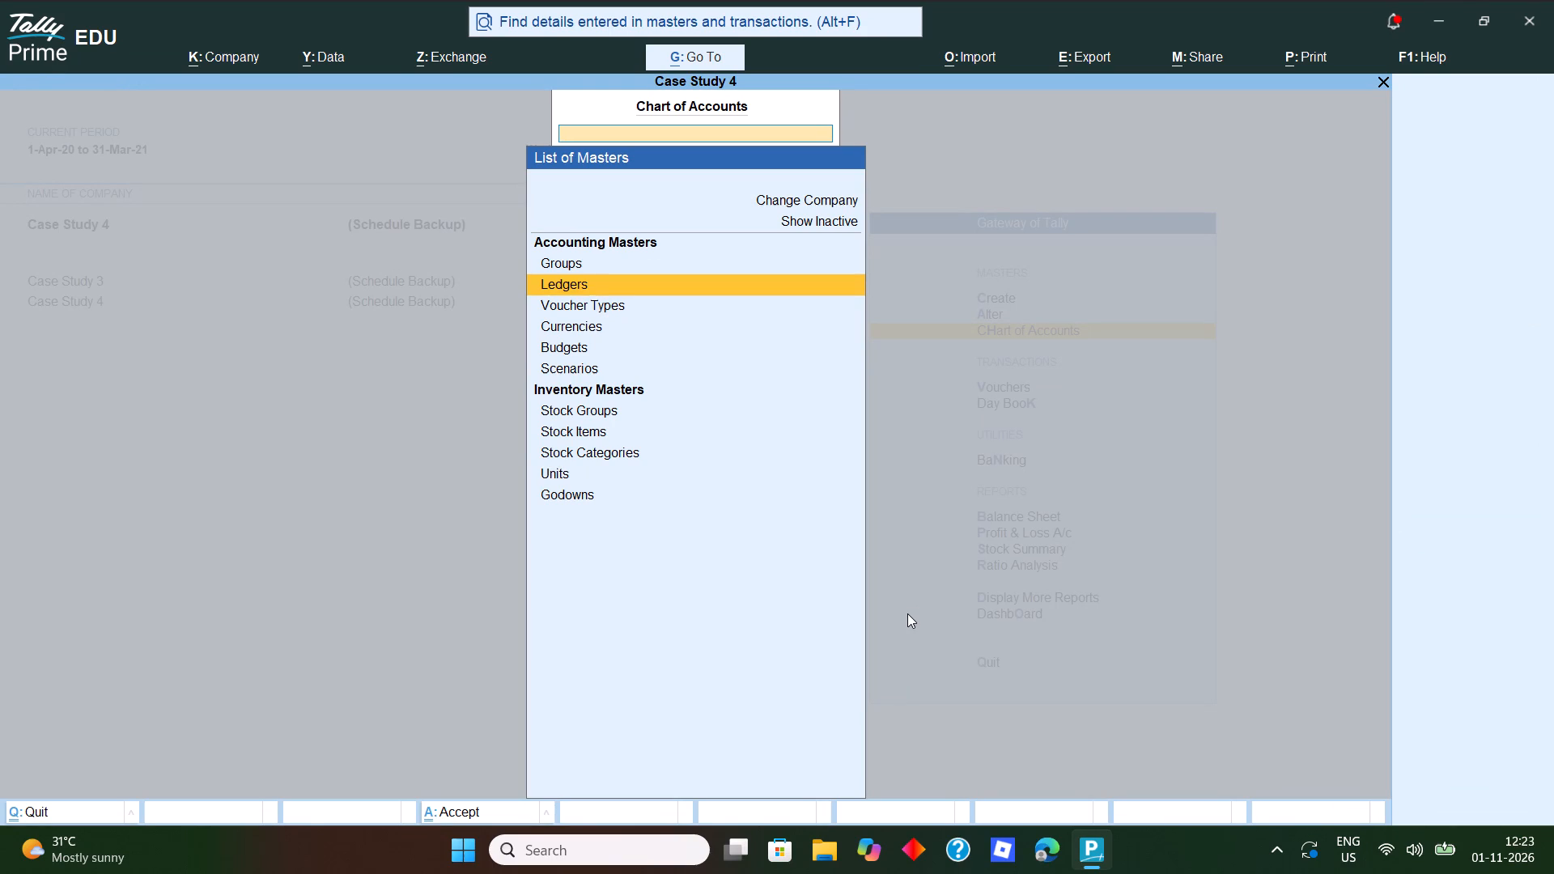
pyautogui.press('Escape')
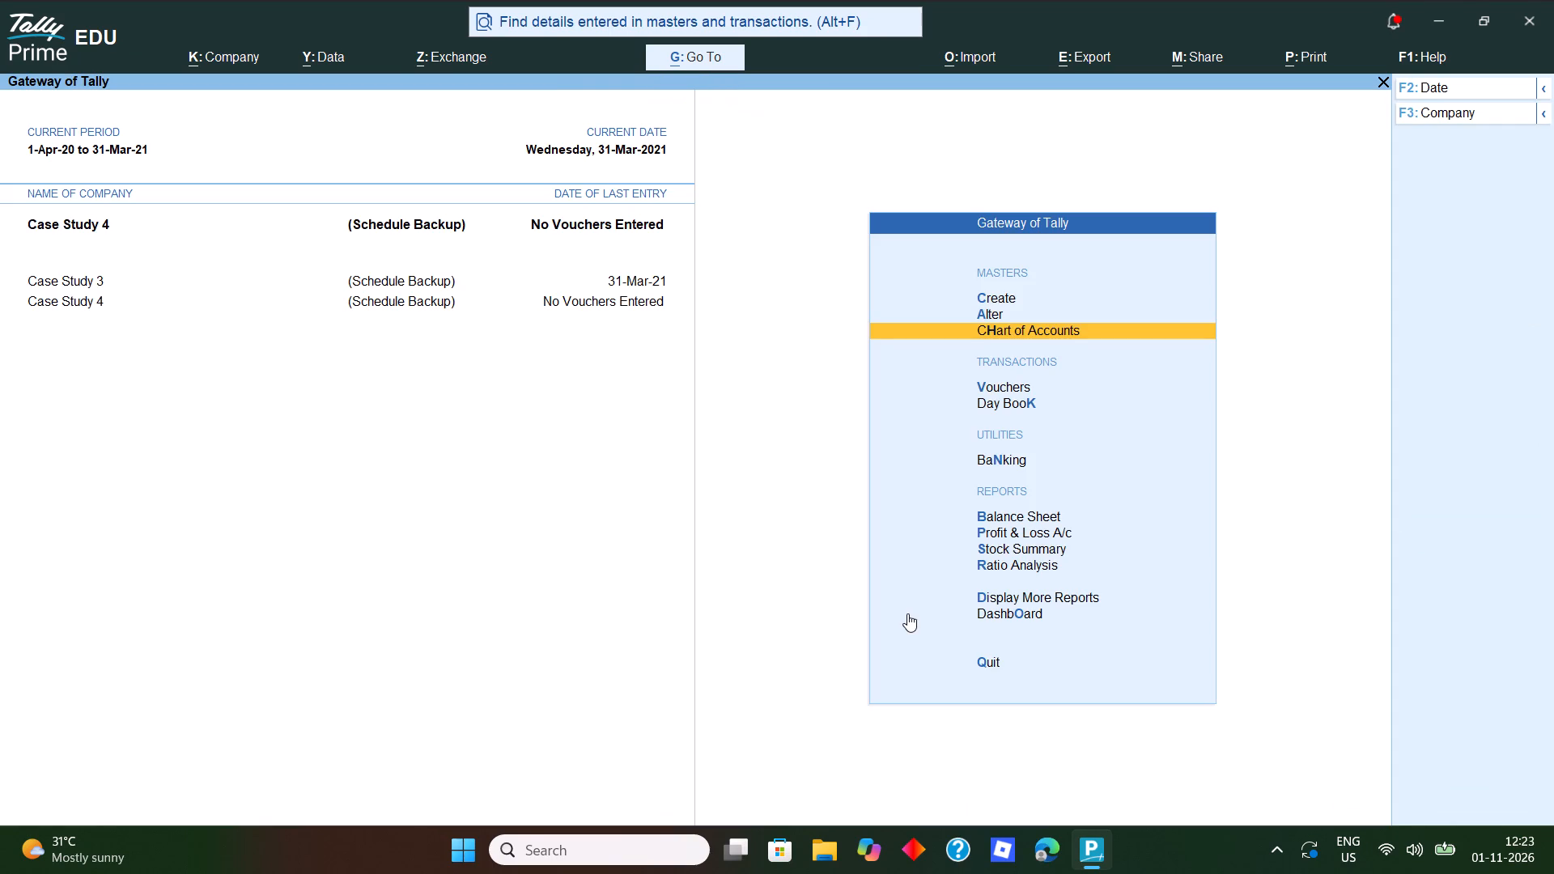
# Alter the Cash ledger, keeping it under Cash-in-Hand, to have an opening balance of 5,53,000 Dr, and return to the Gateway of Tally.
pyautogui.press('a')
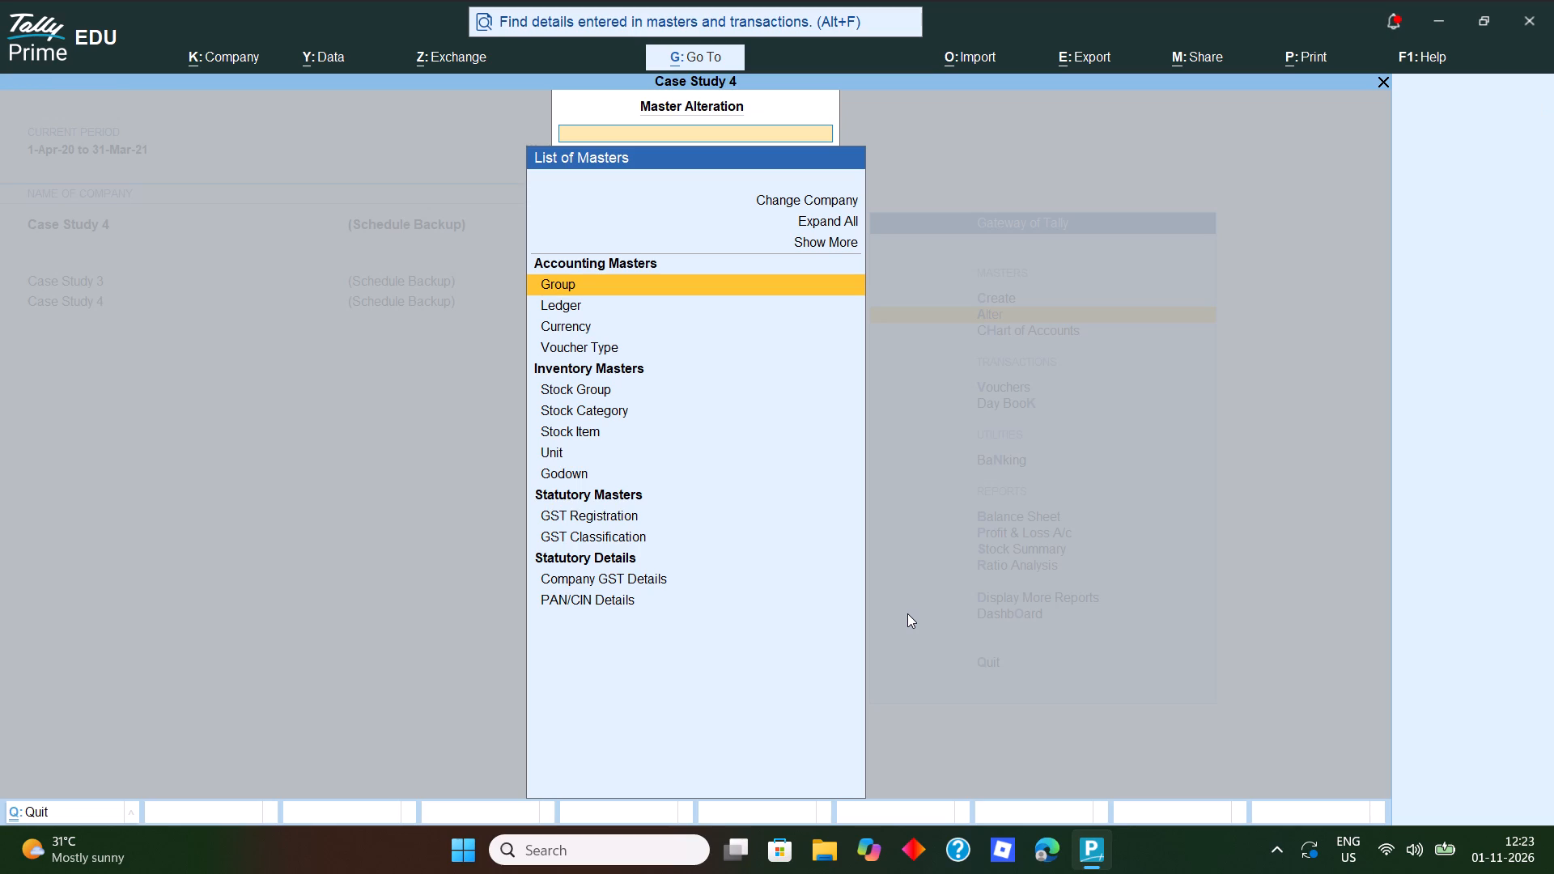
pyautogui.press('Down')
pyautogui.press('Return')
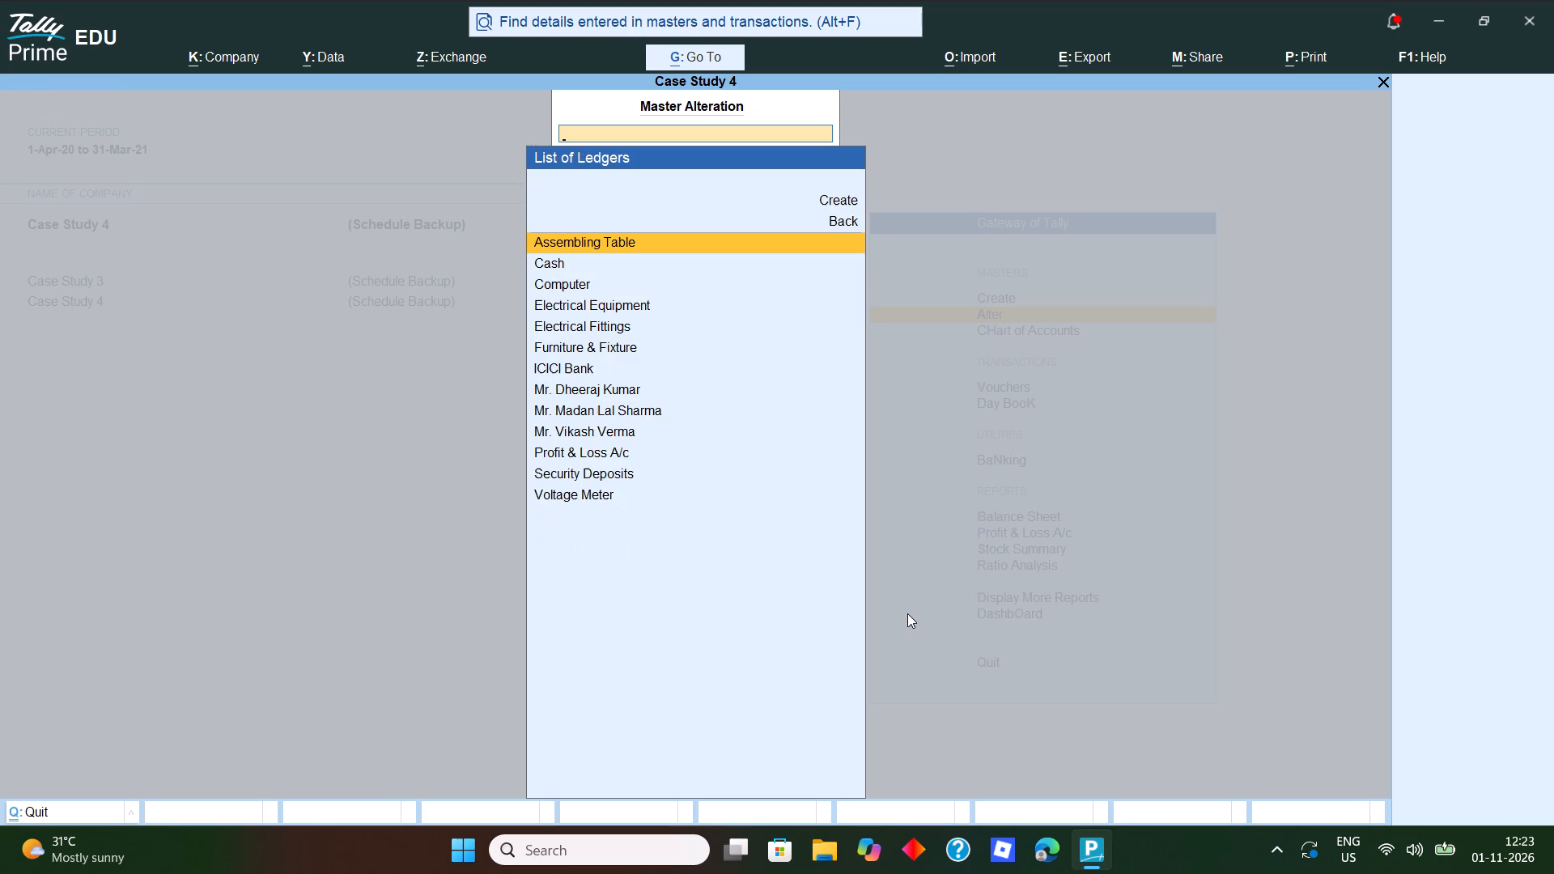
pyautogui.press('Down')
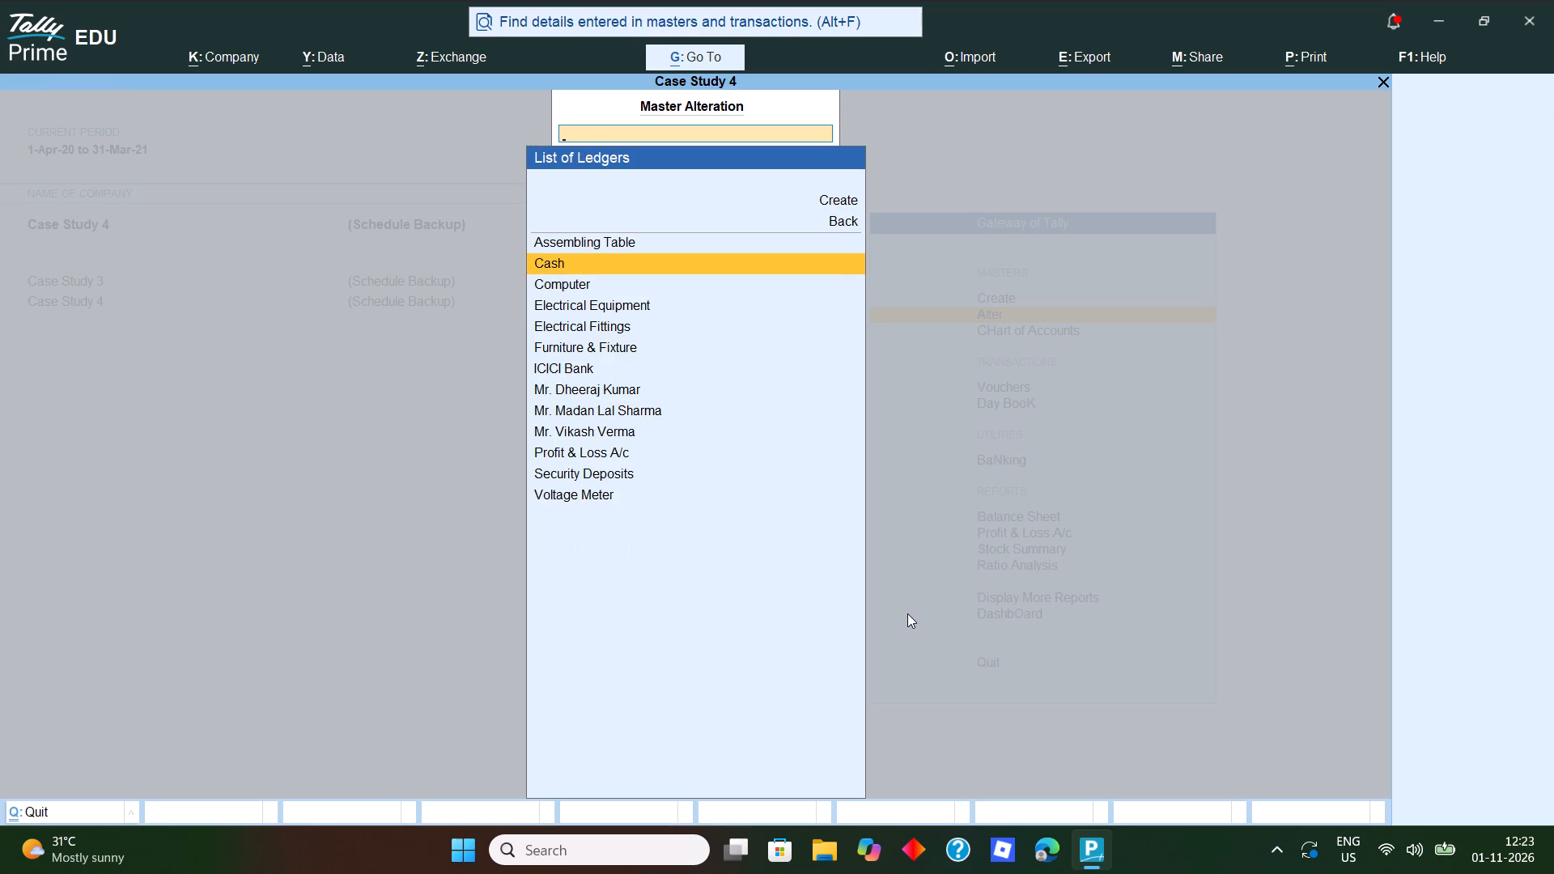
pyautogui.press('Return')
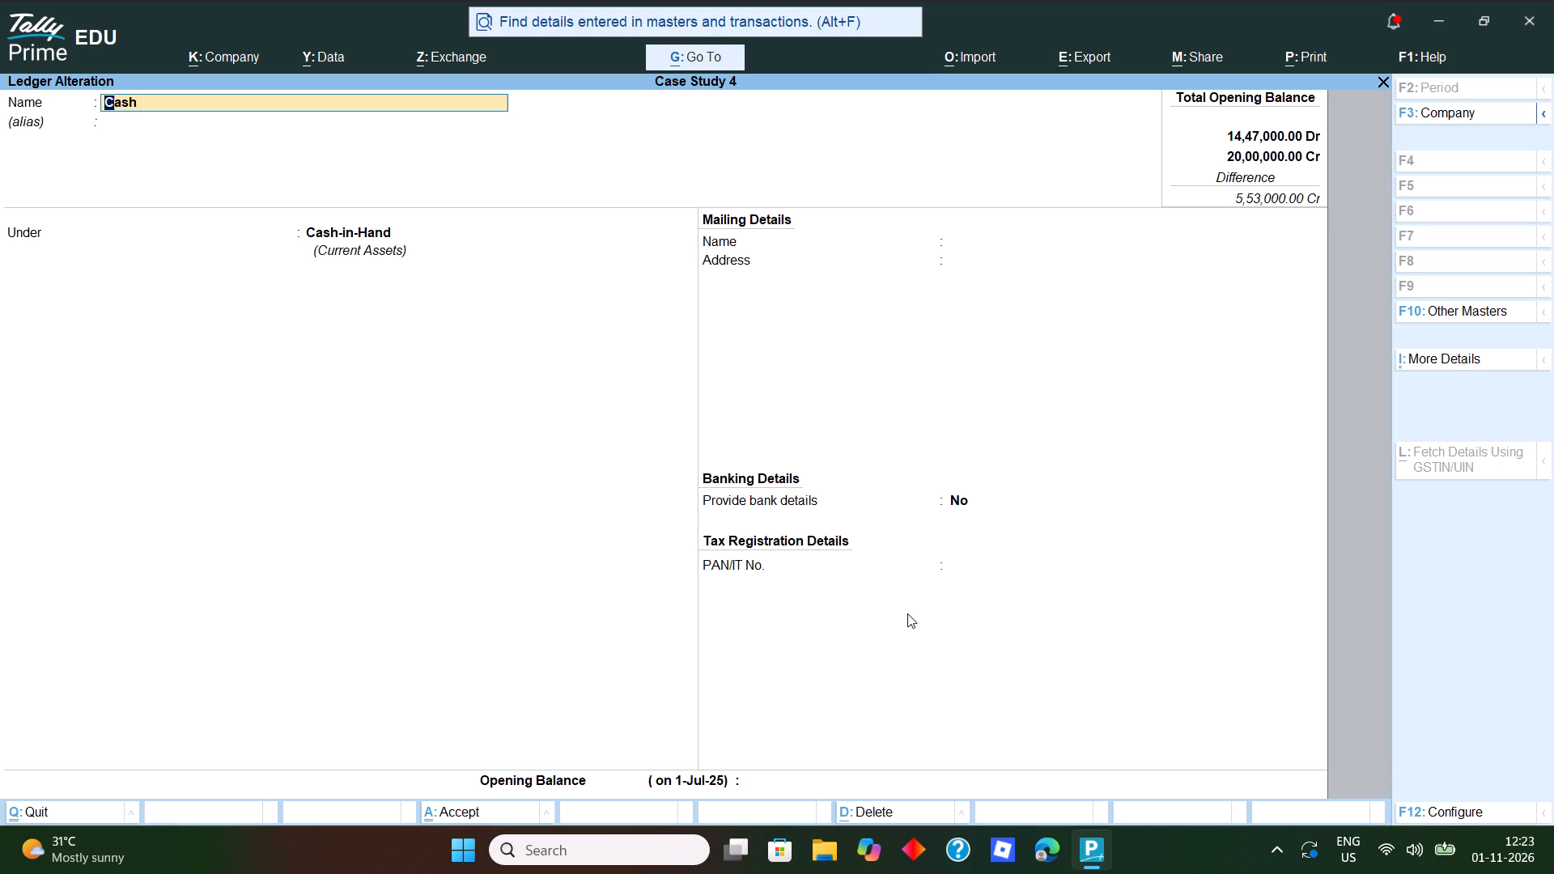
pyautogui.press('Return')
pyautogui.press('Return')
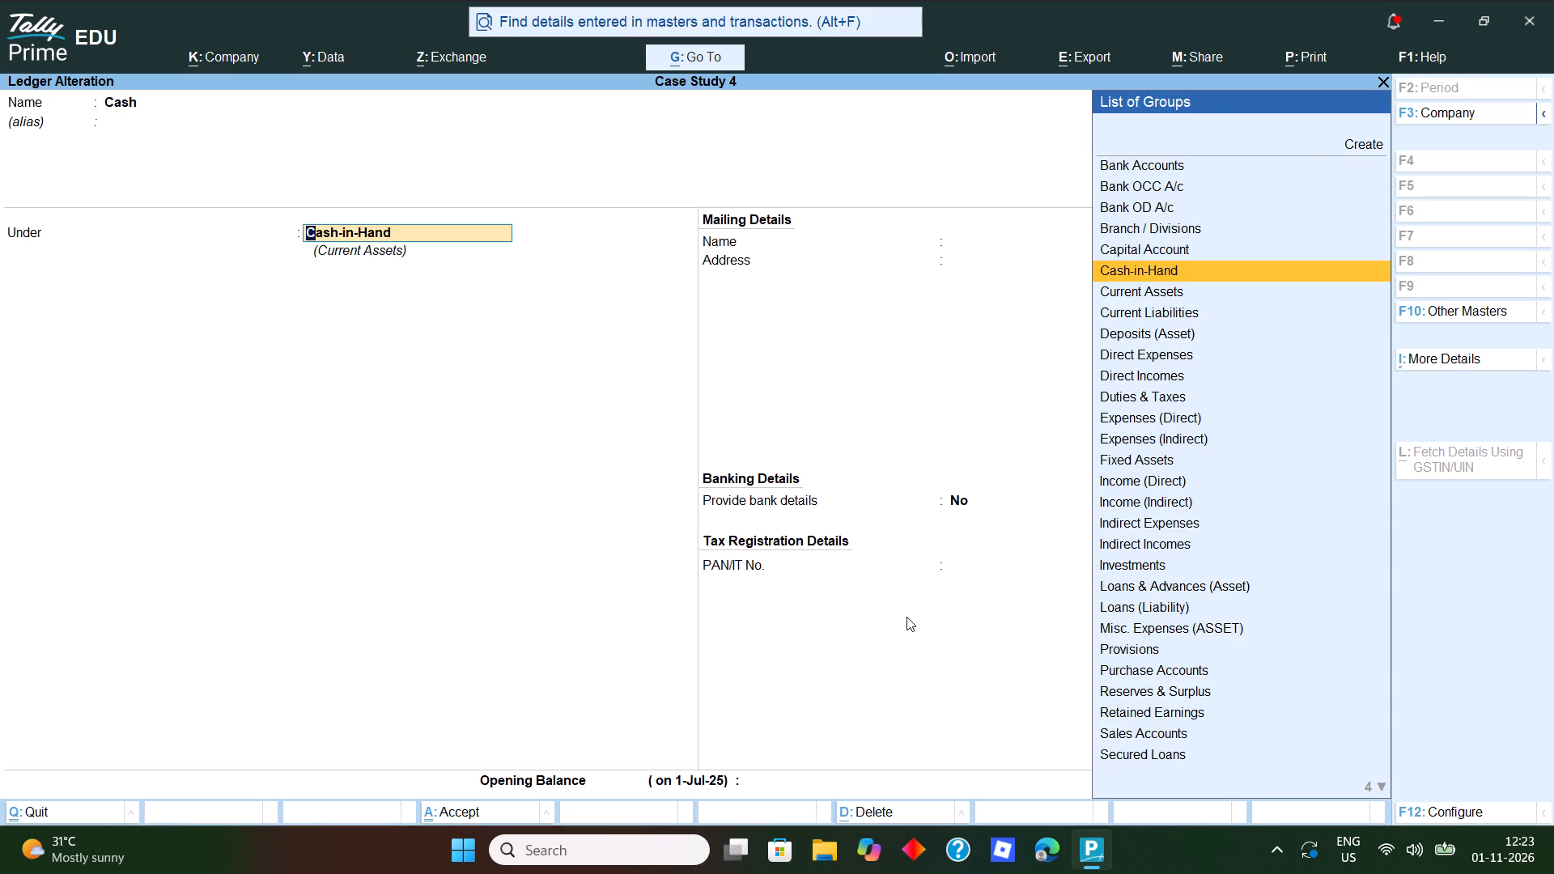
pyautogui.press('Return')
pyautogui.press('Return')
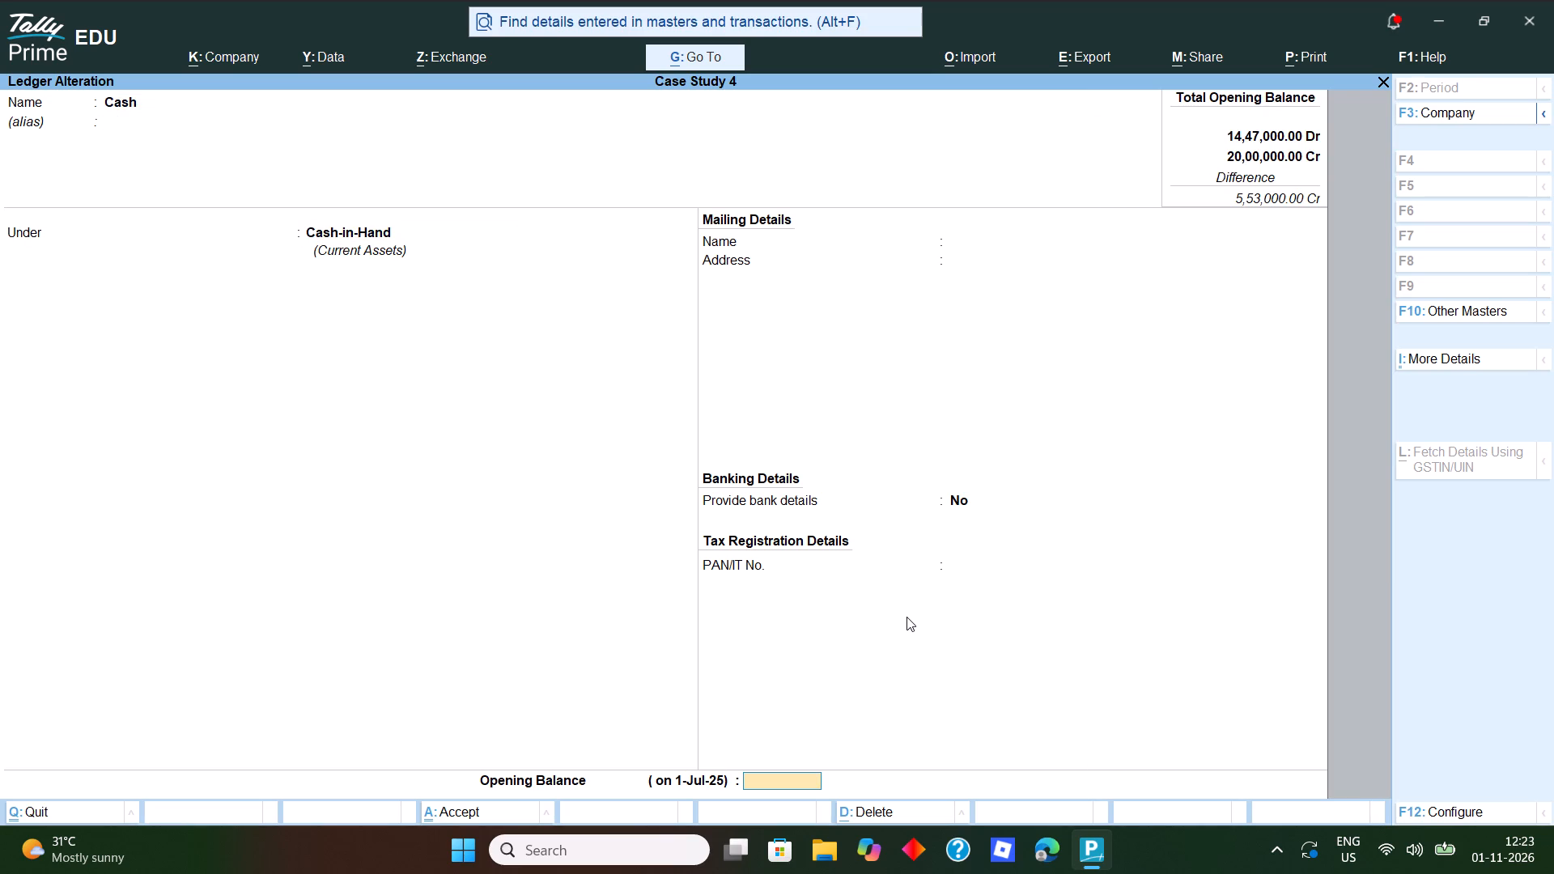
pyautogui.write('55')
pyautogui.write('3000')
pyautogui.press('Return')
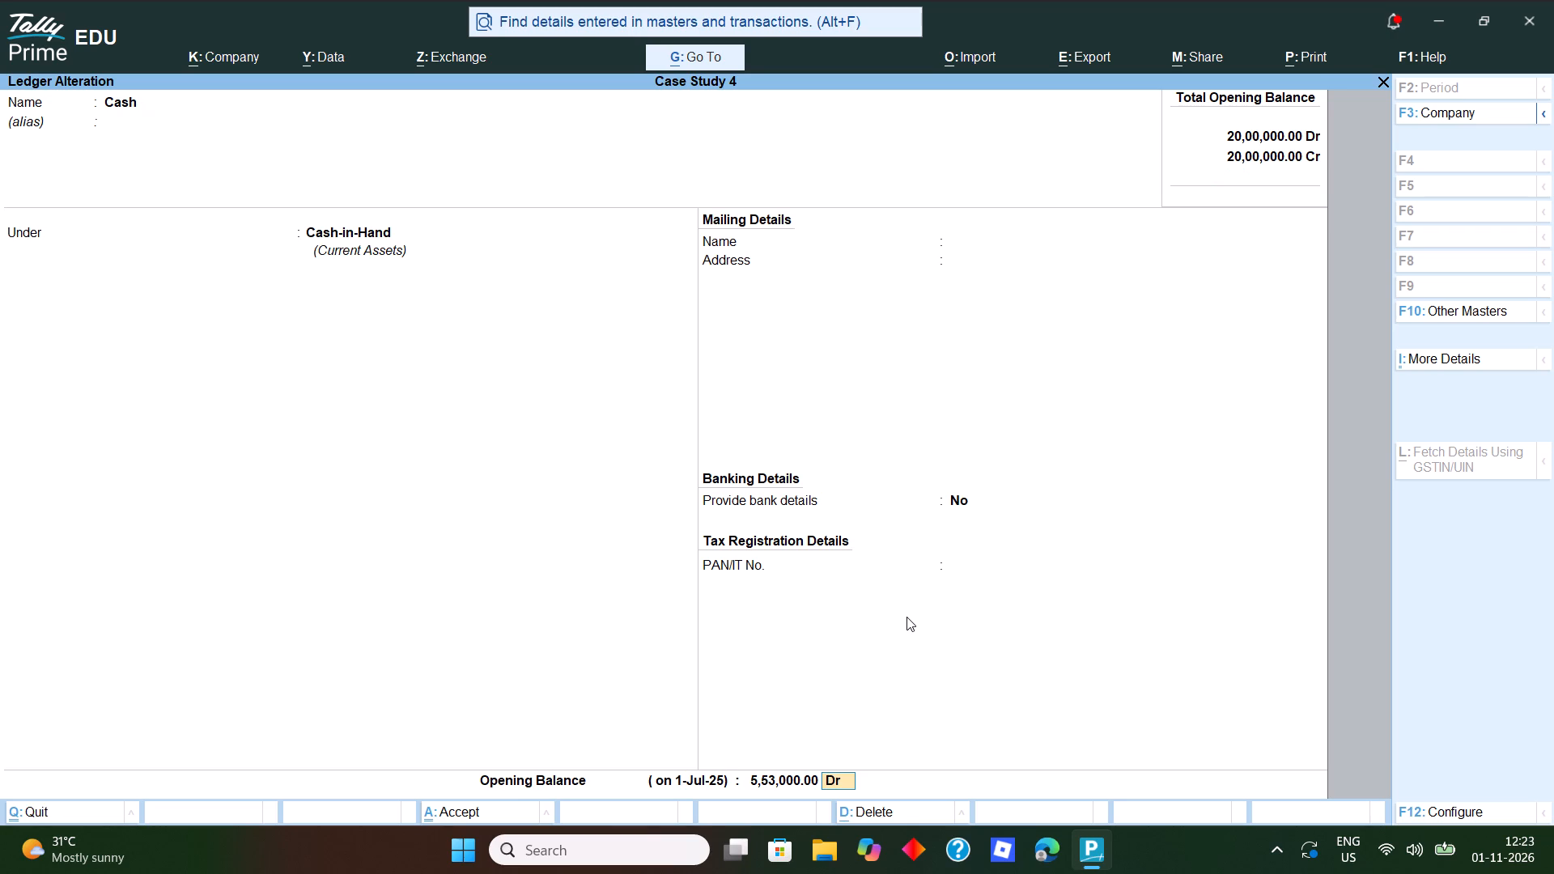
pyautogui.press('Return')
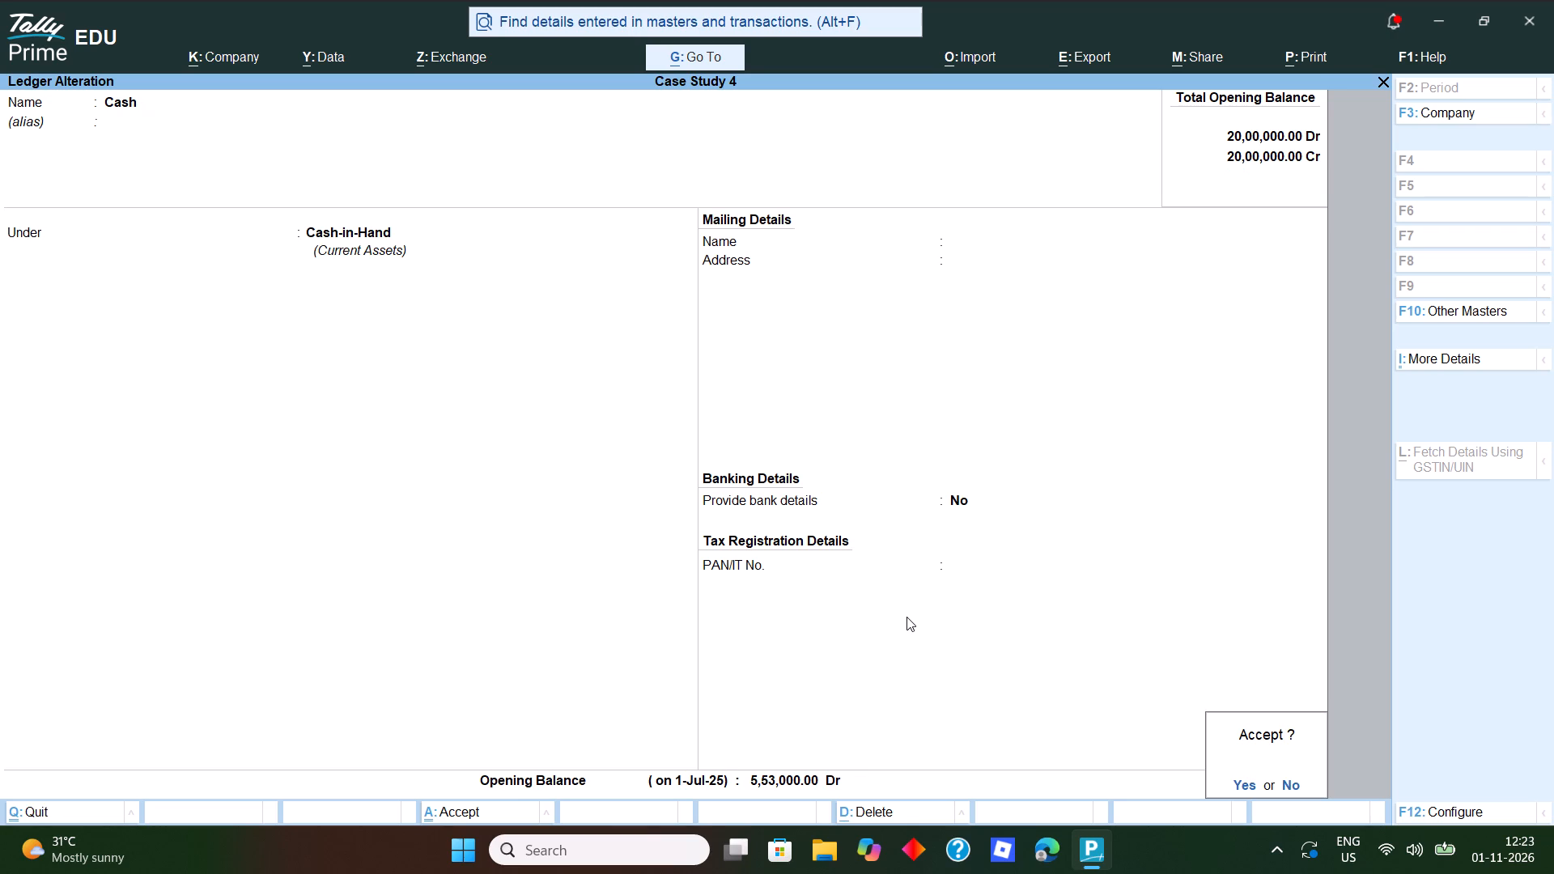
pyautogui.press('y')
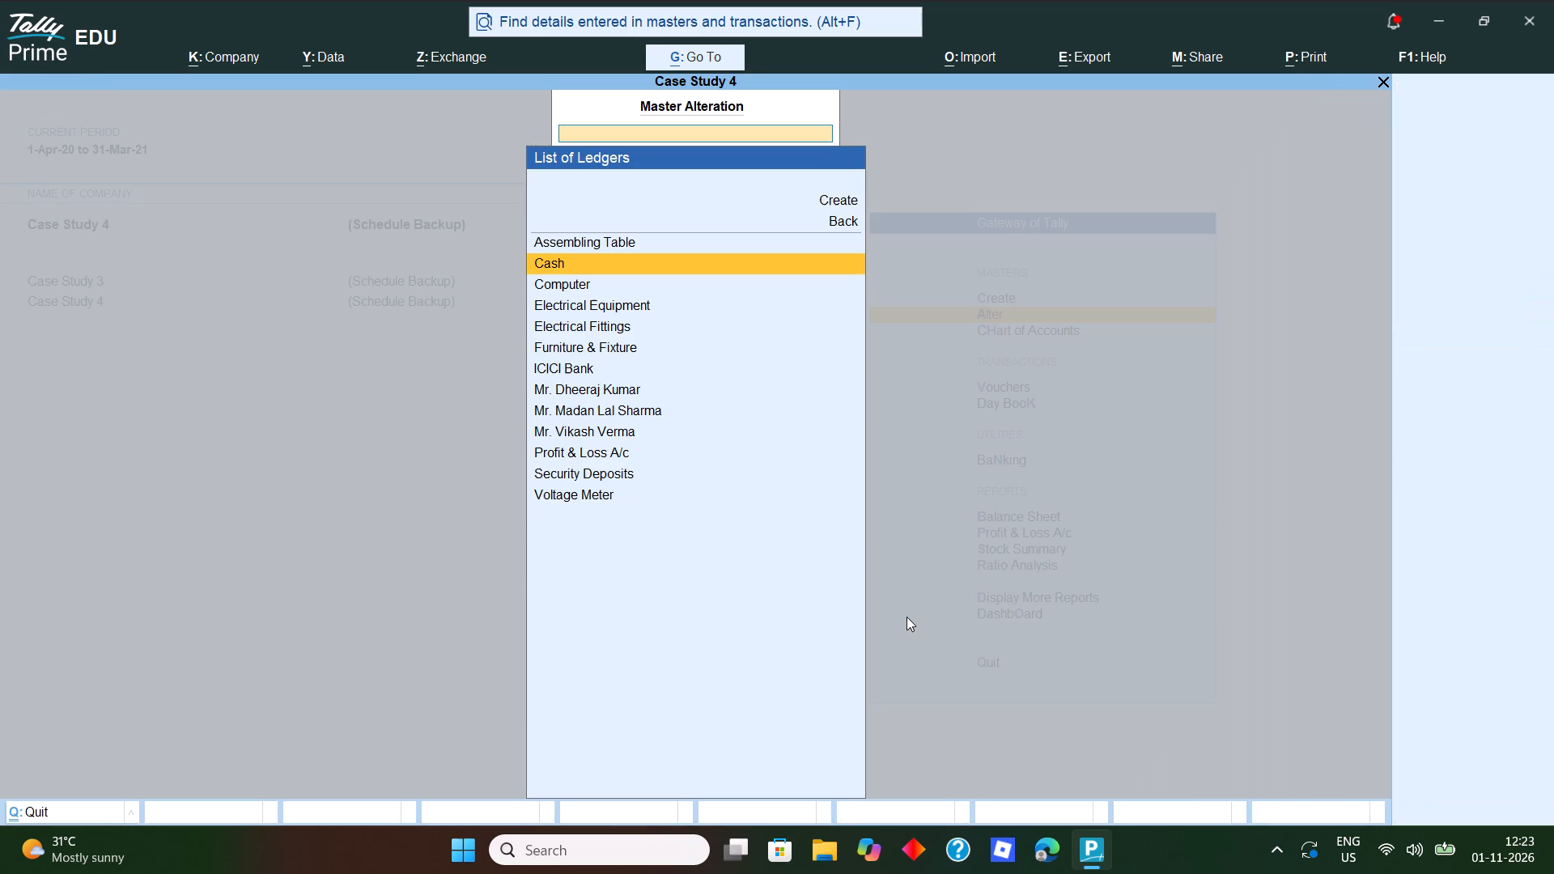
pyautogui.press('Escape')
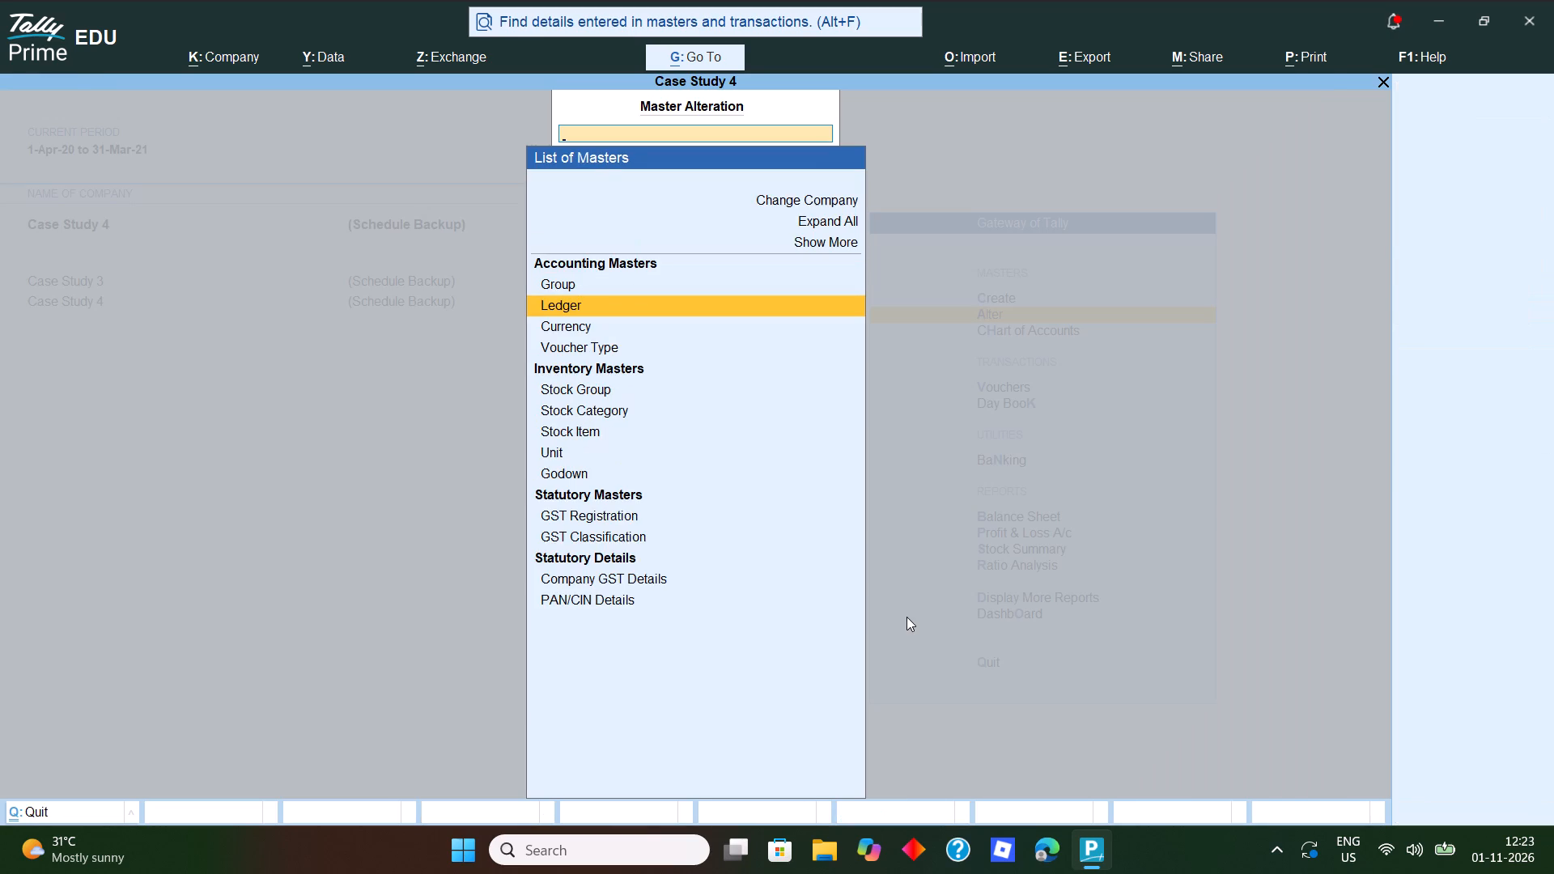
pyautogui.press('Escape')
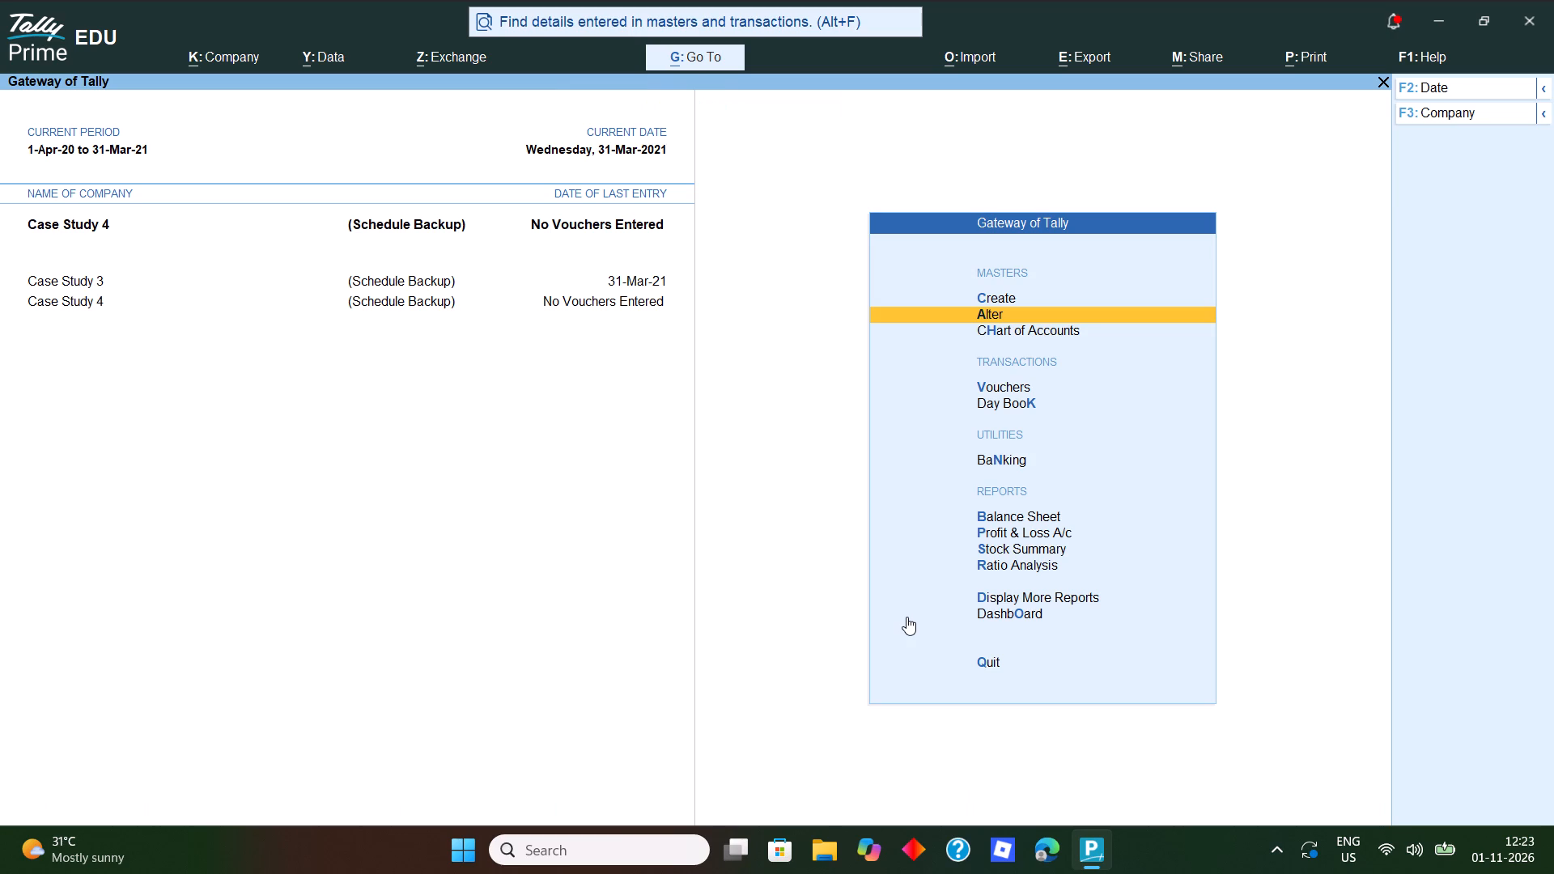
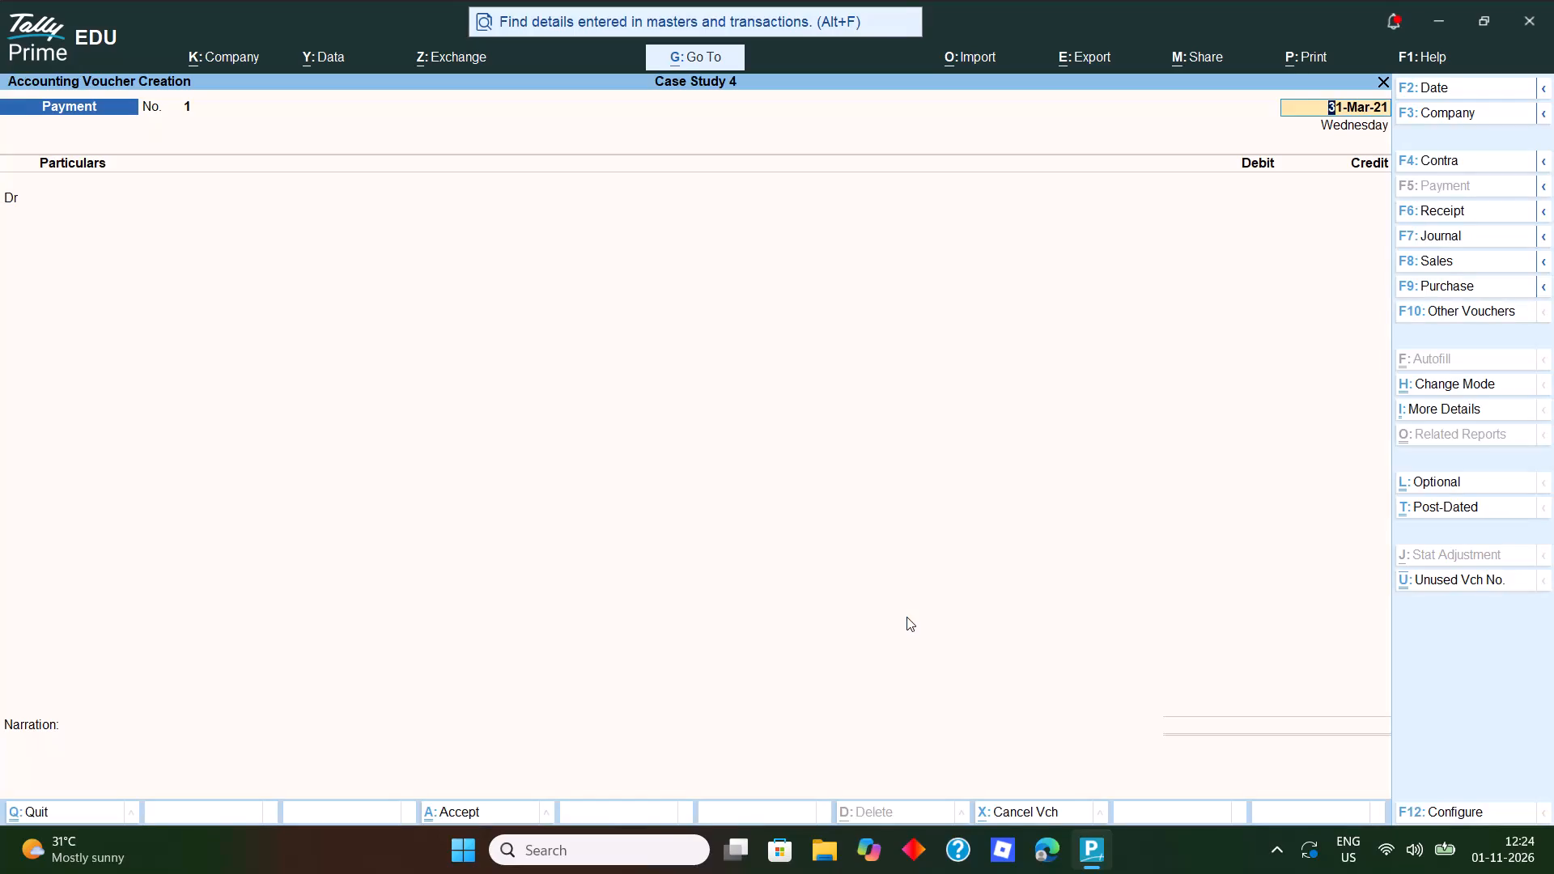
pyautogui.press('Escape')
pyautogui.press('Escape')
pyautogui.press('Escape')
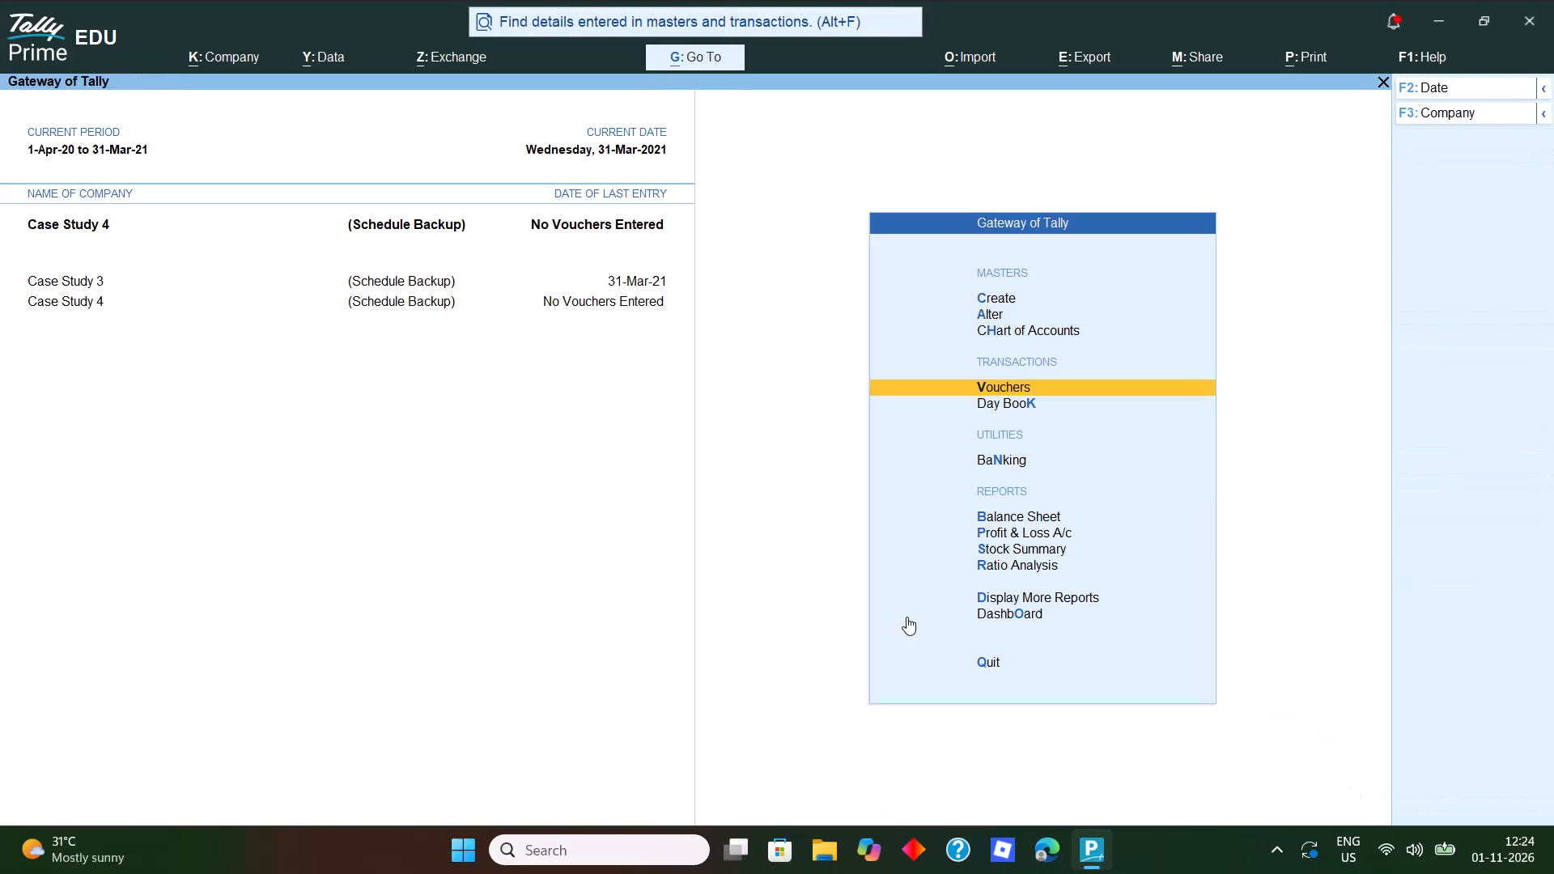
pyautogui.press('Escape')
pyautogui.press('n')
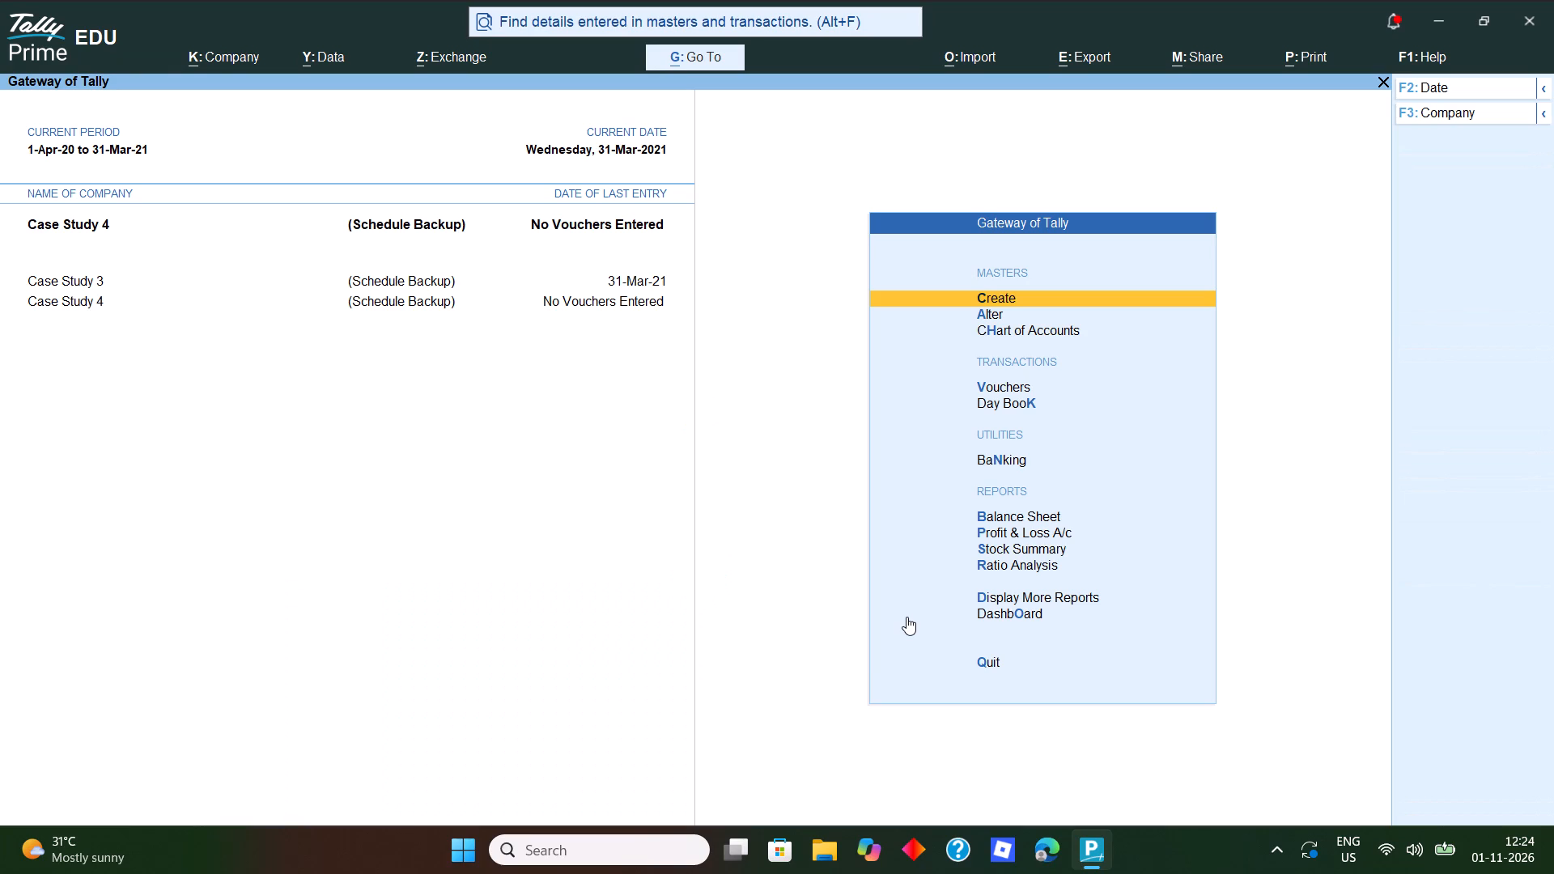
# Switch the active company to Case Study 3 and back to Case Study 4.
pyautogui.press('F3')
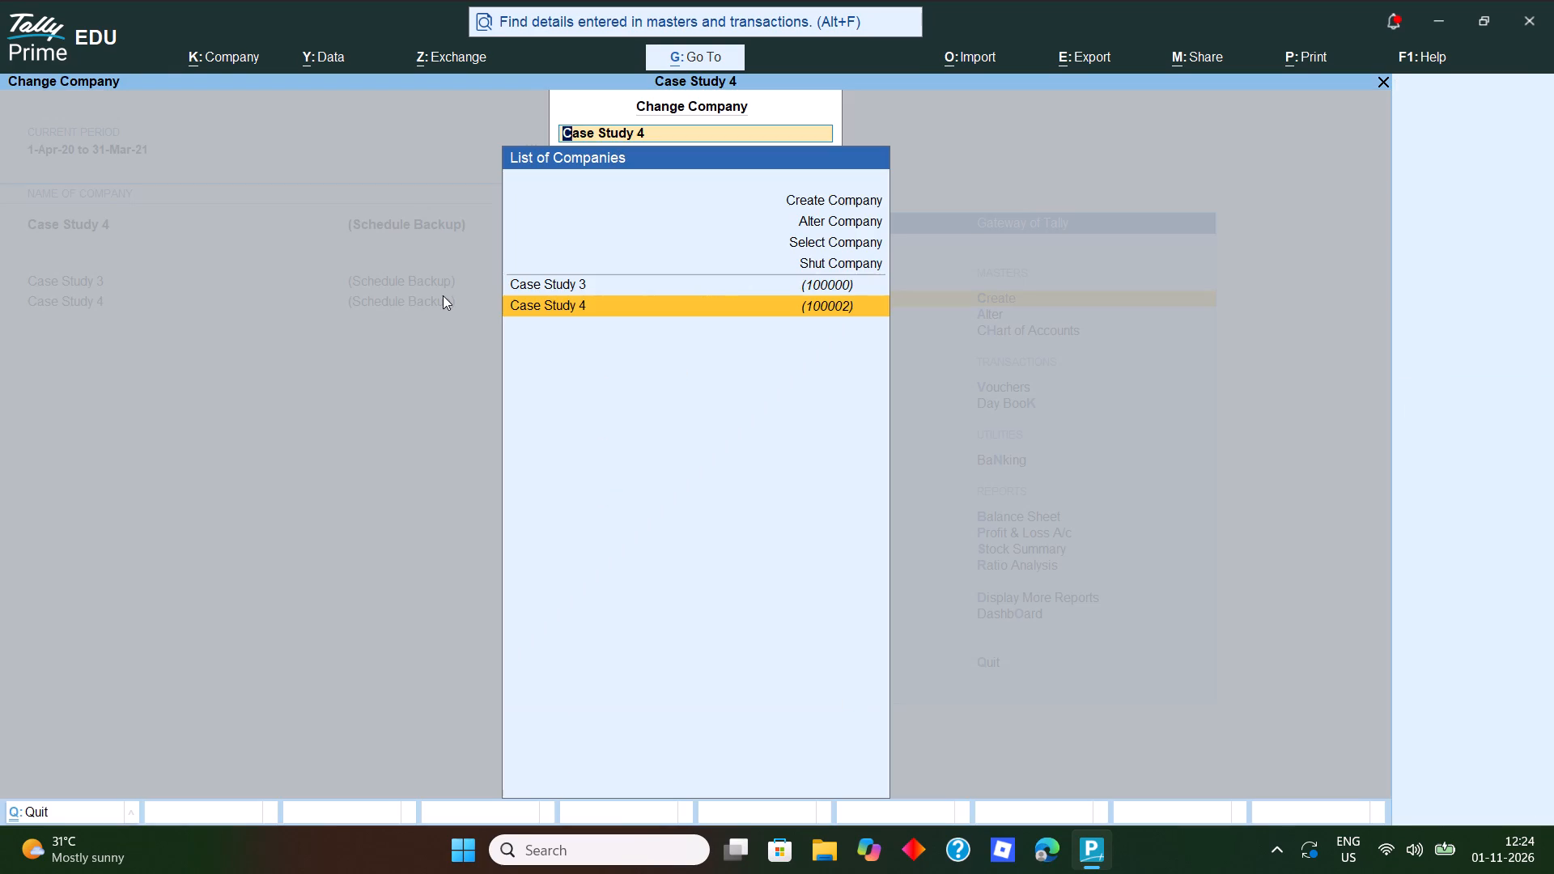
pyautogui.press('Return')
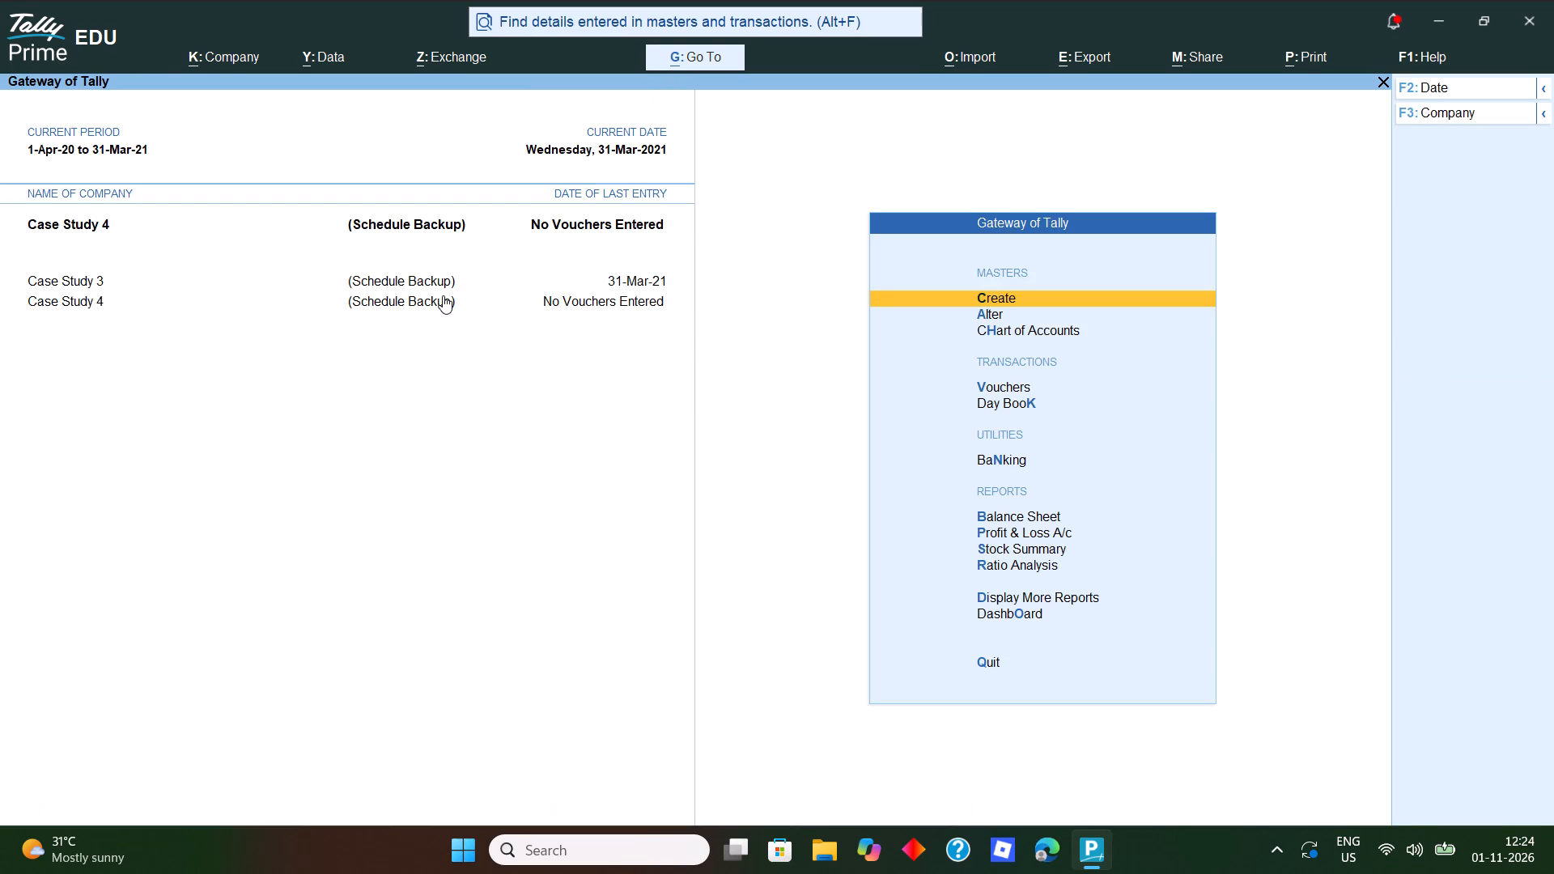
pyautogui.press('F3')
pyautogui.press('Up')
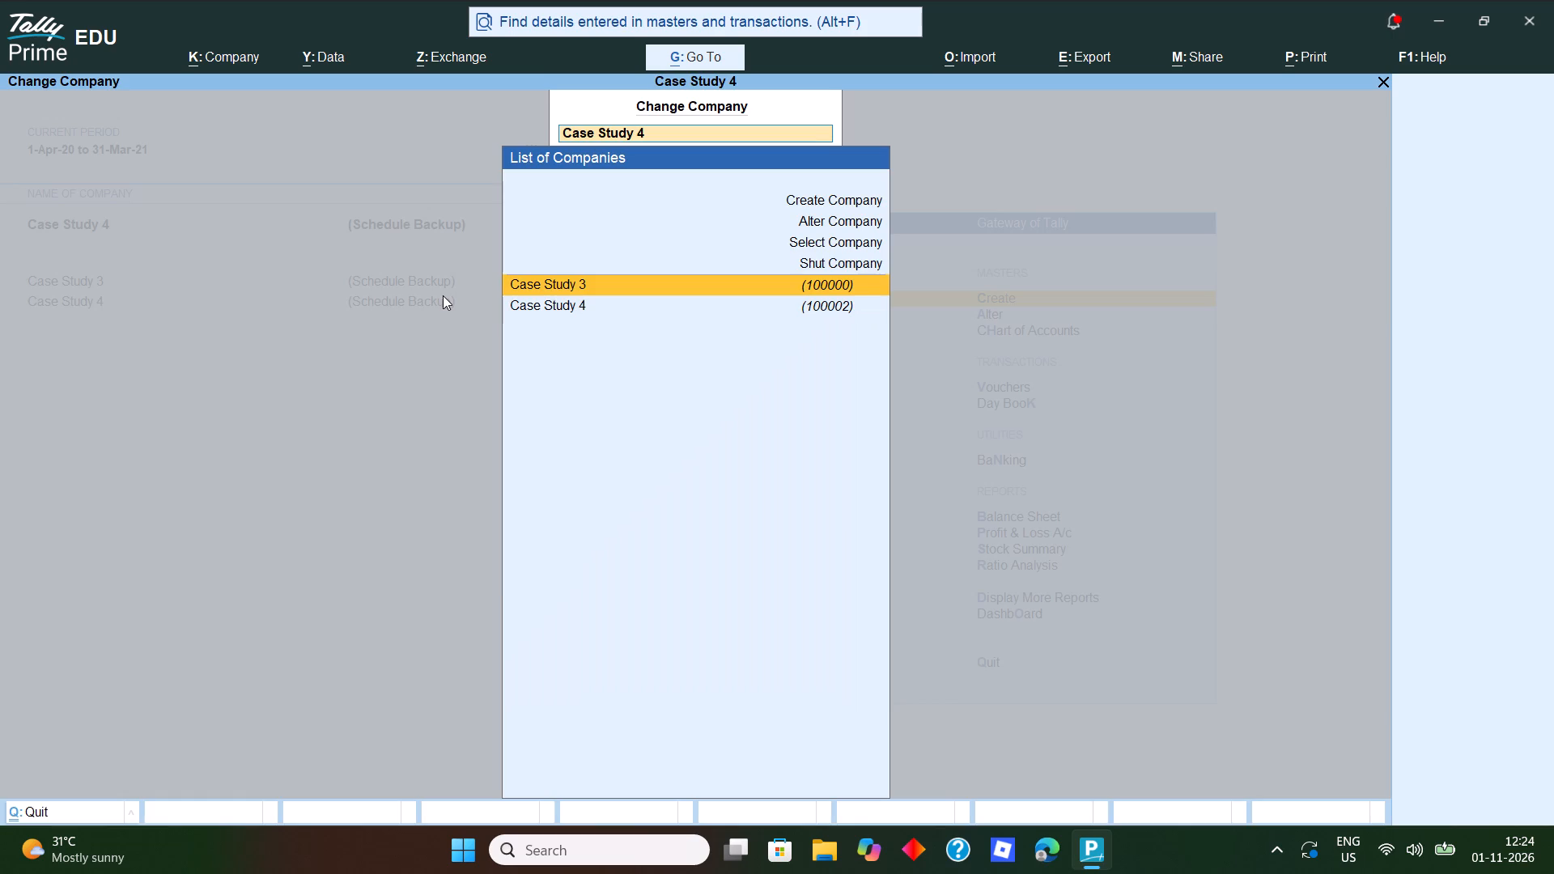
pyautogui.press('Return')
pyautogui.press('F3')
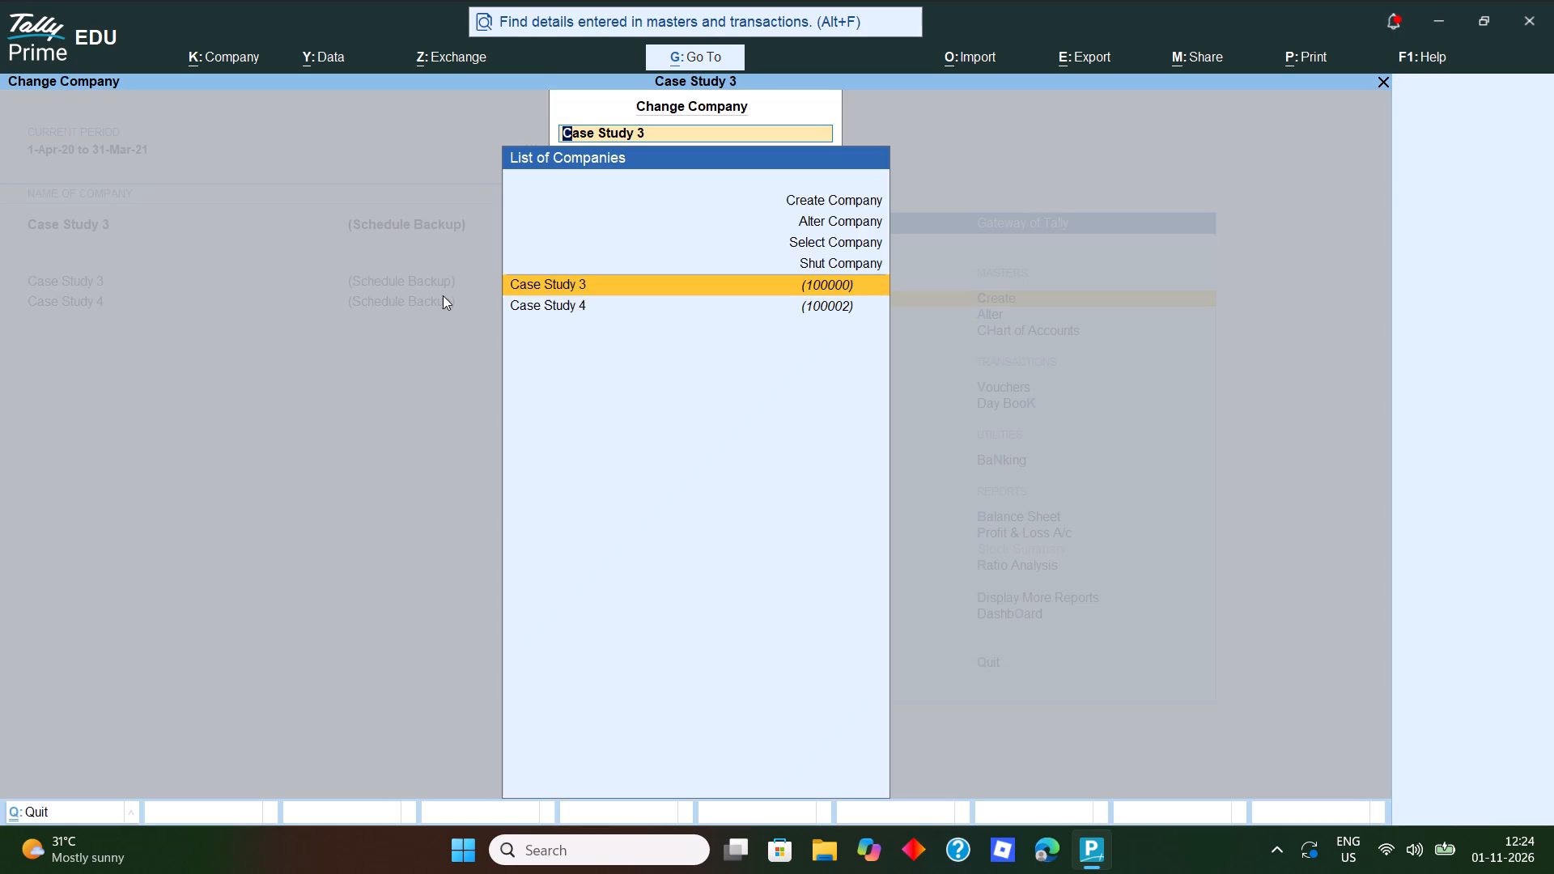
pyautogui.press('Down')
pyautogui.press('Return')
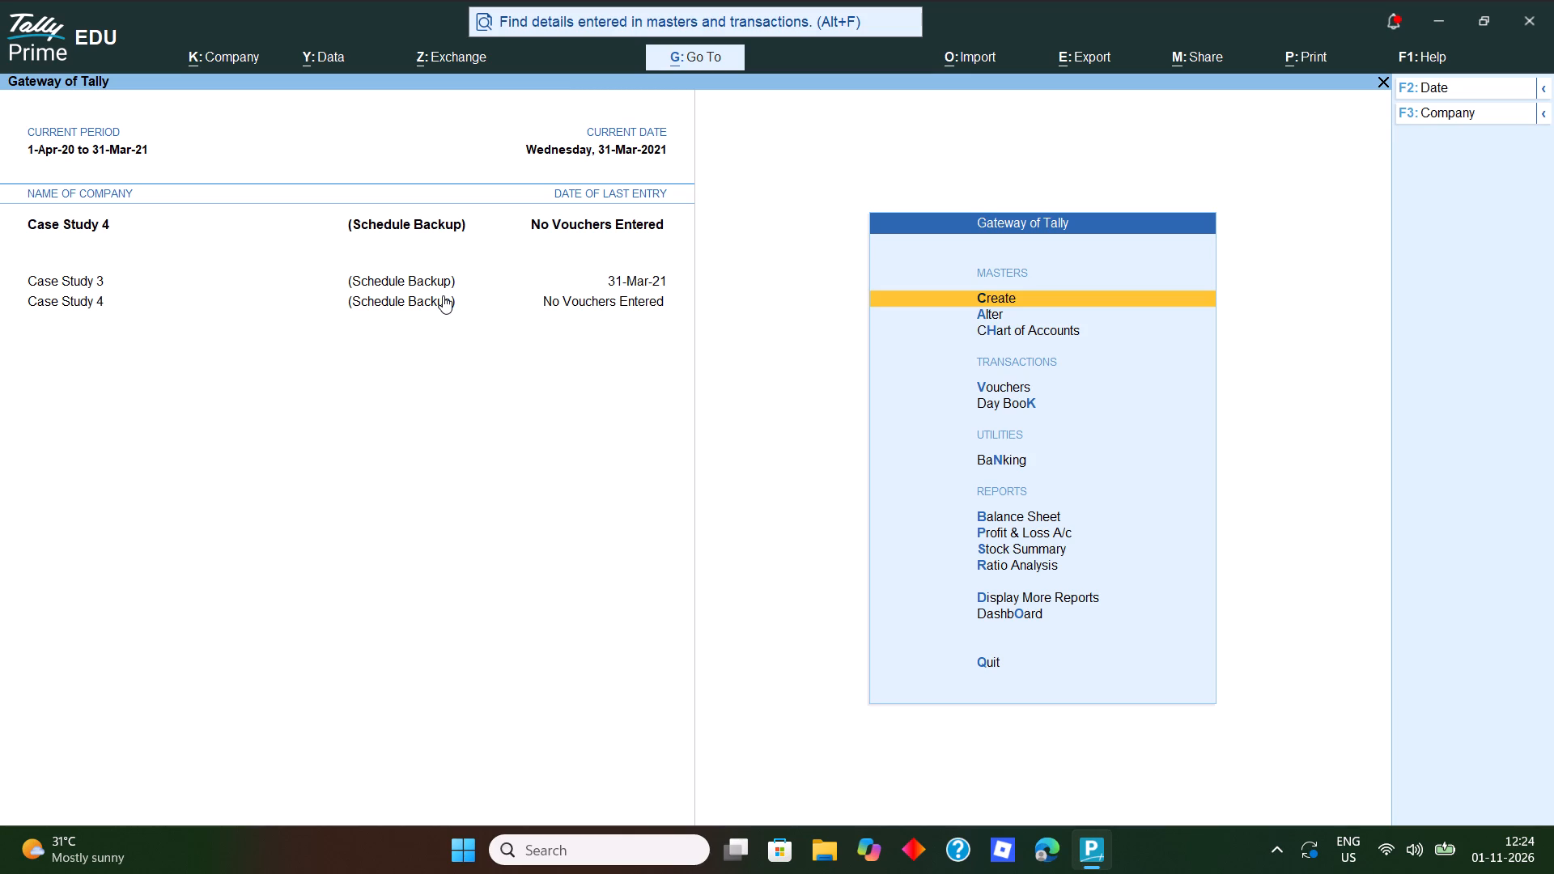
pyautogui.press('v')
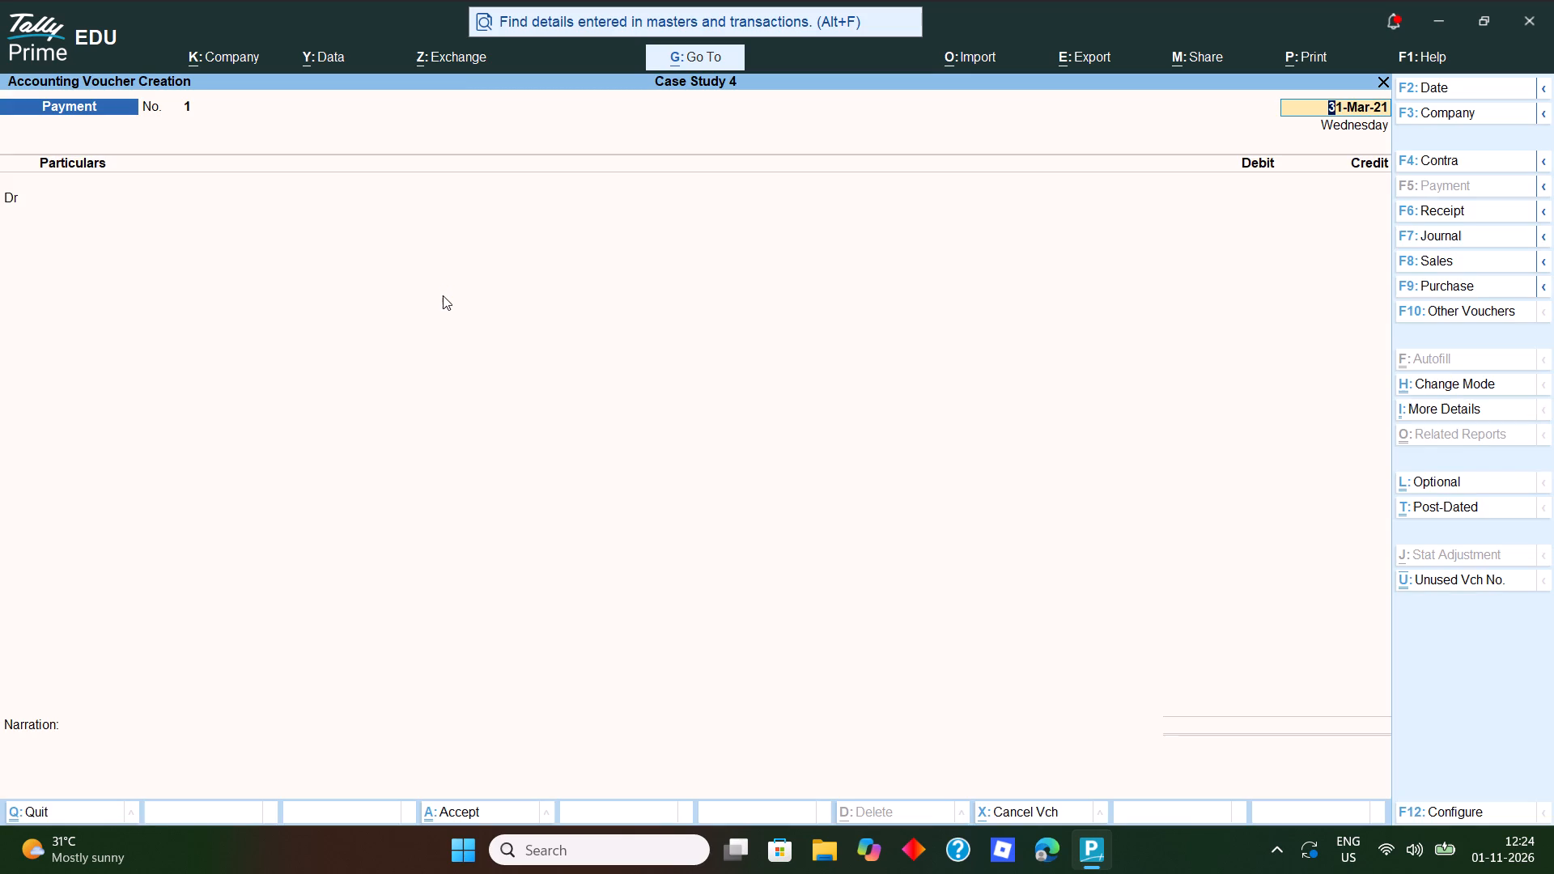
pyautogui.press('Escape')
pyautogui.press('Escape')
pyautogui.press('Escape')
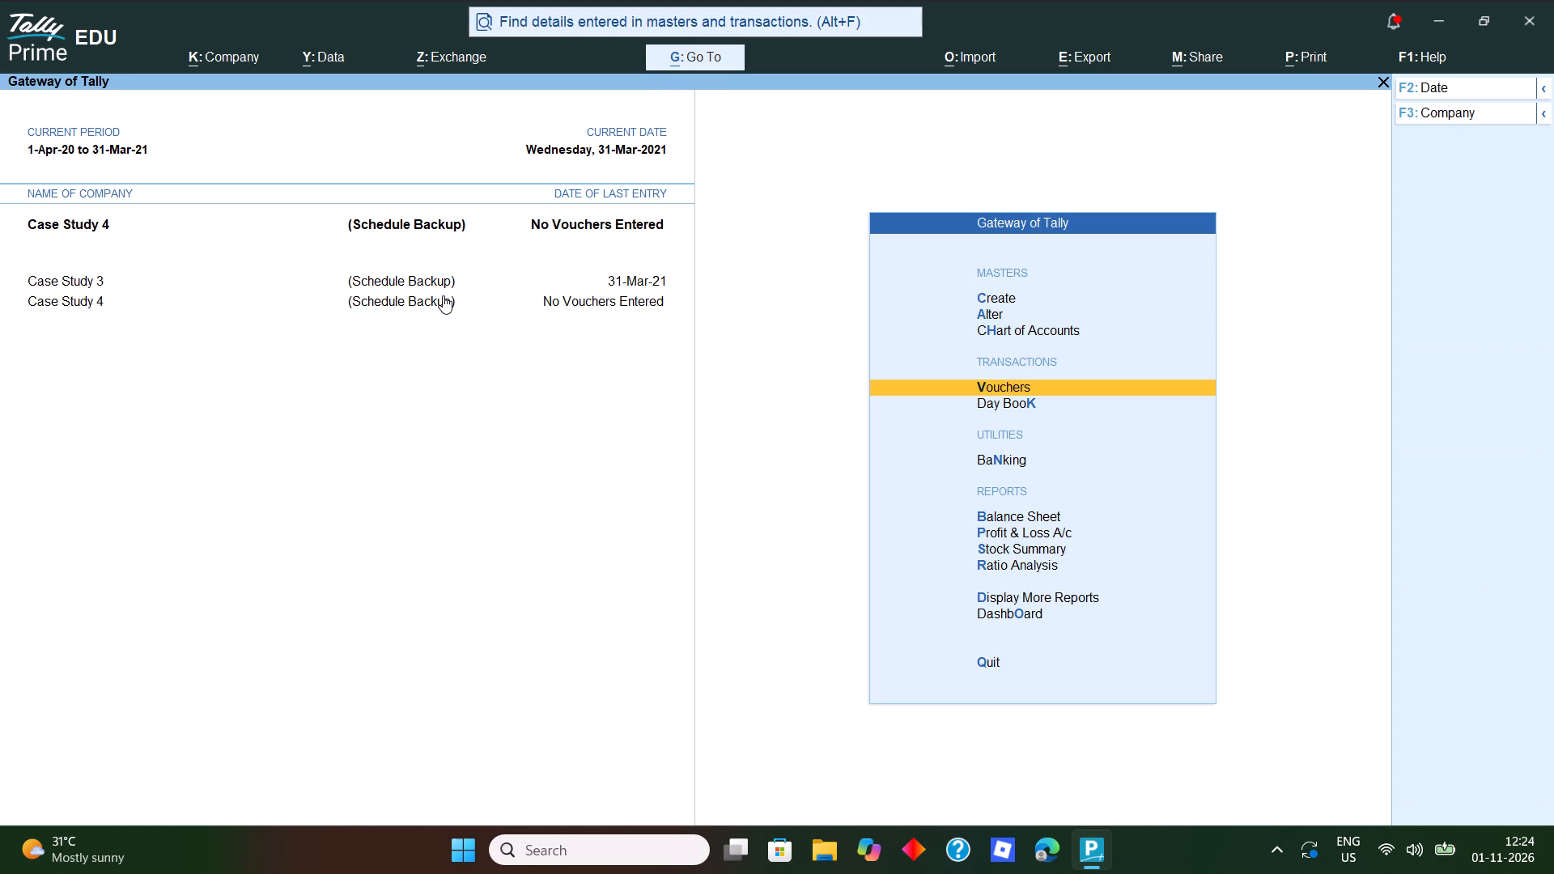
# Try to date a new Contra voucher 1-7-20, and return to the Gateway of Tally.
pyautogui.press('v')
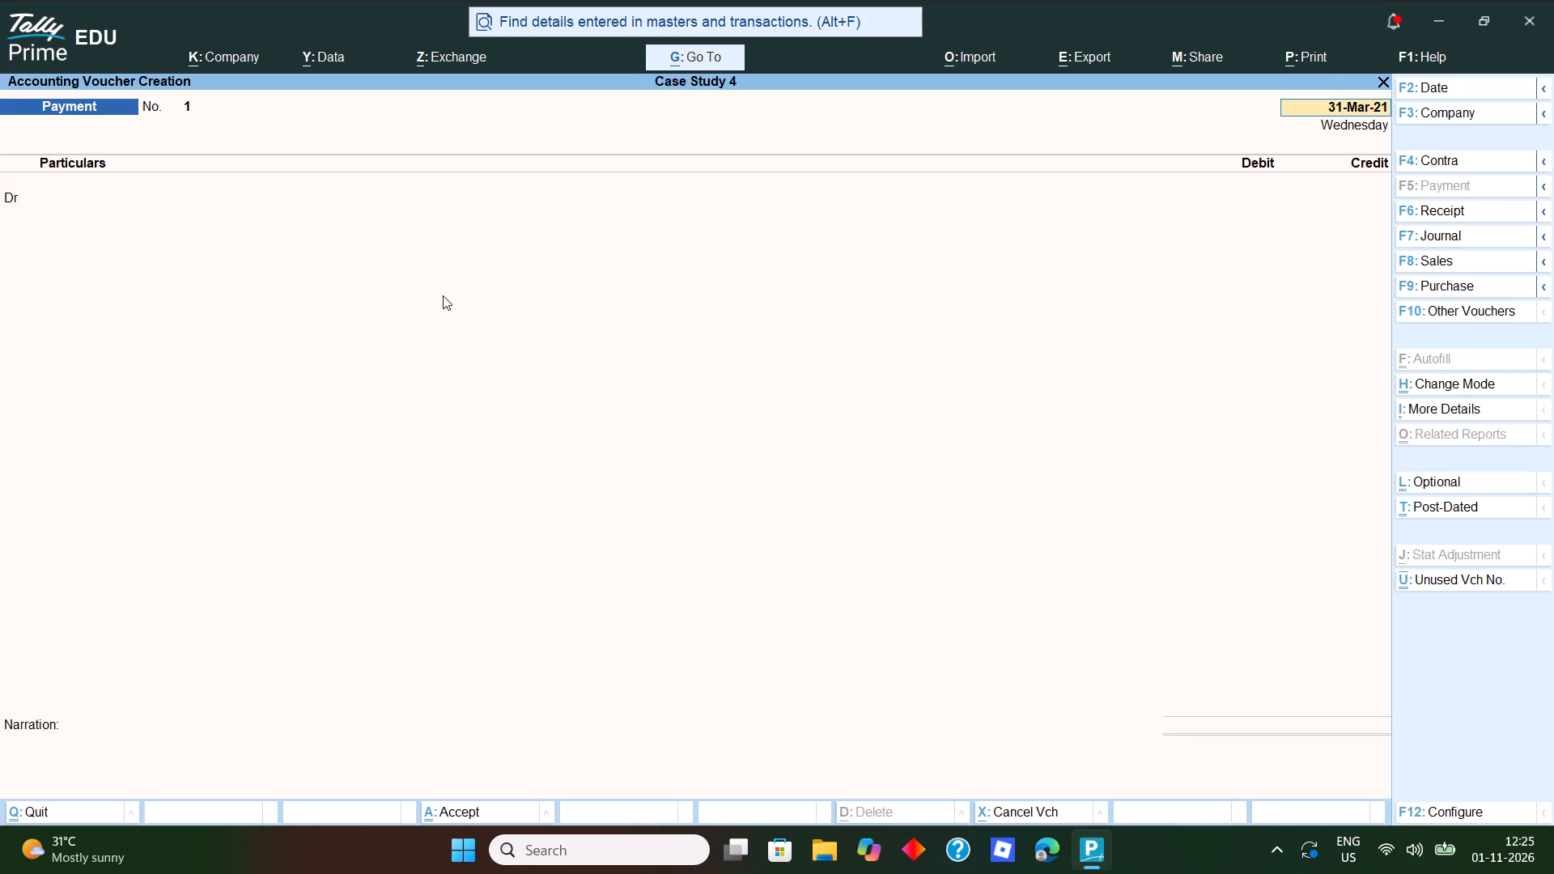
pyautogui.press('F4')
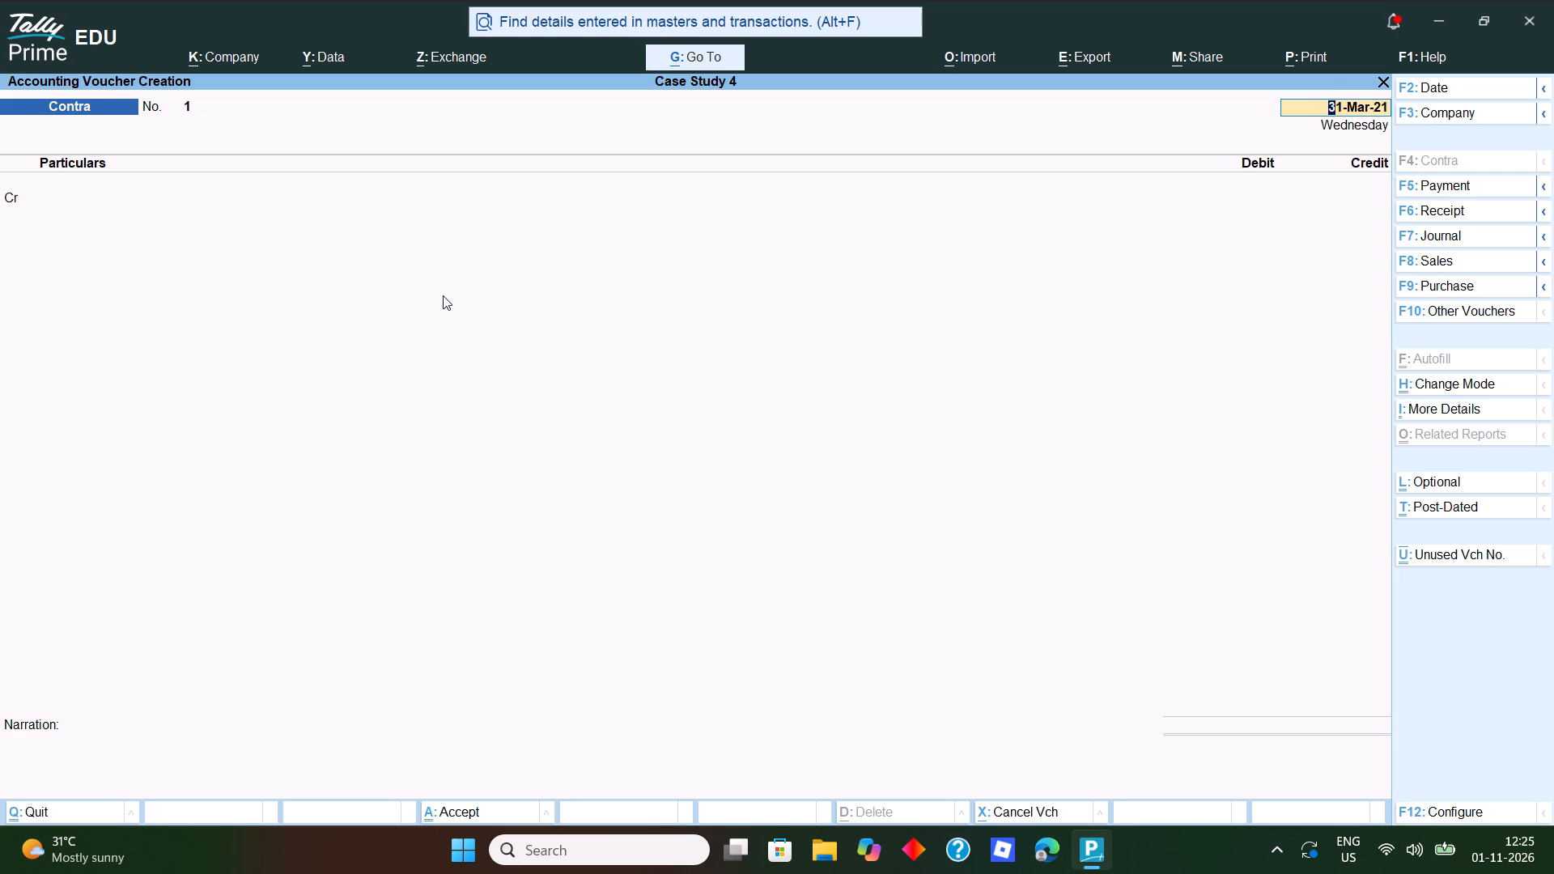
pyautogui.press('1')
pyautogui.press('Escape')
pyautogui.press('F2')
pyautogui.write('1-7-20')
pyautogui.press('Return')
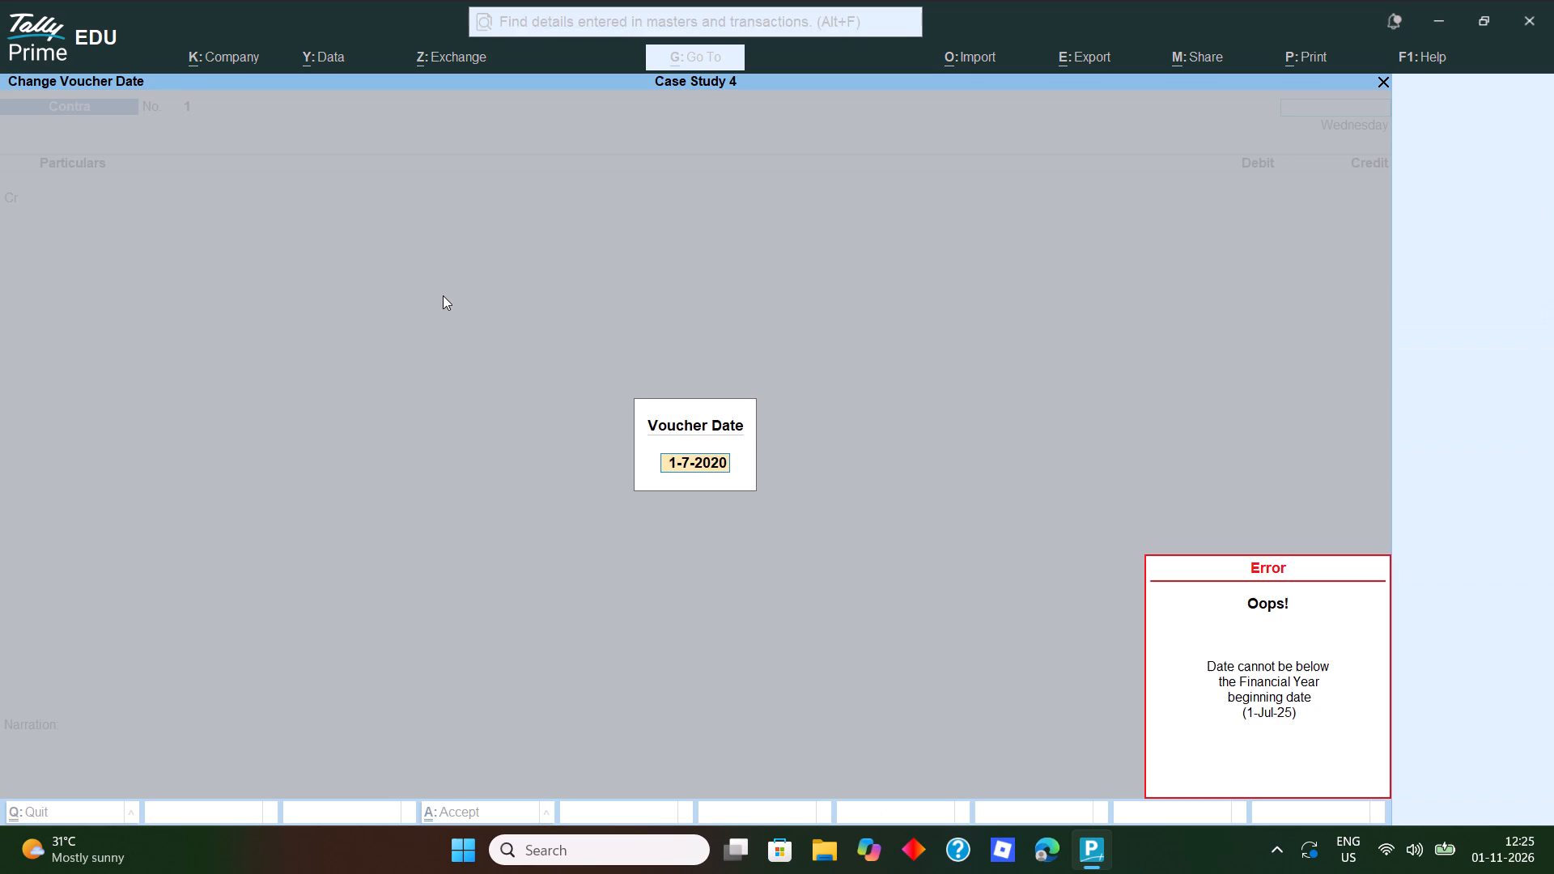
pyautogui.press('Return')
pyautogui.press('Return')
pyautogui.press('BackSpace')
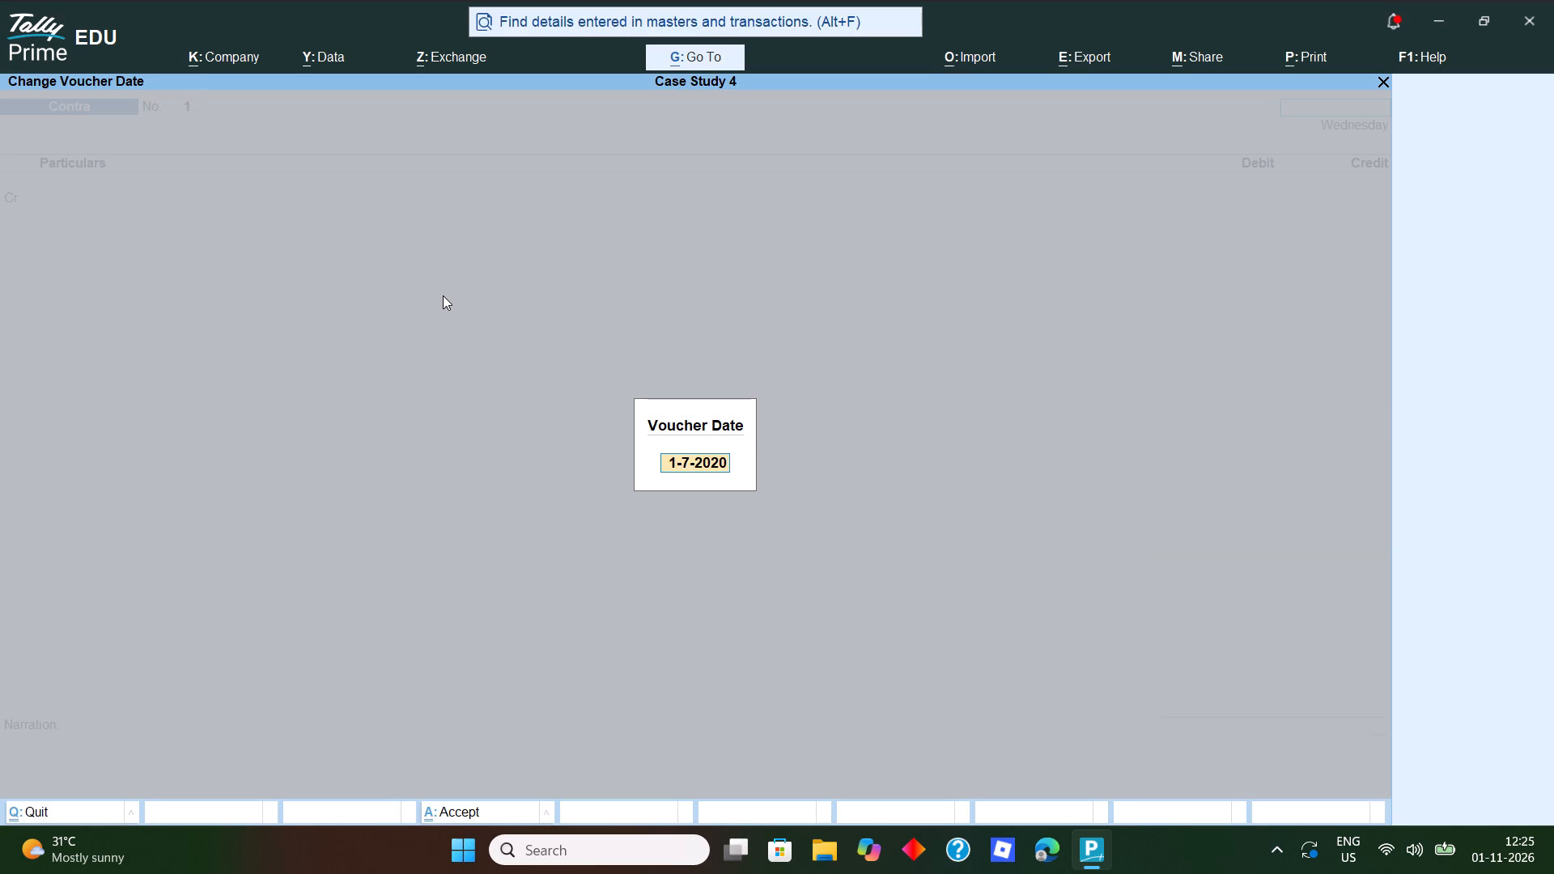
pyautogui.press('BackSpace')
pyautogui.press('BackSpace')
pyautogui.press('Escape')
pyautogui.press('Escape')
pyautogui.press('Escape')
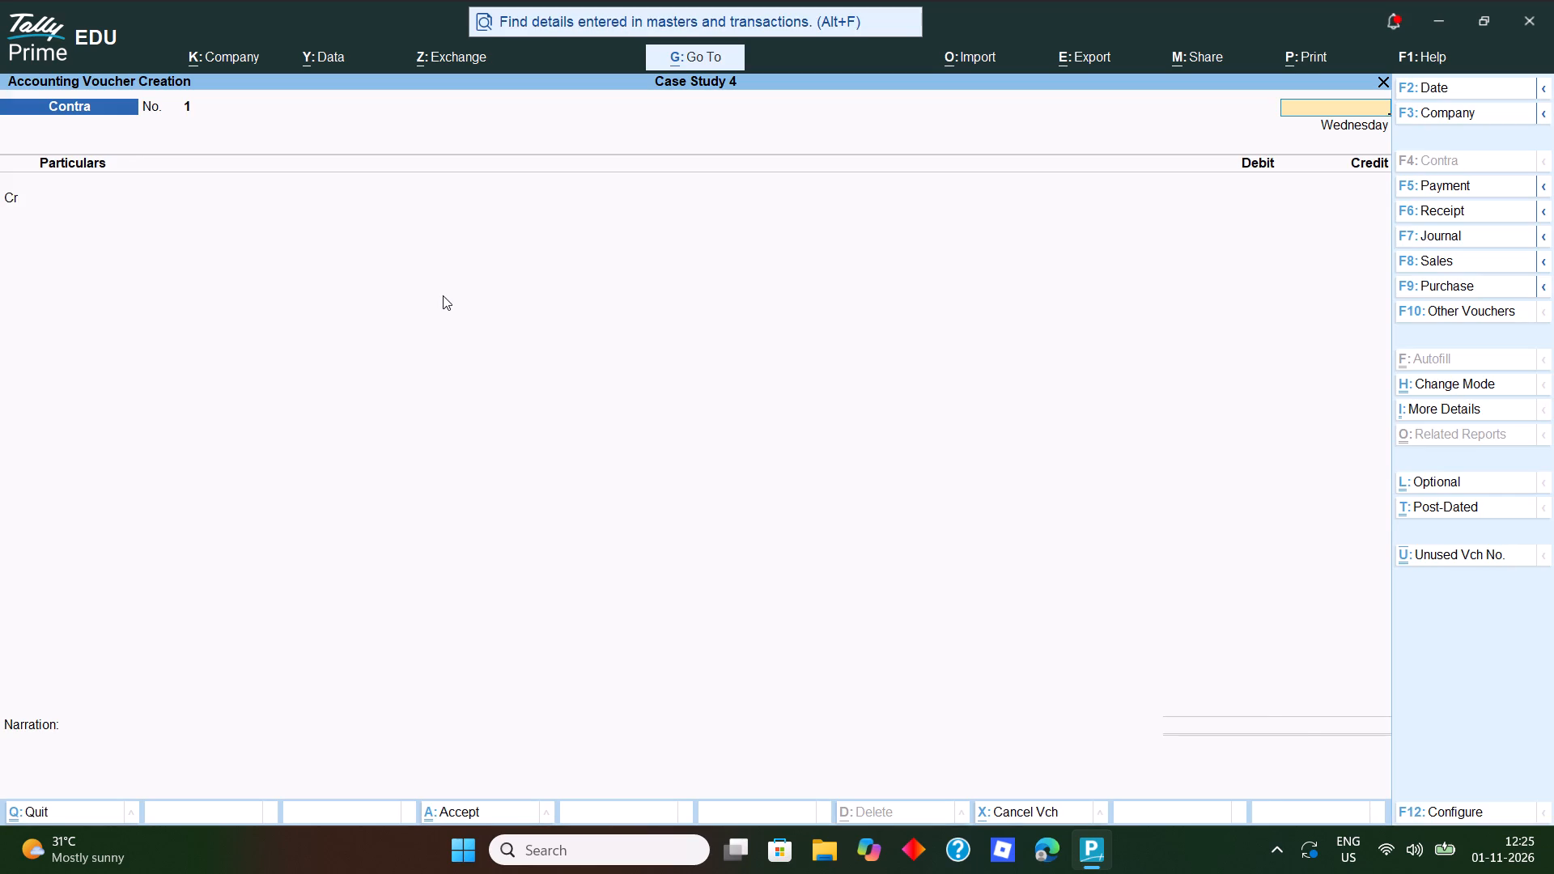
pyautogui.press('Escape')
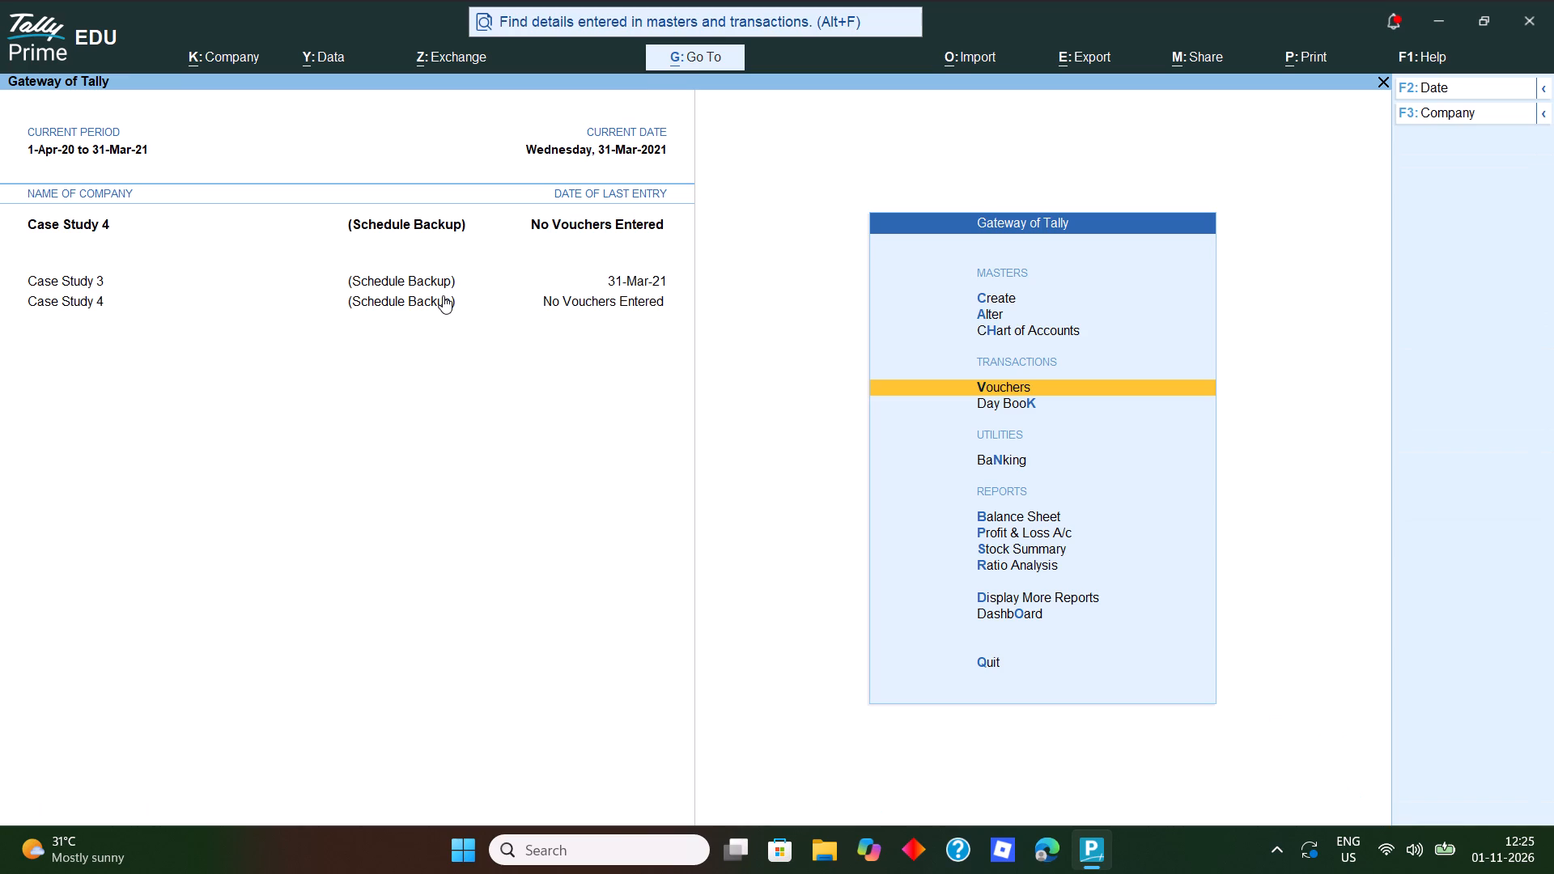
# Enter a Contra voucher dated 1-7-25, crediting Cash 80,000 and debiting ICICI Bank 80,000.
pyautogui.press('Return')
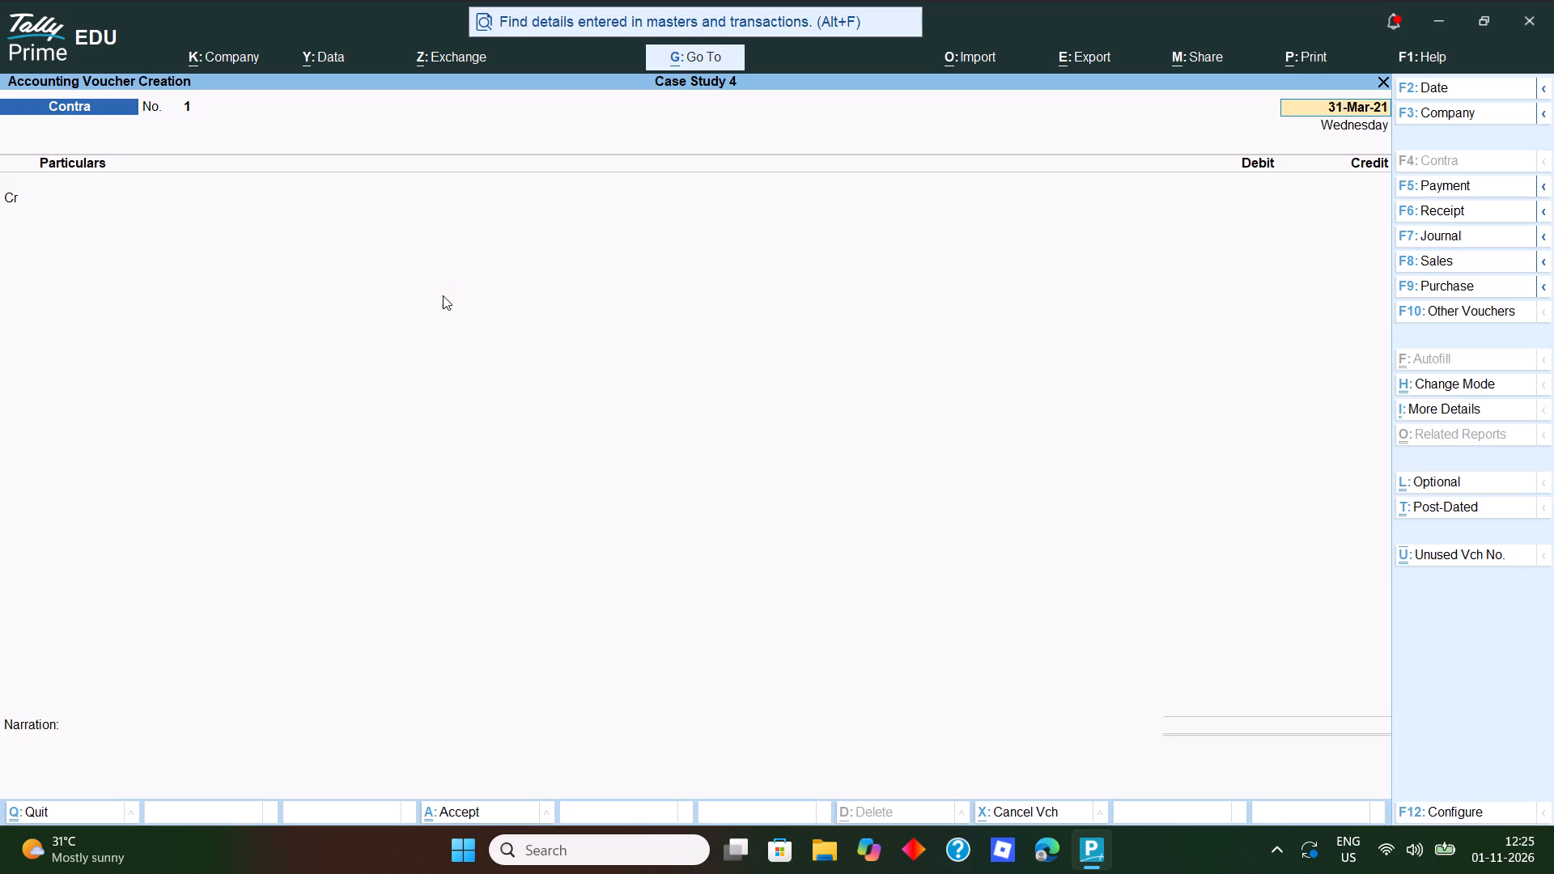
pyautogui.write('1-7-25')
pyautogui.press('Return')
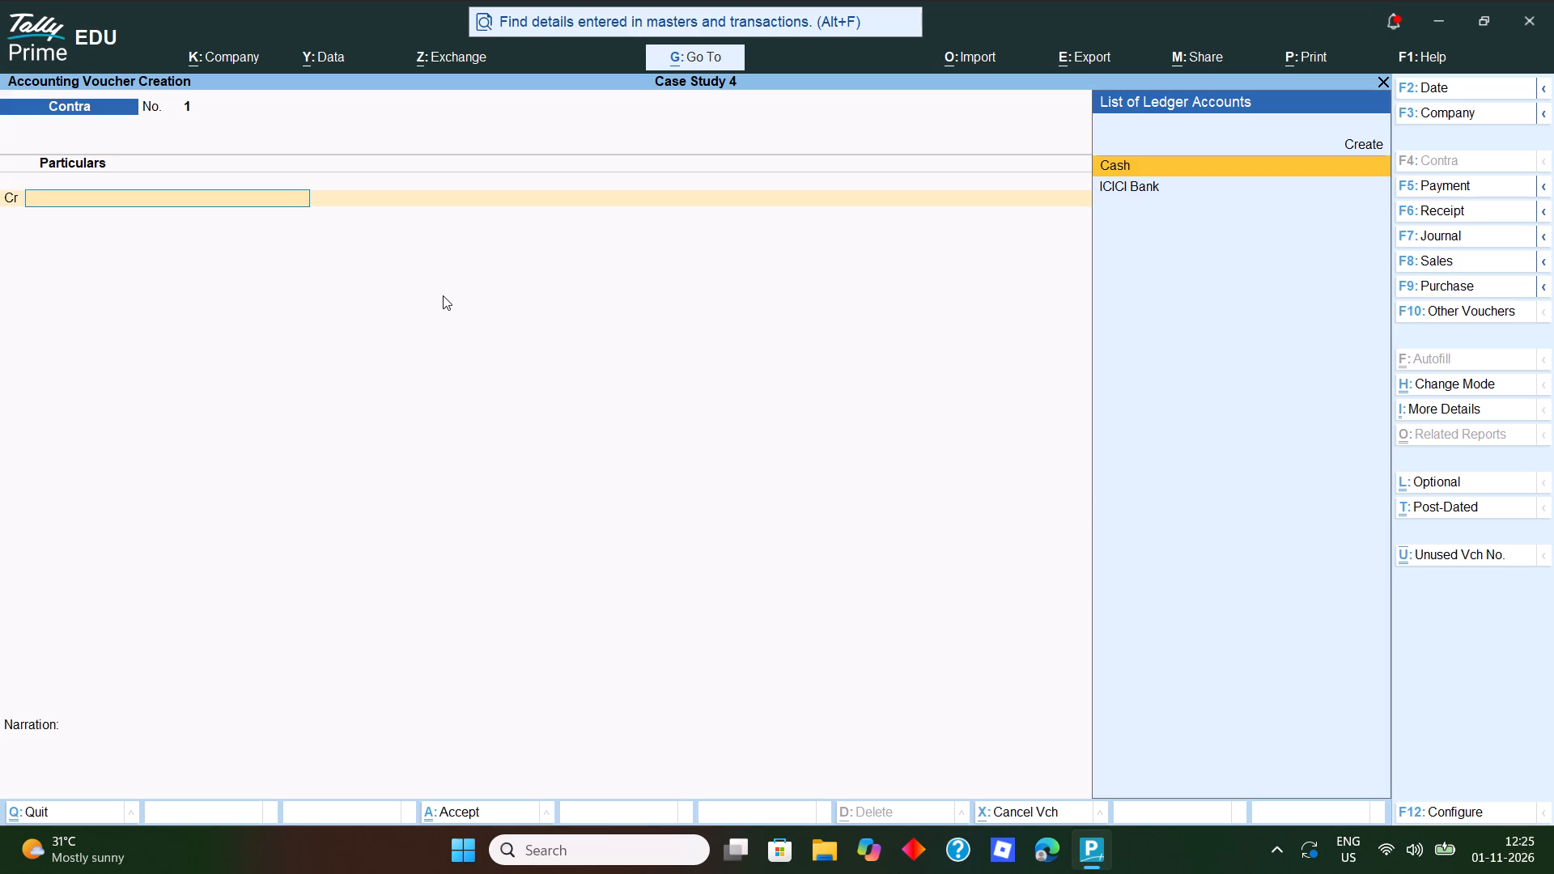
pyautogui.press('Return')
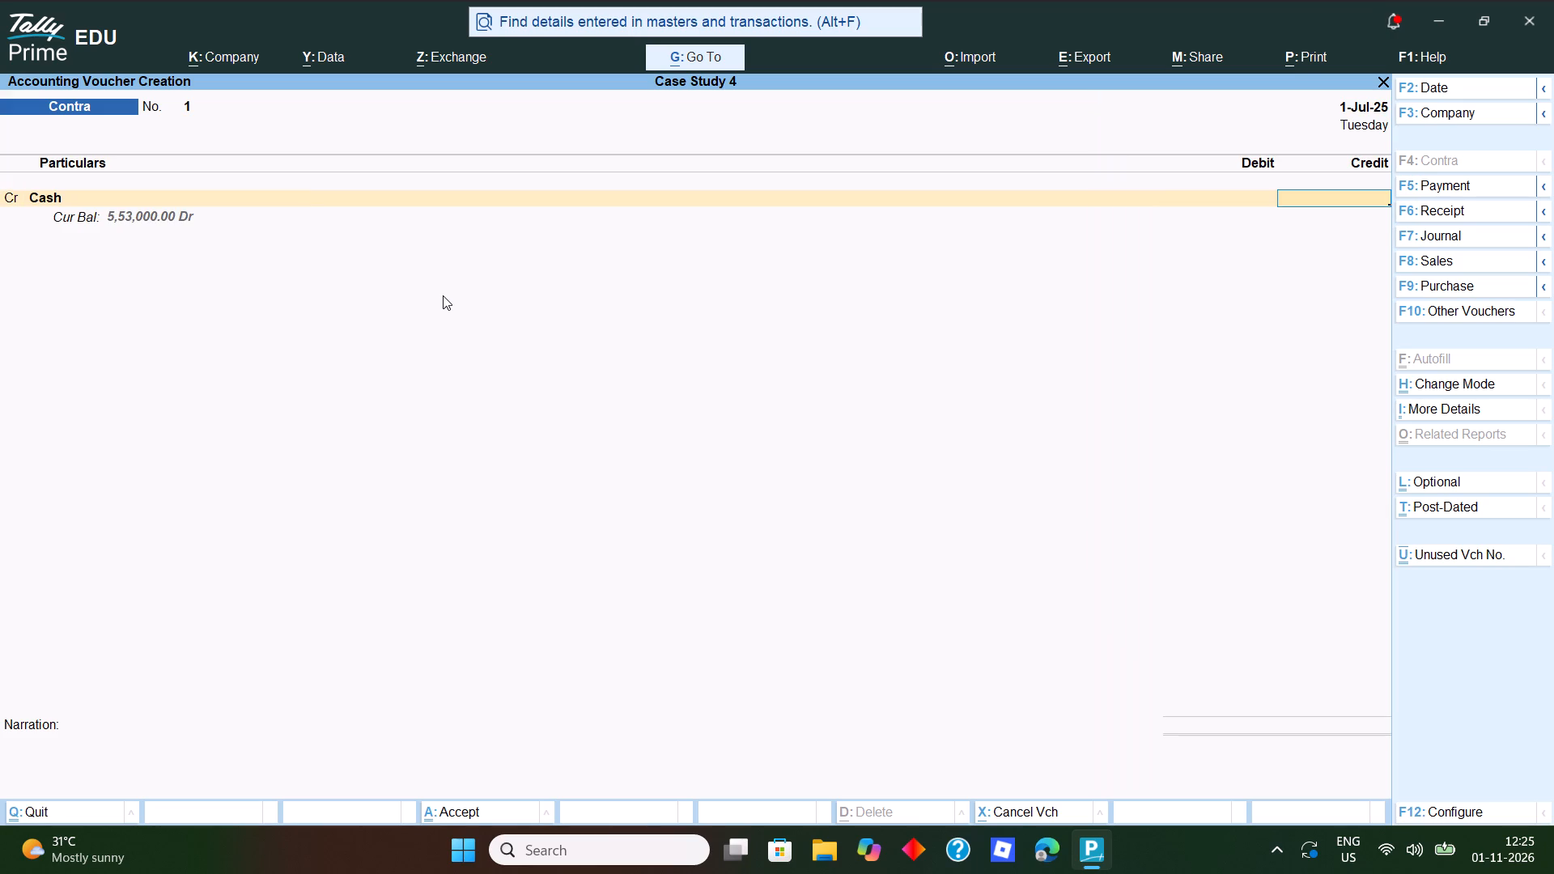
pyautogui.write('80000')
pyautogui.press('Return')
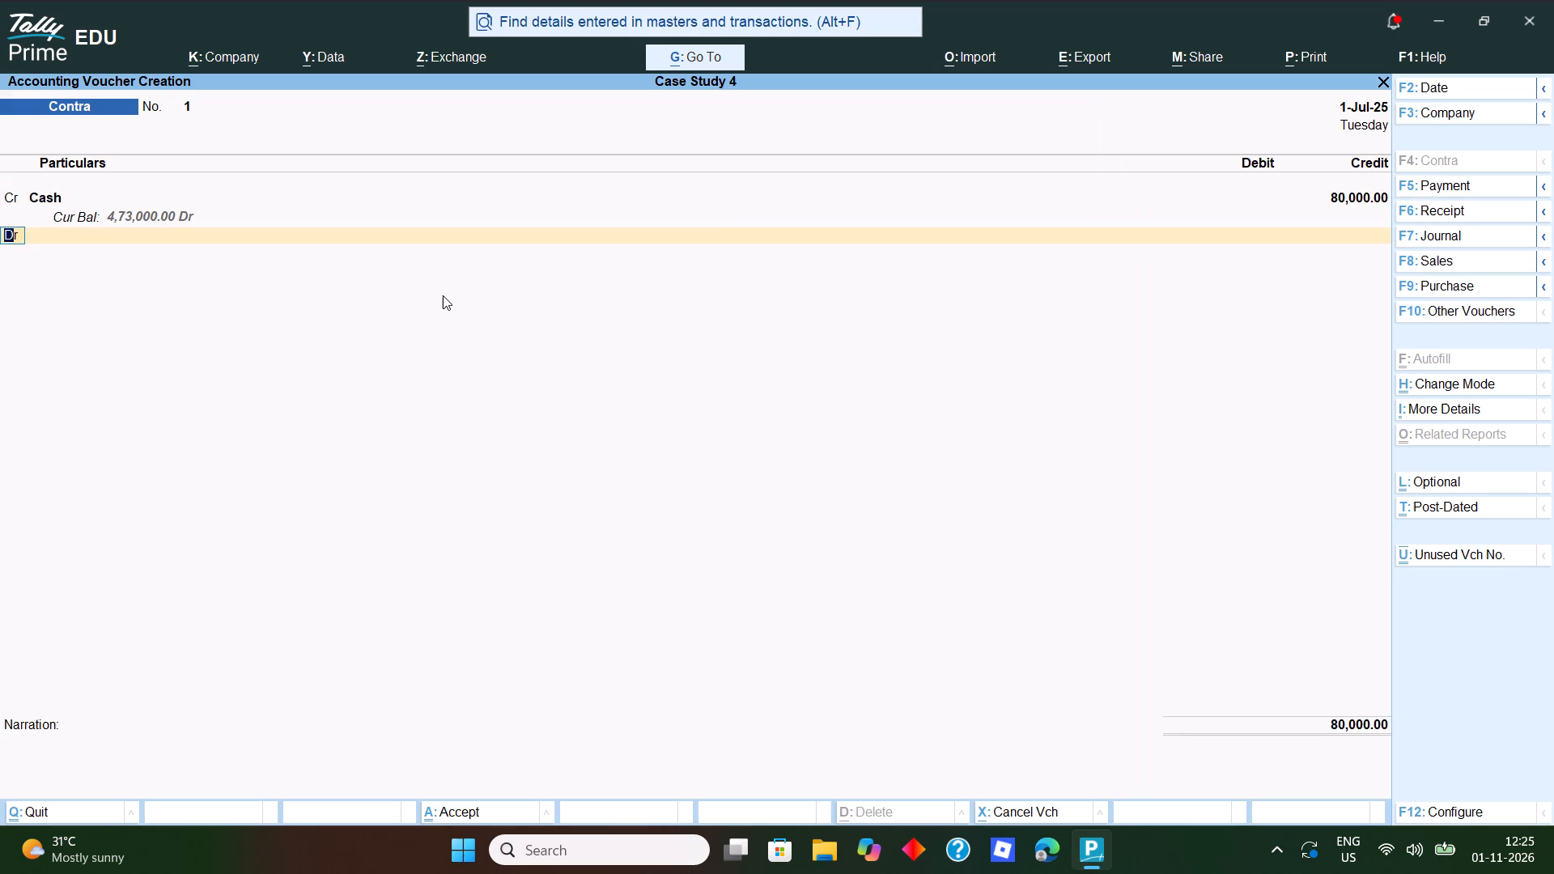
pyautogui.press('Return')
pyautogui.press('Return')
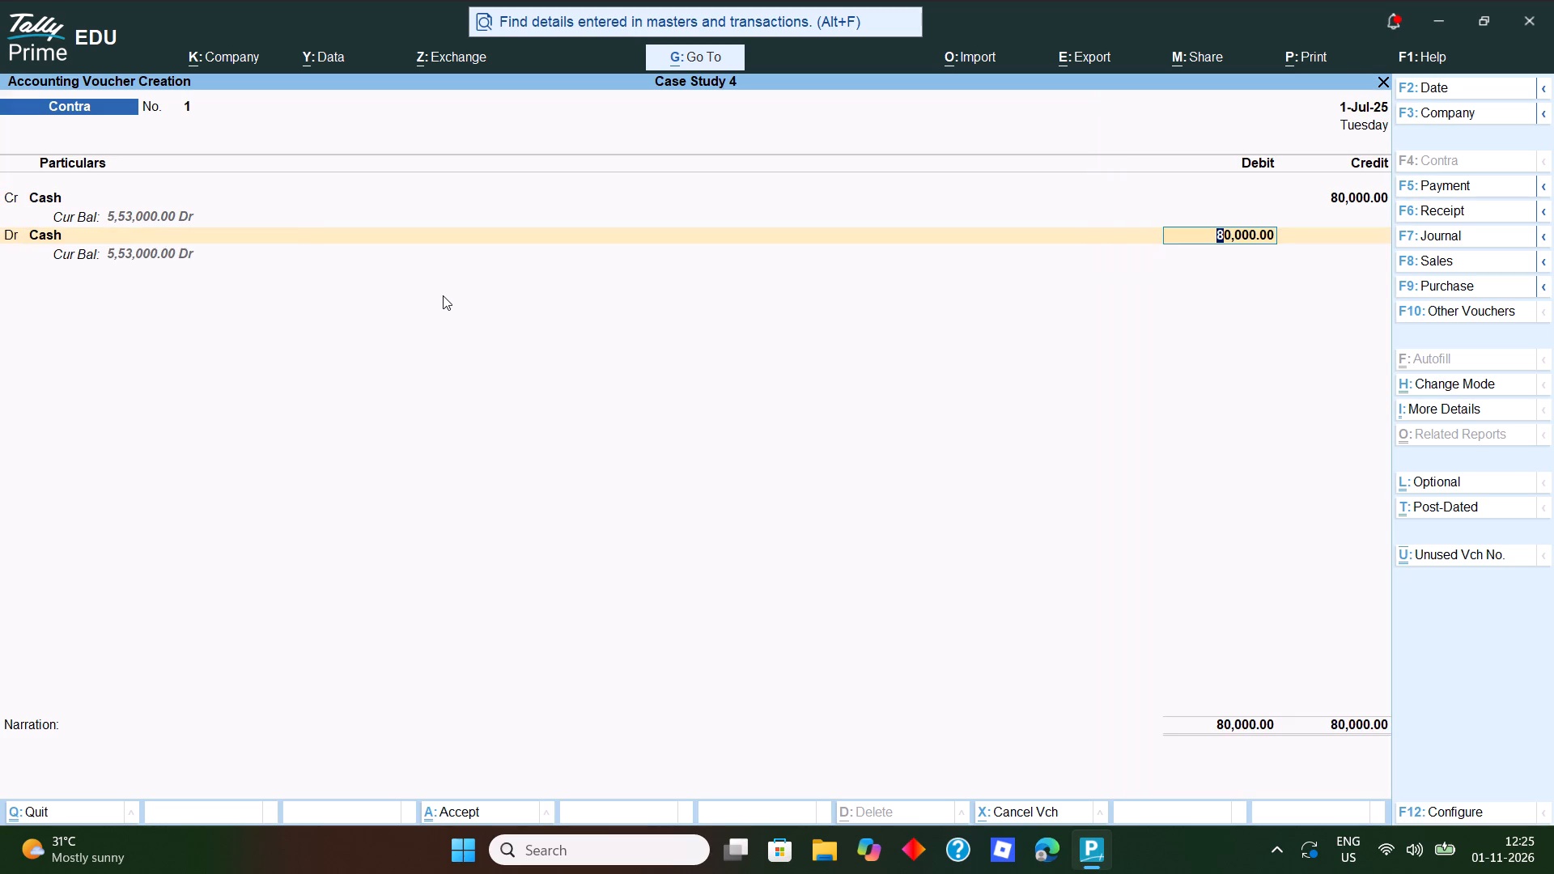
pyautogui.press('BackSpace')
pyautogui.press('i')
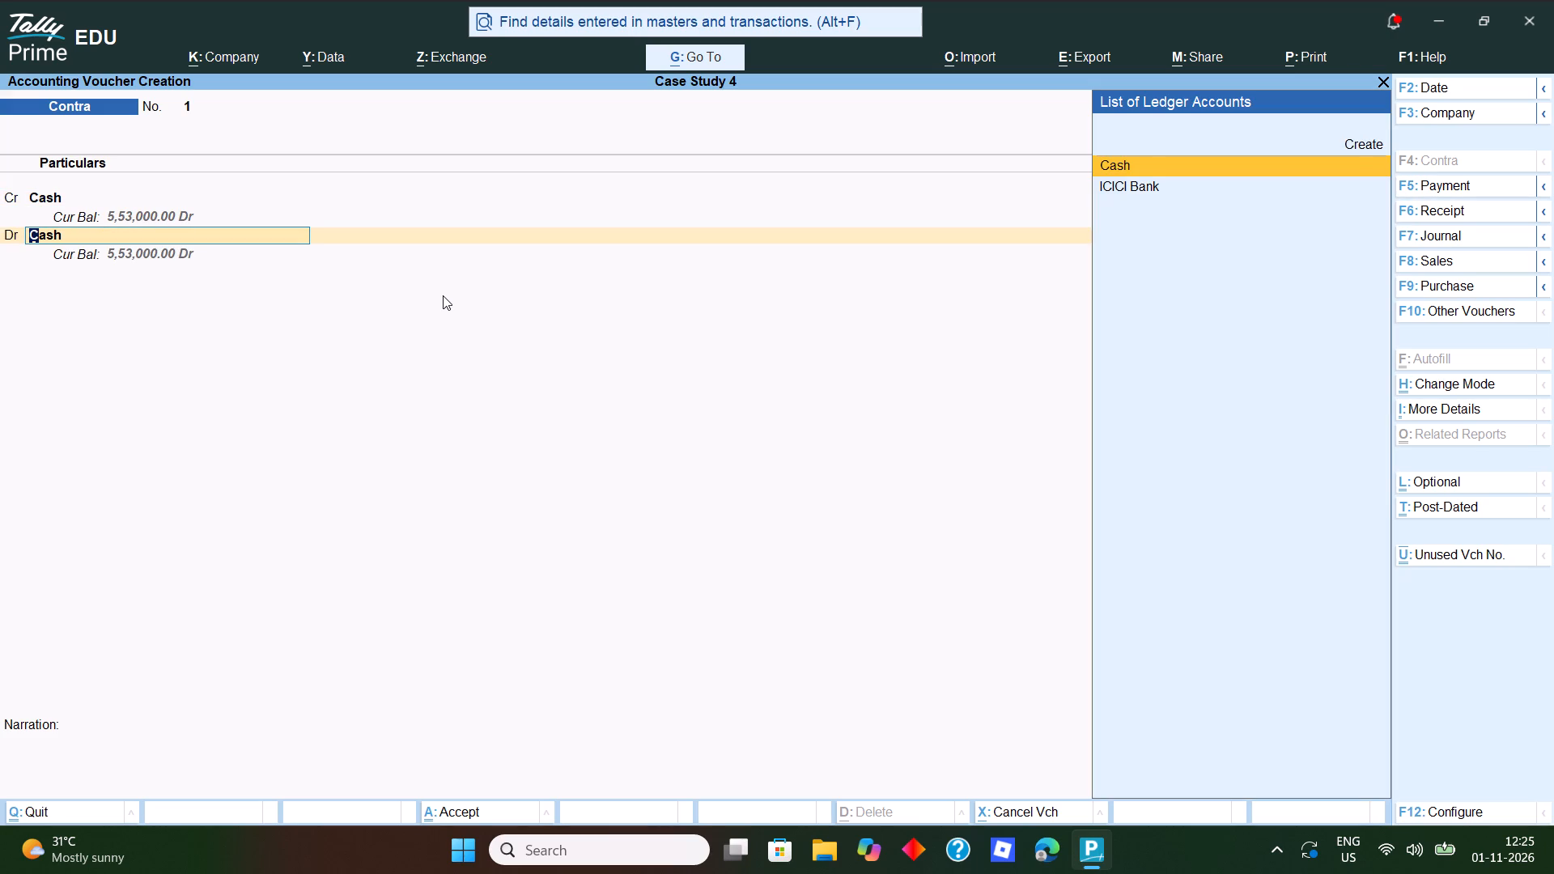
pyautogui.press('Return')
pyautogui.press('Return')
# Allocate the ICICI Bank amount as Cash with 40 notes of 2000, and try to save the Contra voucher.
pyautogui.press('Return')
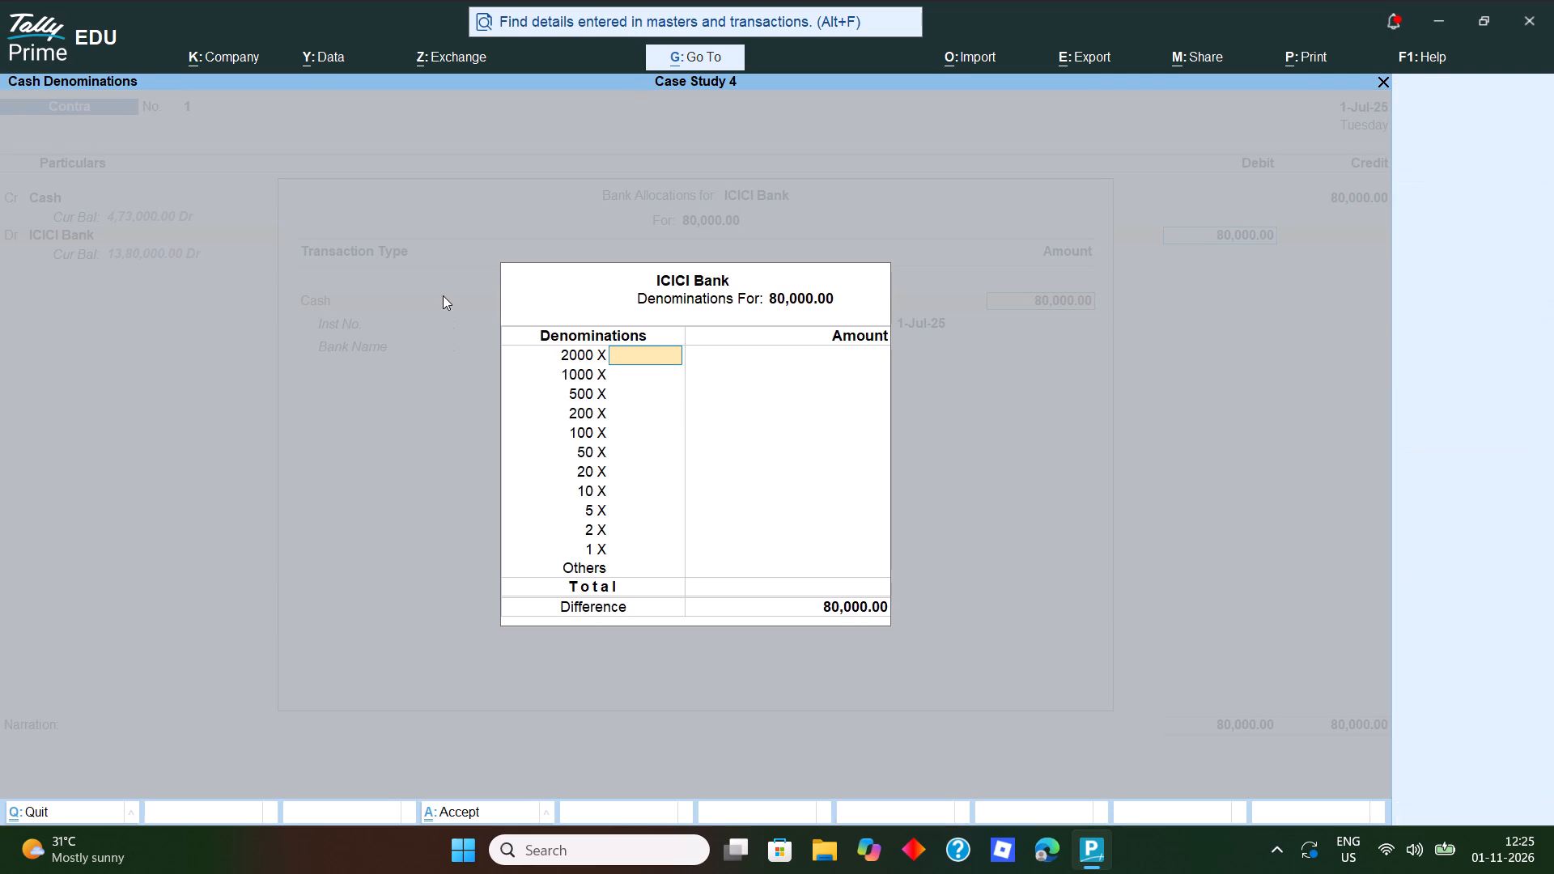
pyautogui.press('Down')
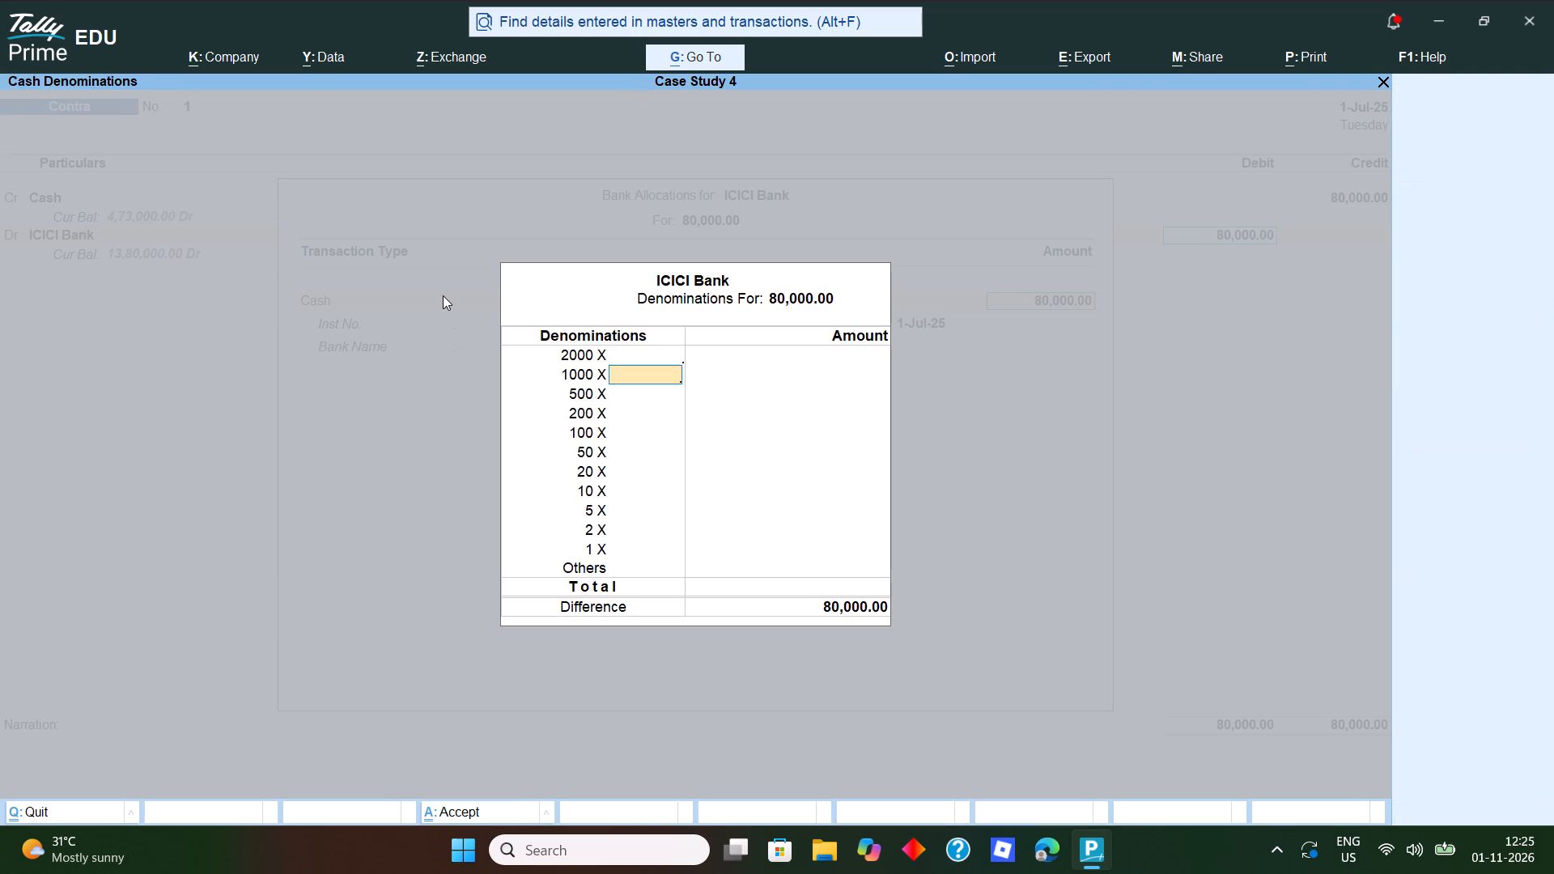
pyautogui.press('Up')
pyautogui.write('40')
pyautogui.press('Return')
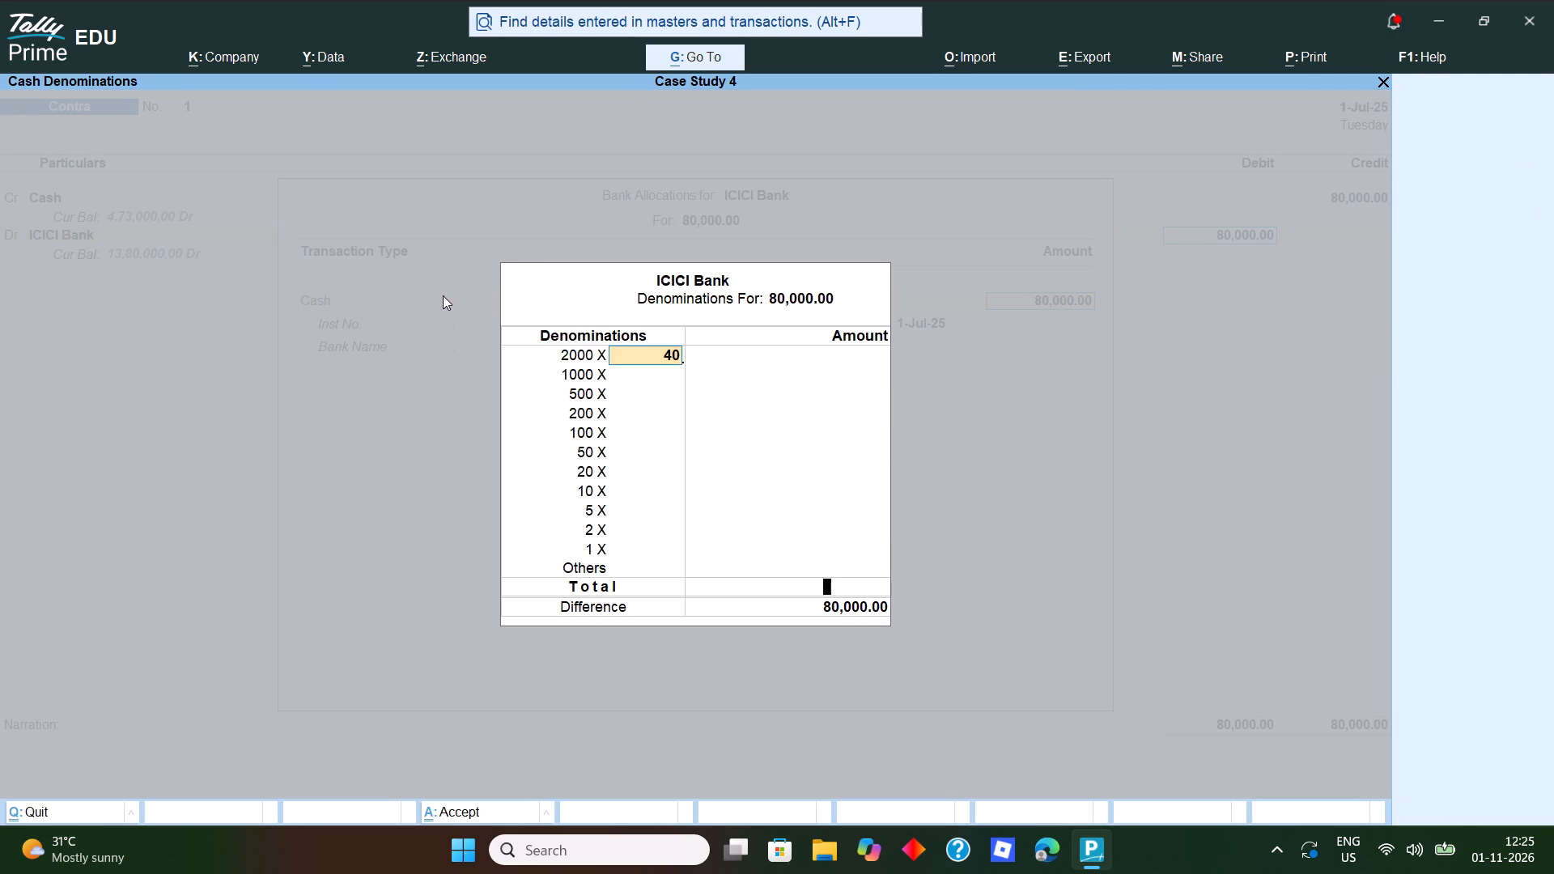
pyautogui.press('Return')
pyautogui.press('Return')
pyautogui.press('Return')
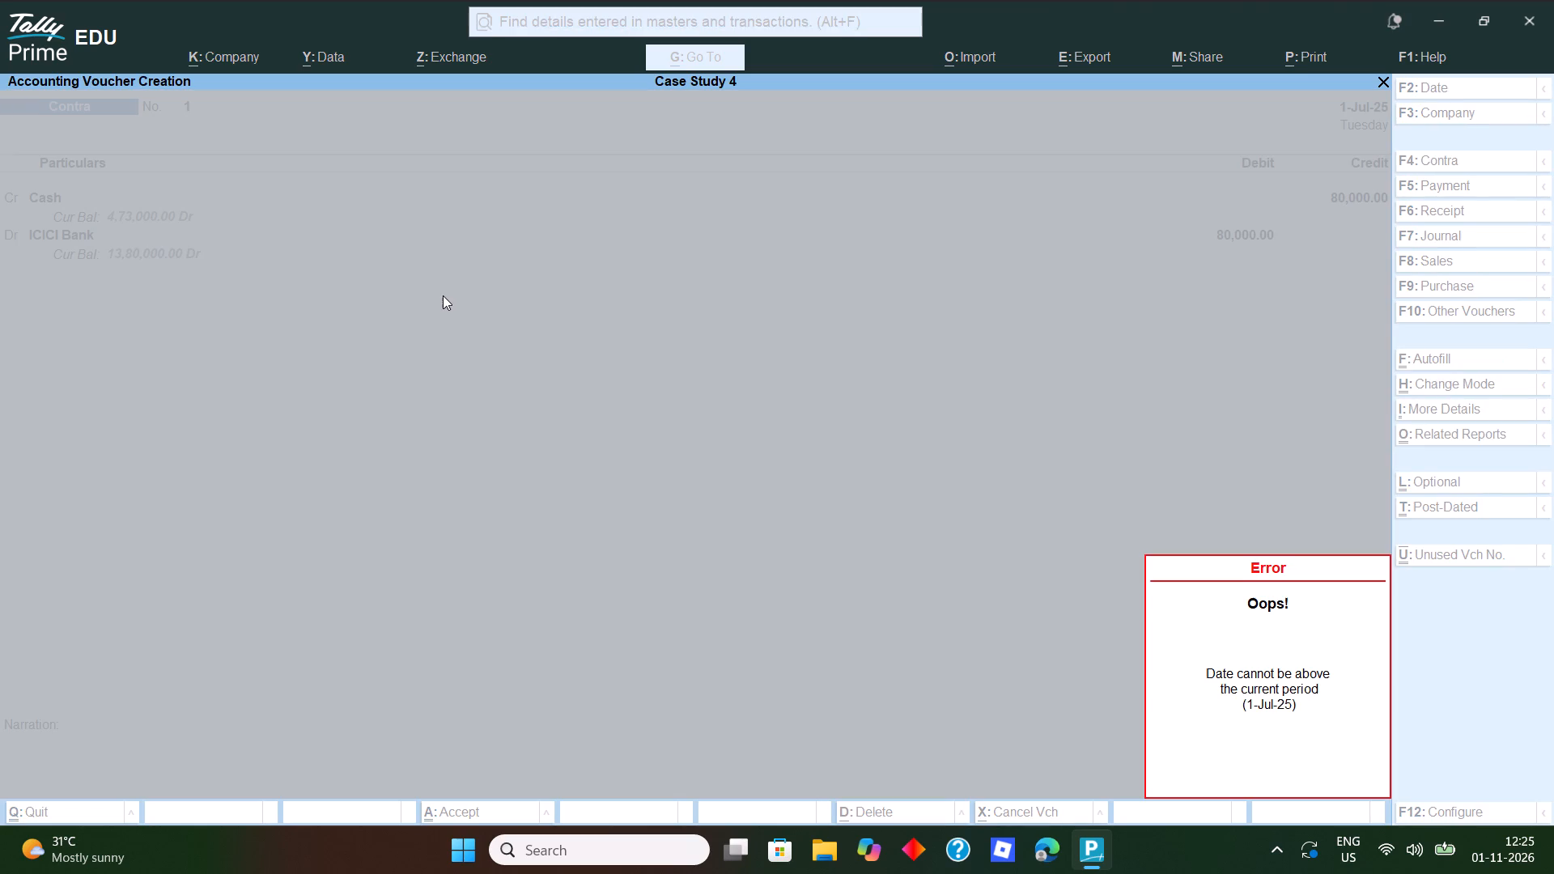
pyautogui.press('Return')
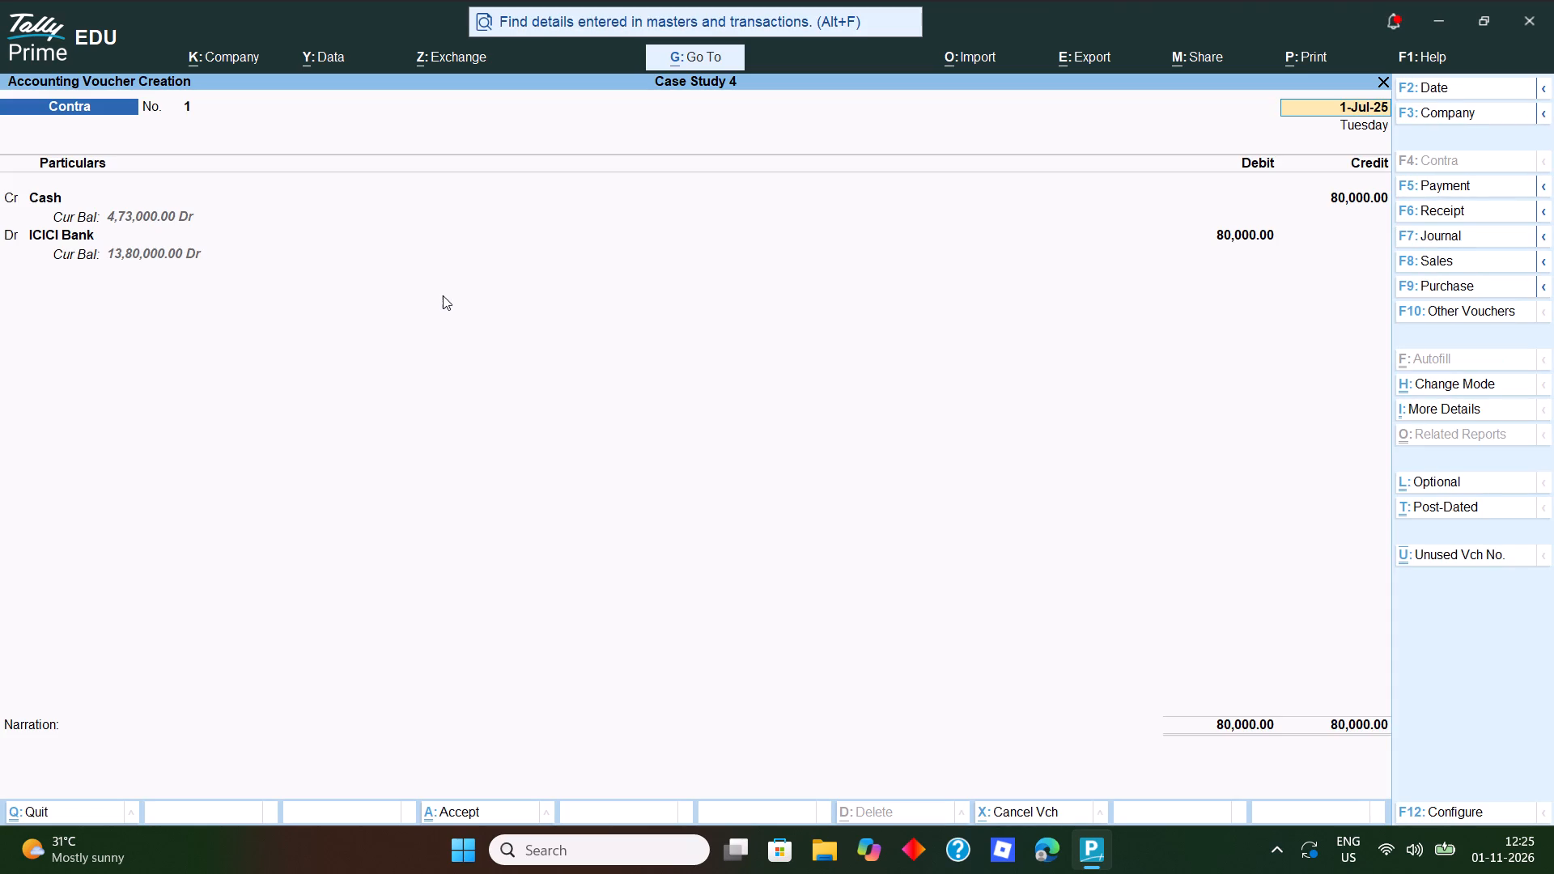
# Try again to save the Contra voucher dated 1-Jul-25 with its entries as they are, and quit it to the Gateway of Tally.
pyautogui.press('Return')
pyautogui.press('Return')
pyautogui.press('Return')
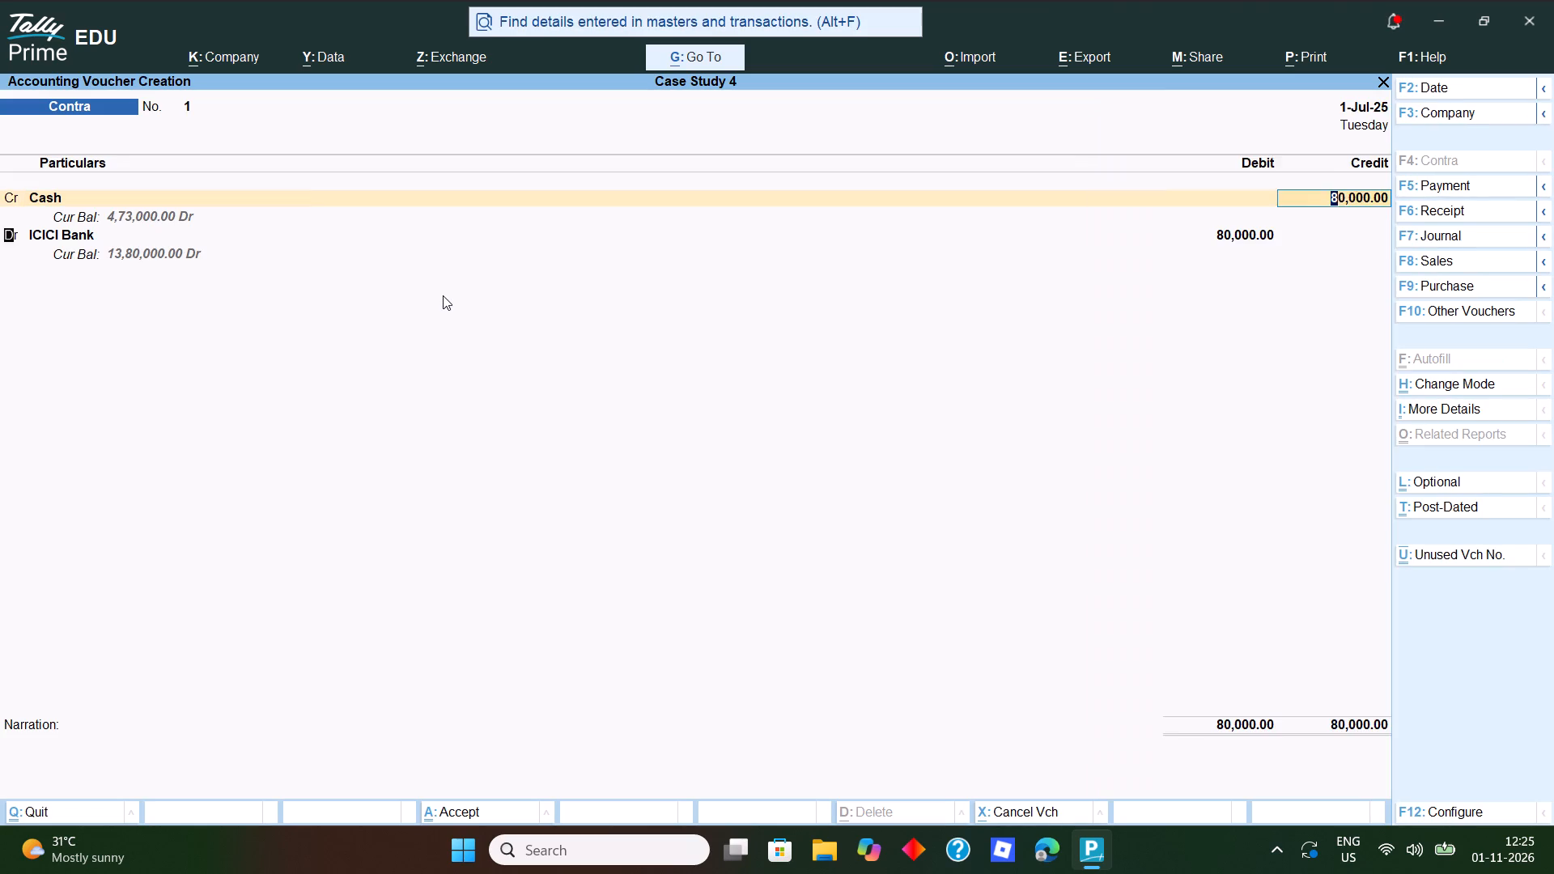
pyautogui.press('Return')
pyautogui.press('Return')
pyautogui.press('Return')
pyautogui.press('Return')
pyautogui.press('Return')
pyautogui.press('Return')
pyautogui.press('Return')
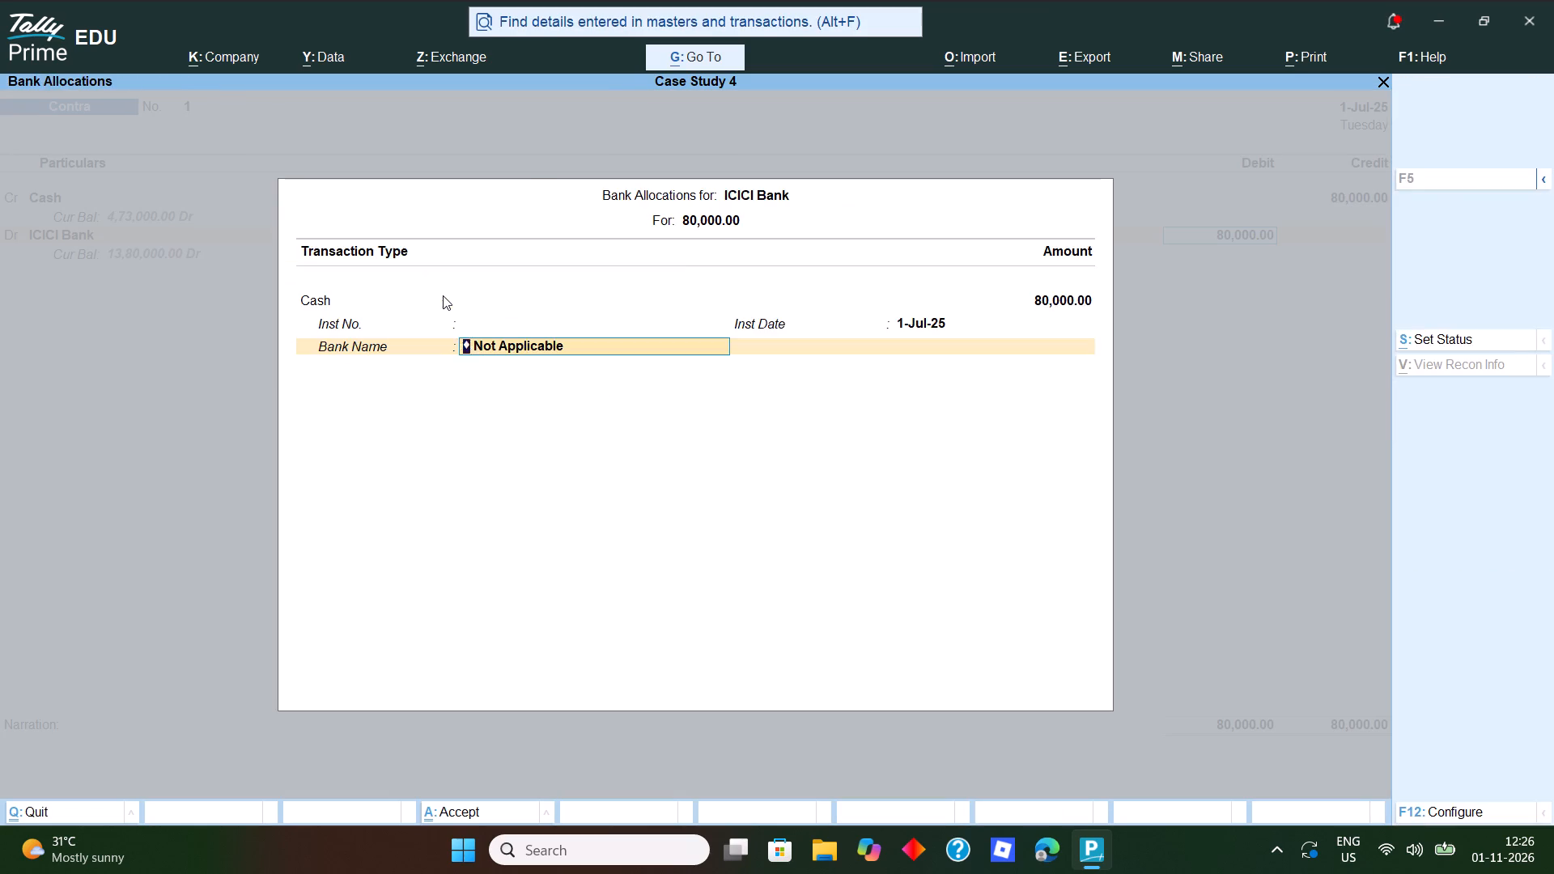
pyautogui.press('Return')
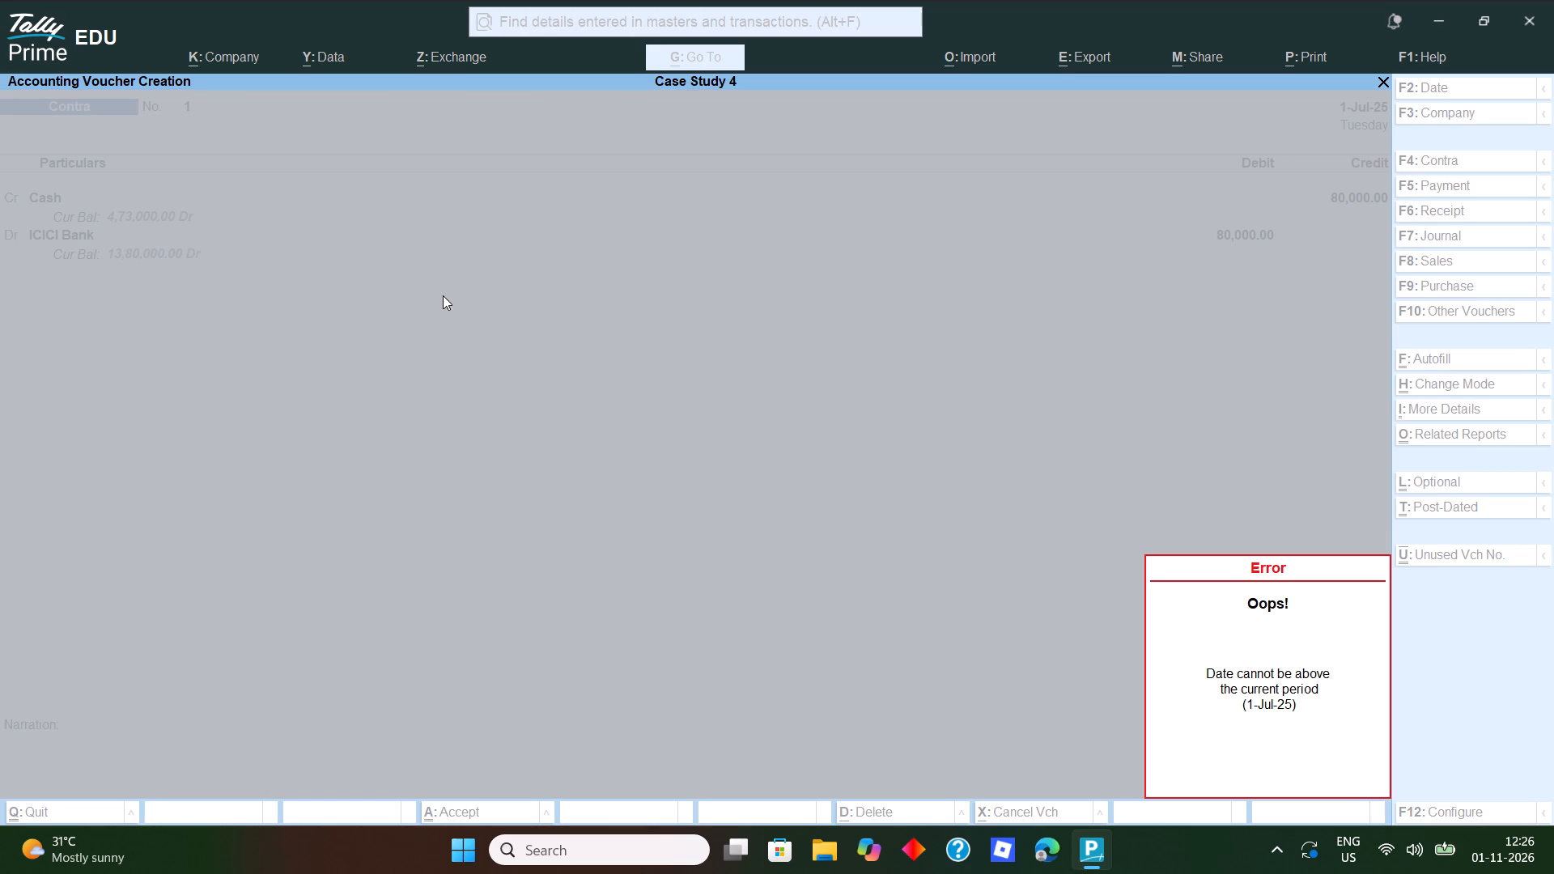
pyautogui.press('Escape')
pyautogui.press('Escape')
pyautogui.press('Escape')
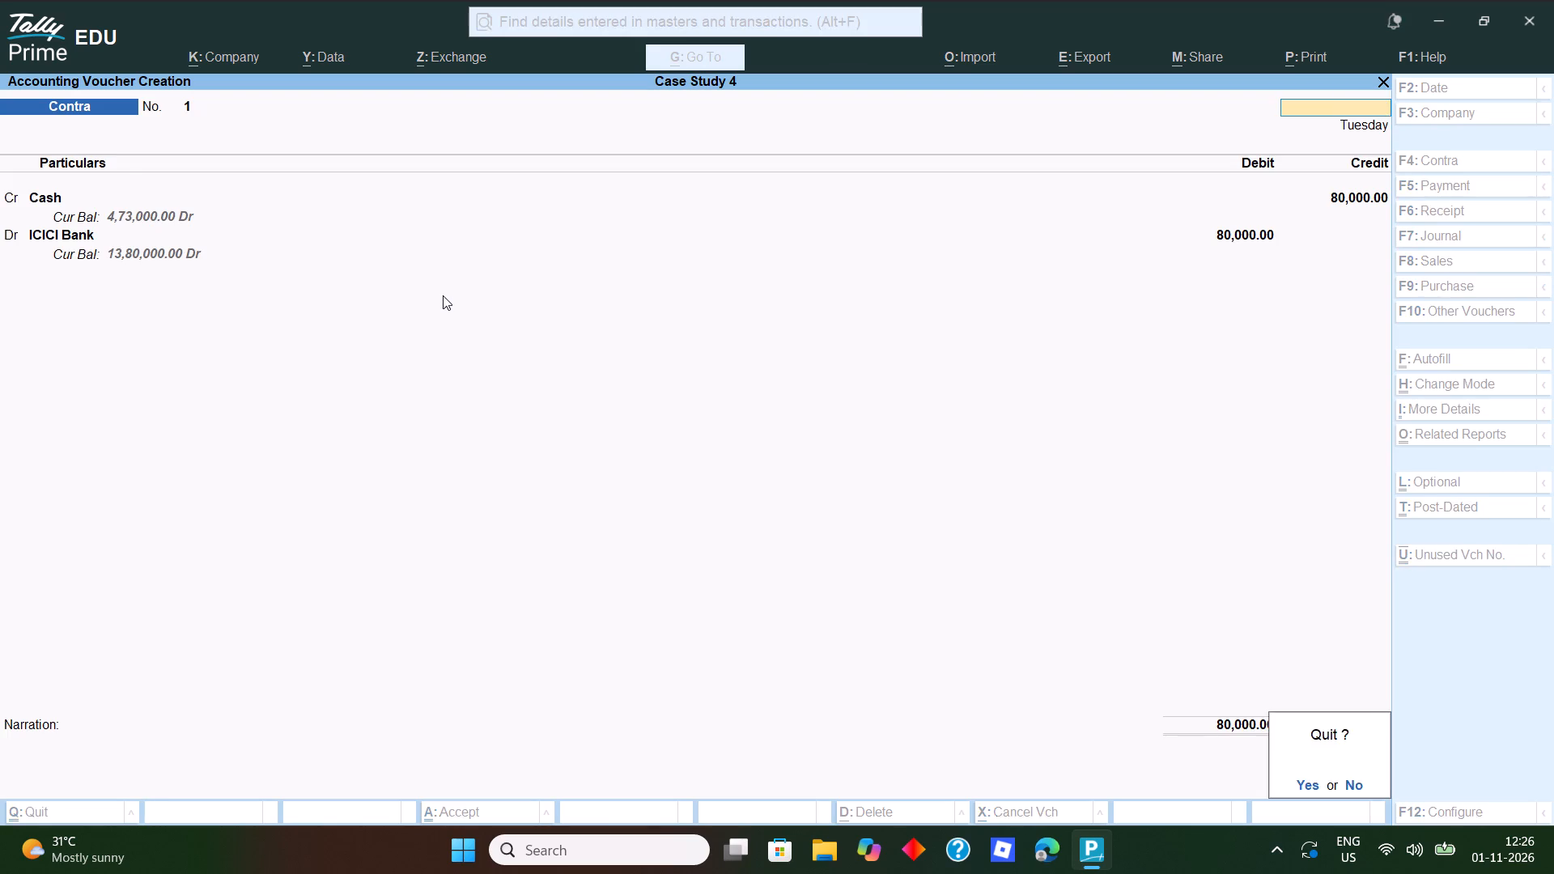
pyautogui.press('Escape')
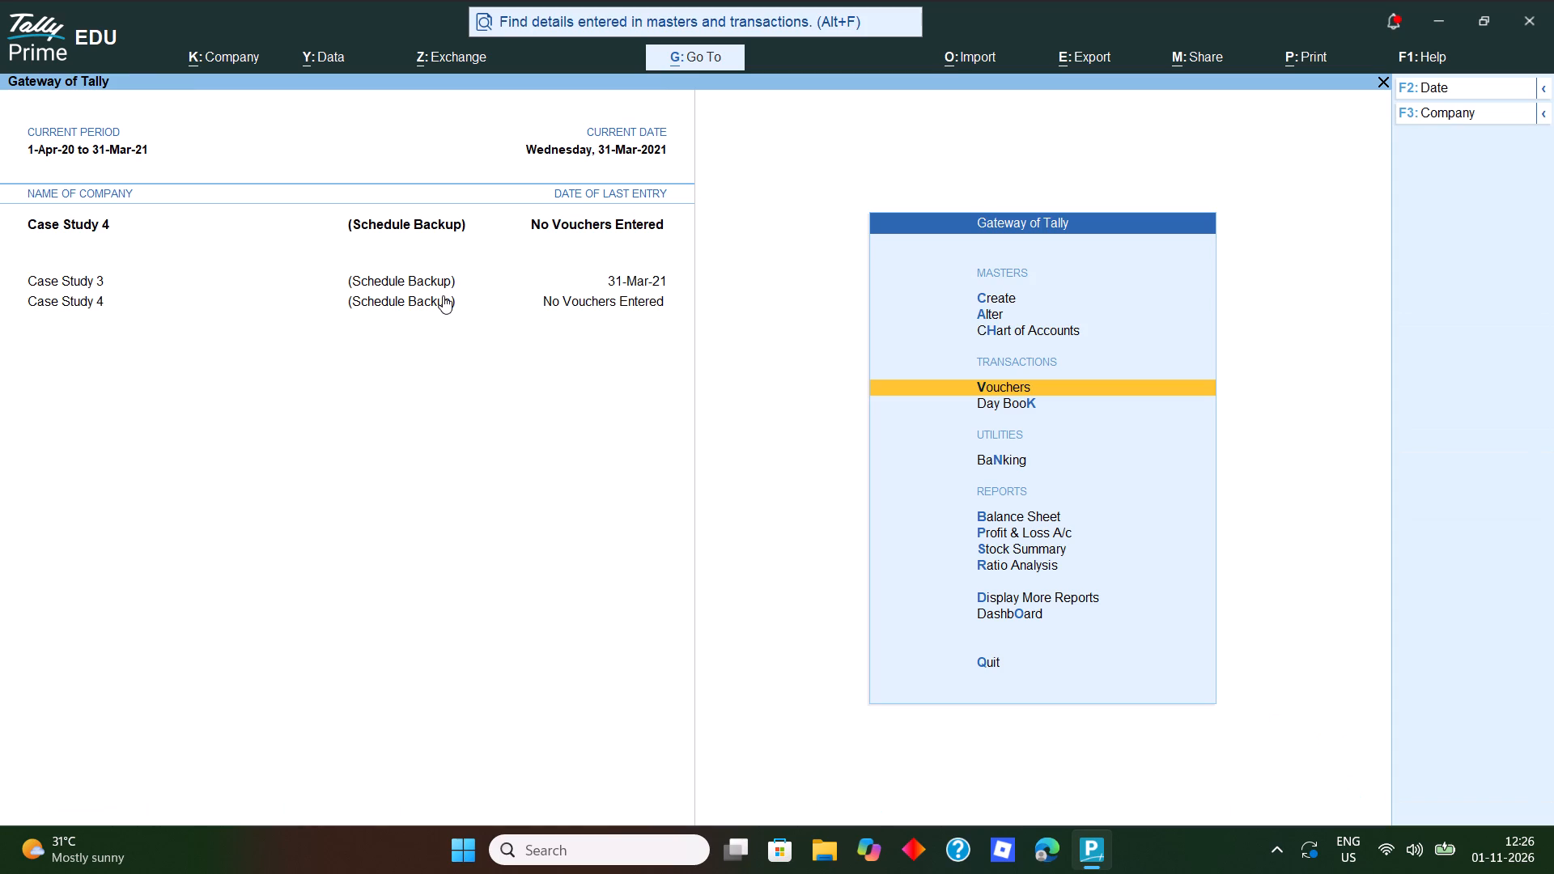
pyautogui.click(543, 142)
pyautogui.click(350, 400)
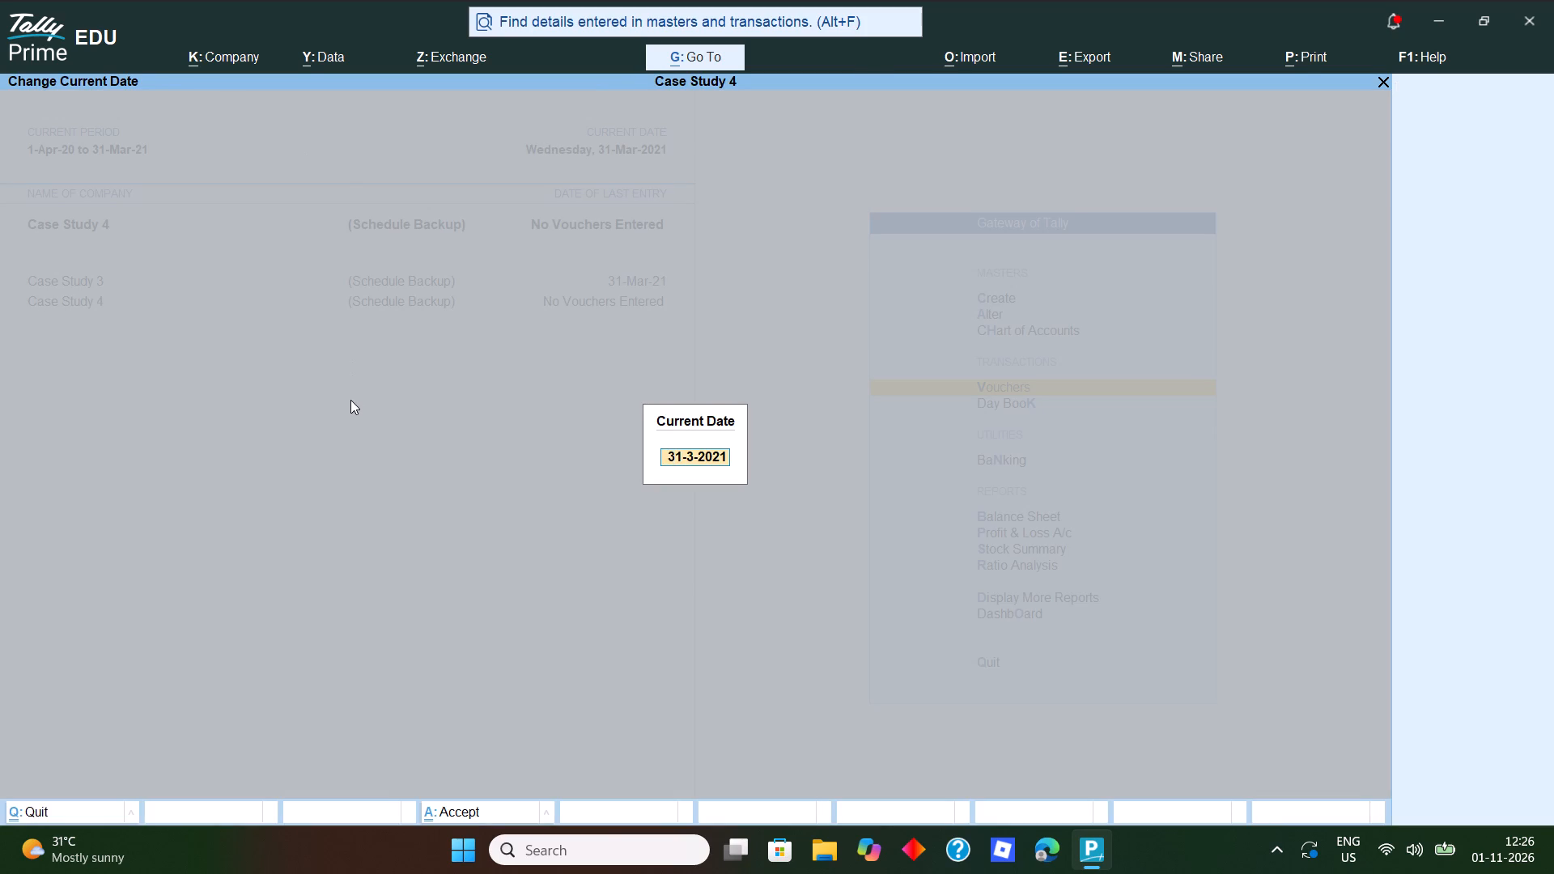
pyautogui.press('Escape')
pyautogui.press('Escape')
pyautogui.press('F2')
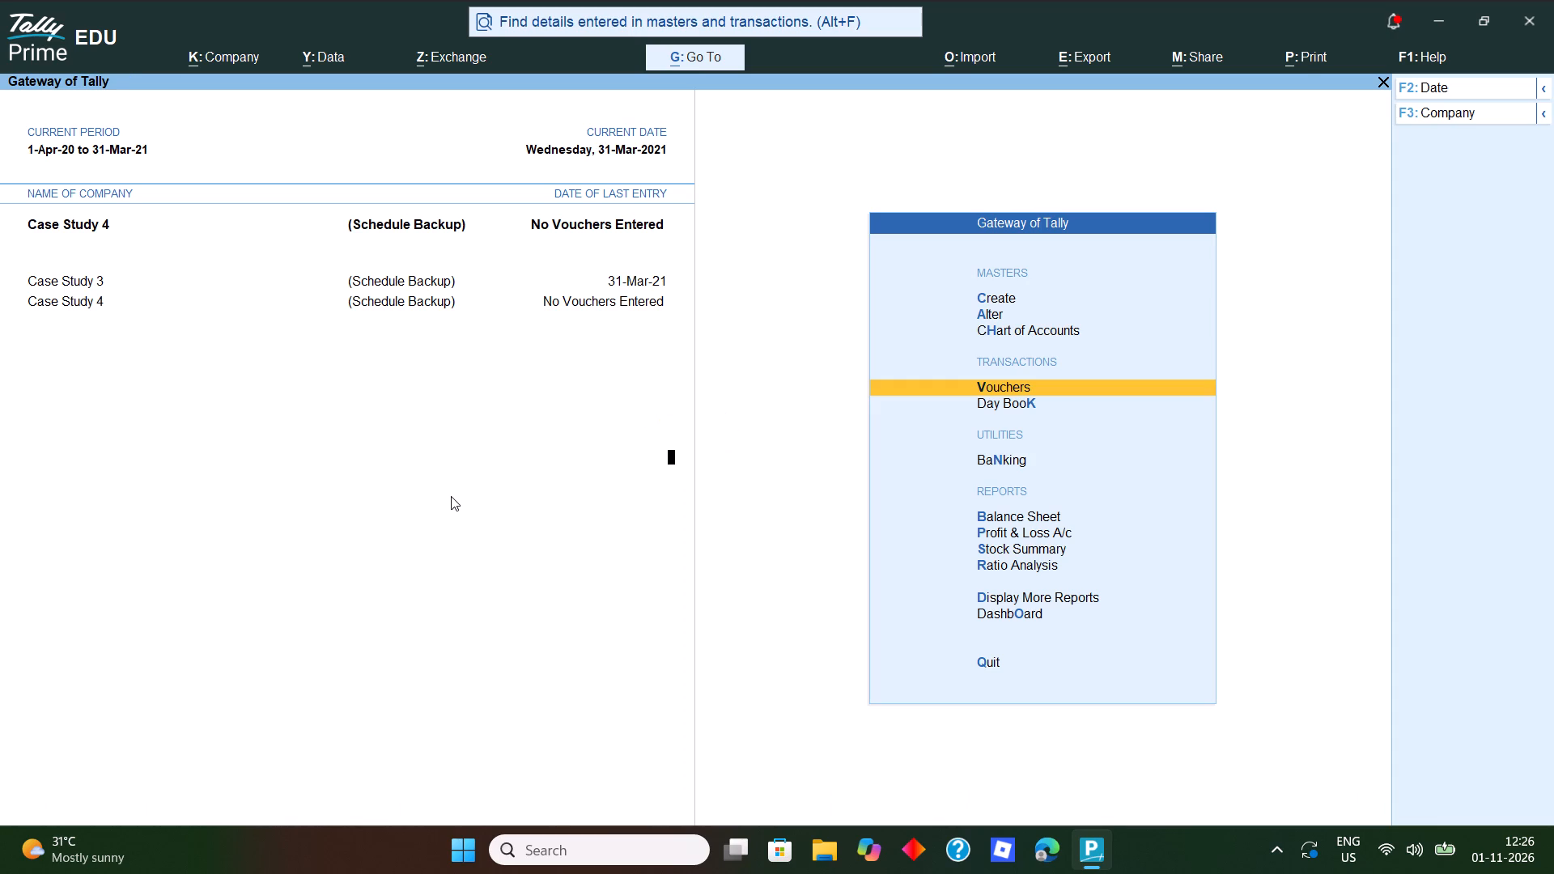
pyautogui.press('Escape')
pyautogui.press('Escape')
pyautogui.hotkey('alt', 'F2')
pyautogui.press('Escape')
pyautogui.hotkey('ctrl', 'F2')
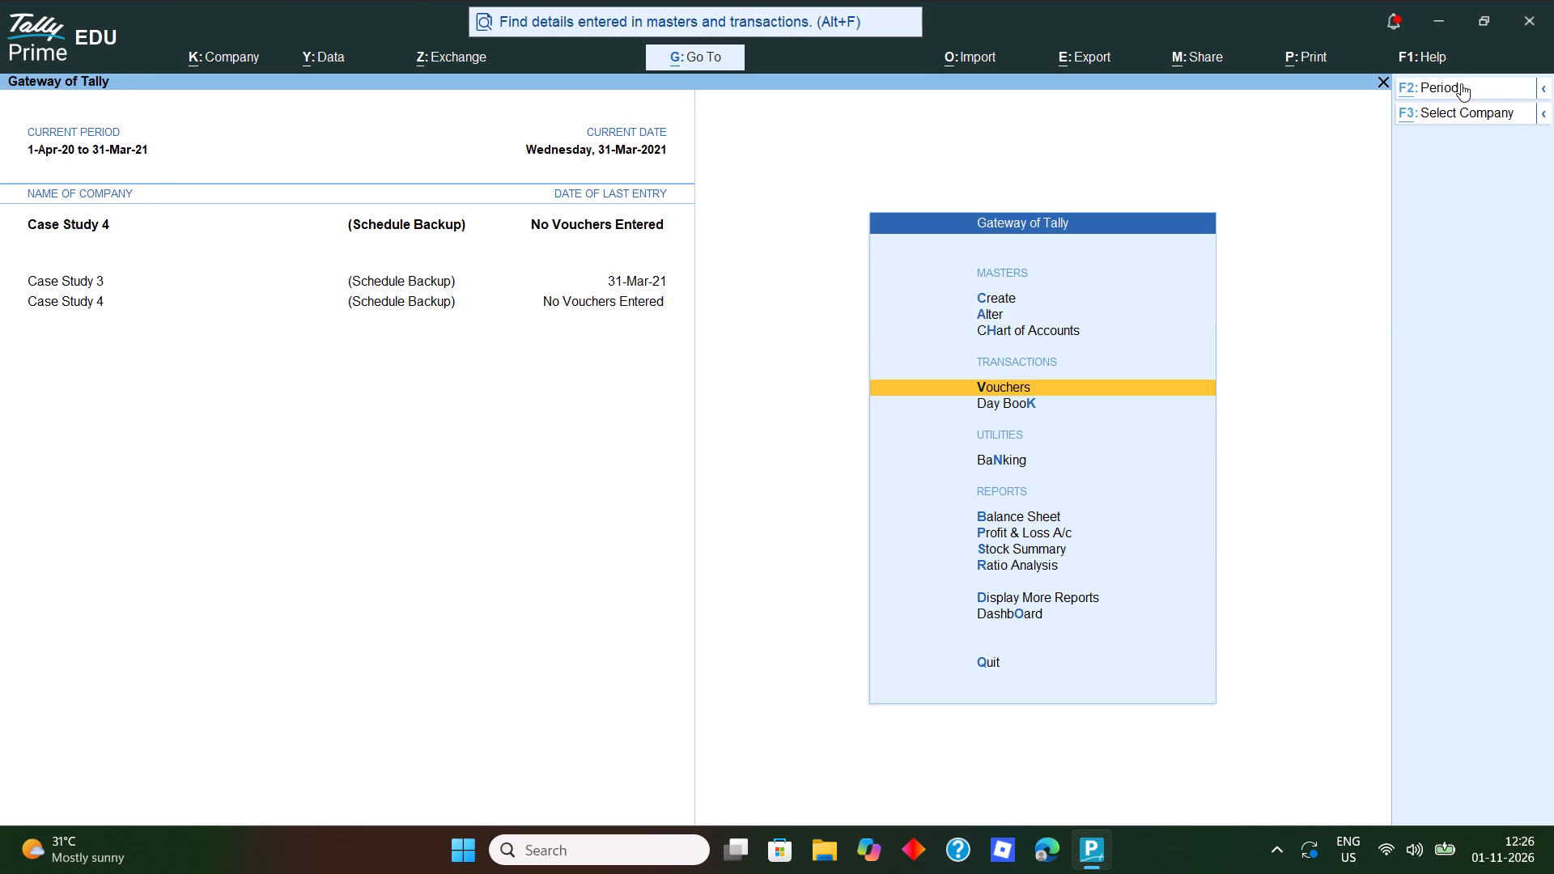
# Change the current period of Case Study 4 to run from 1-4-25 to 31-3-26.
pyautogui.keyDown('alt'); pyautogui.click(1458, 83); pyautogui.keyUp('alt')
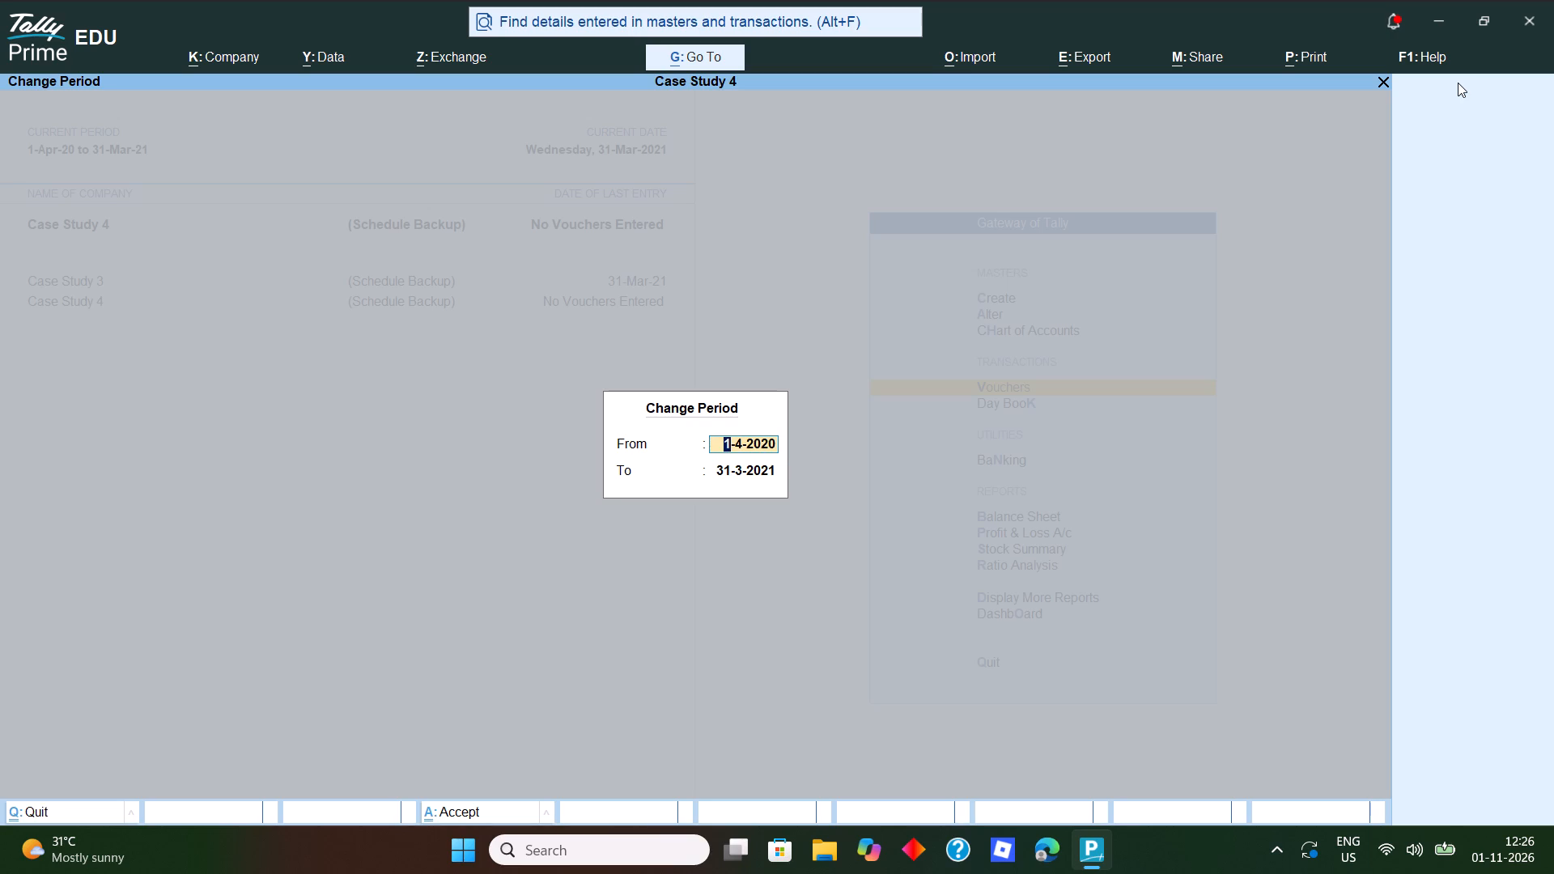
pyautogui.press('Return')
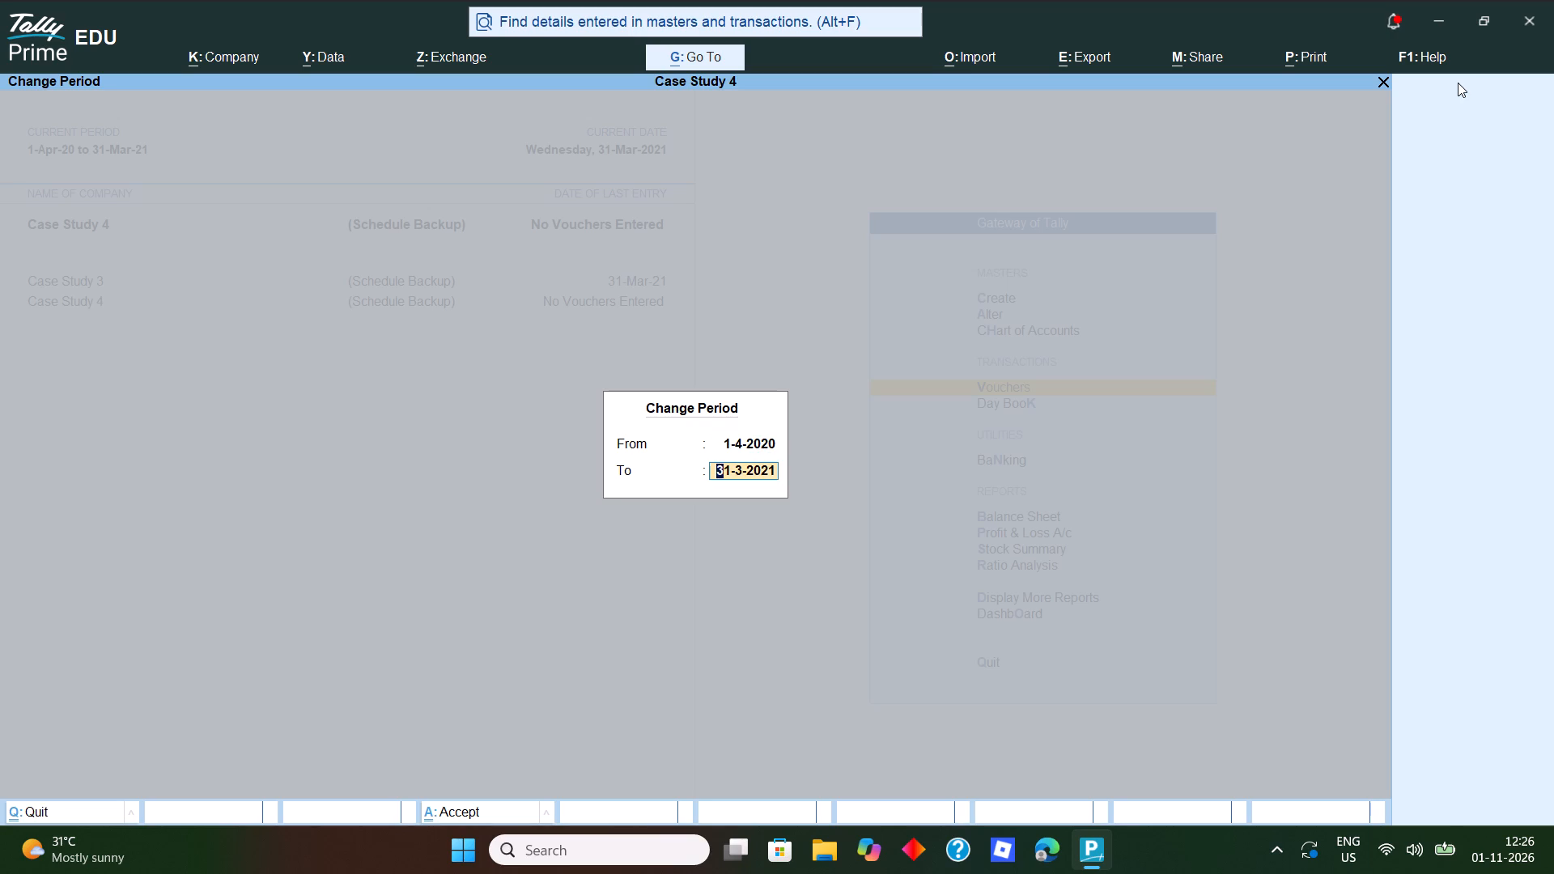
pyautogui.press('BackSpace')
pyautogui.write('1-4-25')
pyautogui.press('Return')
pyautogui.write('31-3')
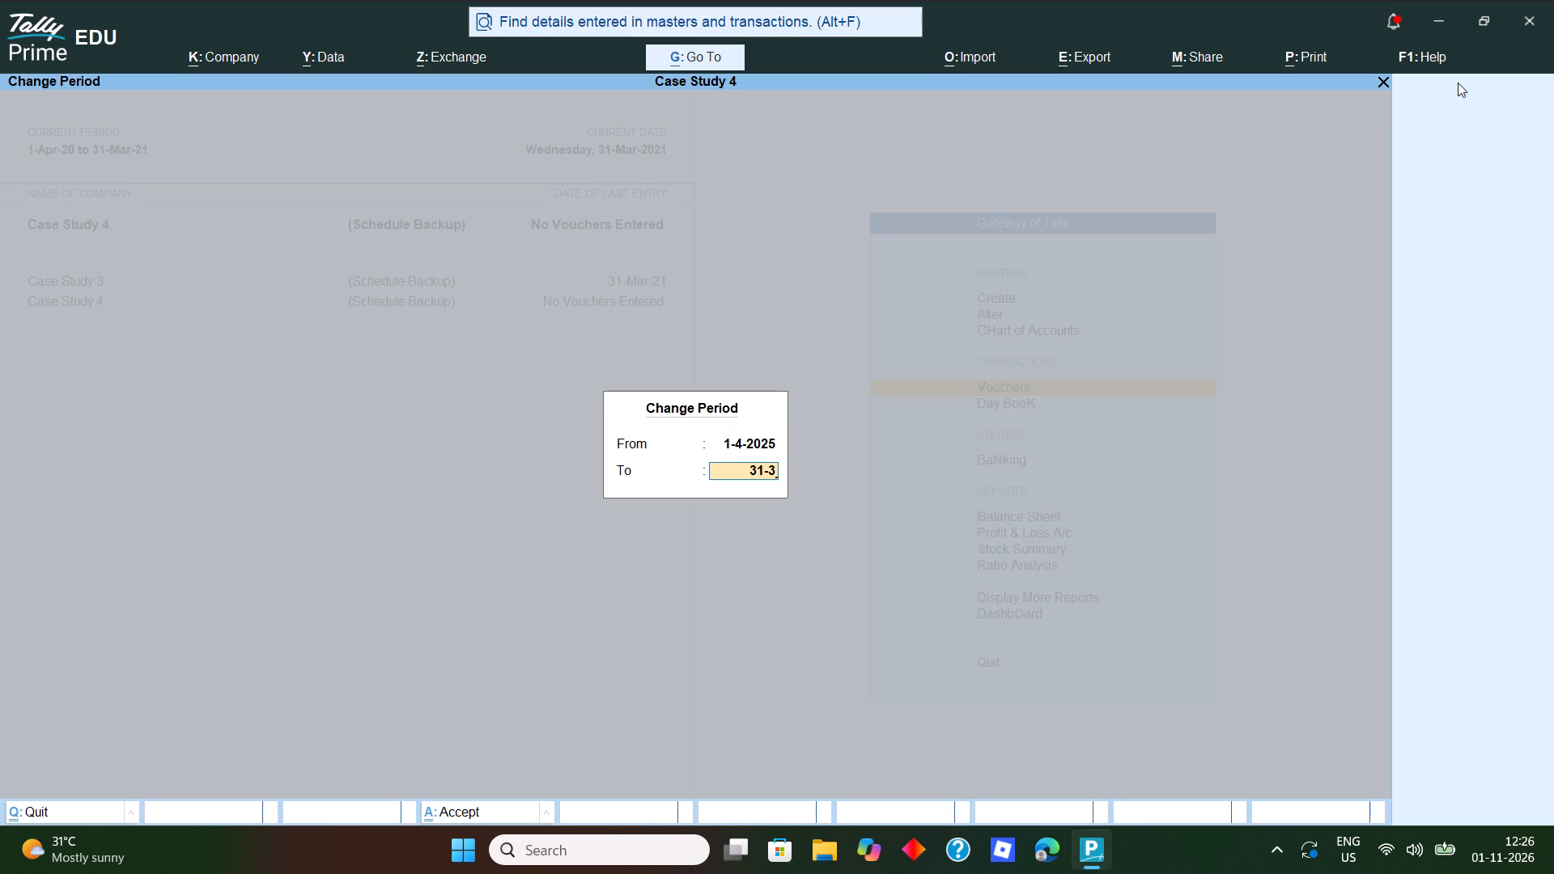
pyautogui.press('-')
pyautogui.write('26')
pyautogui.press('Return')
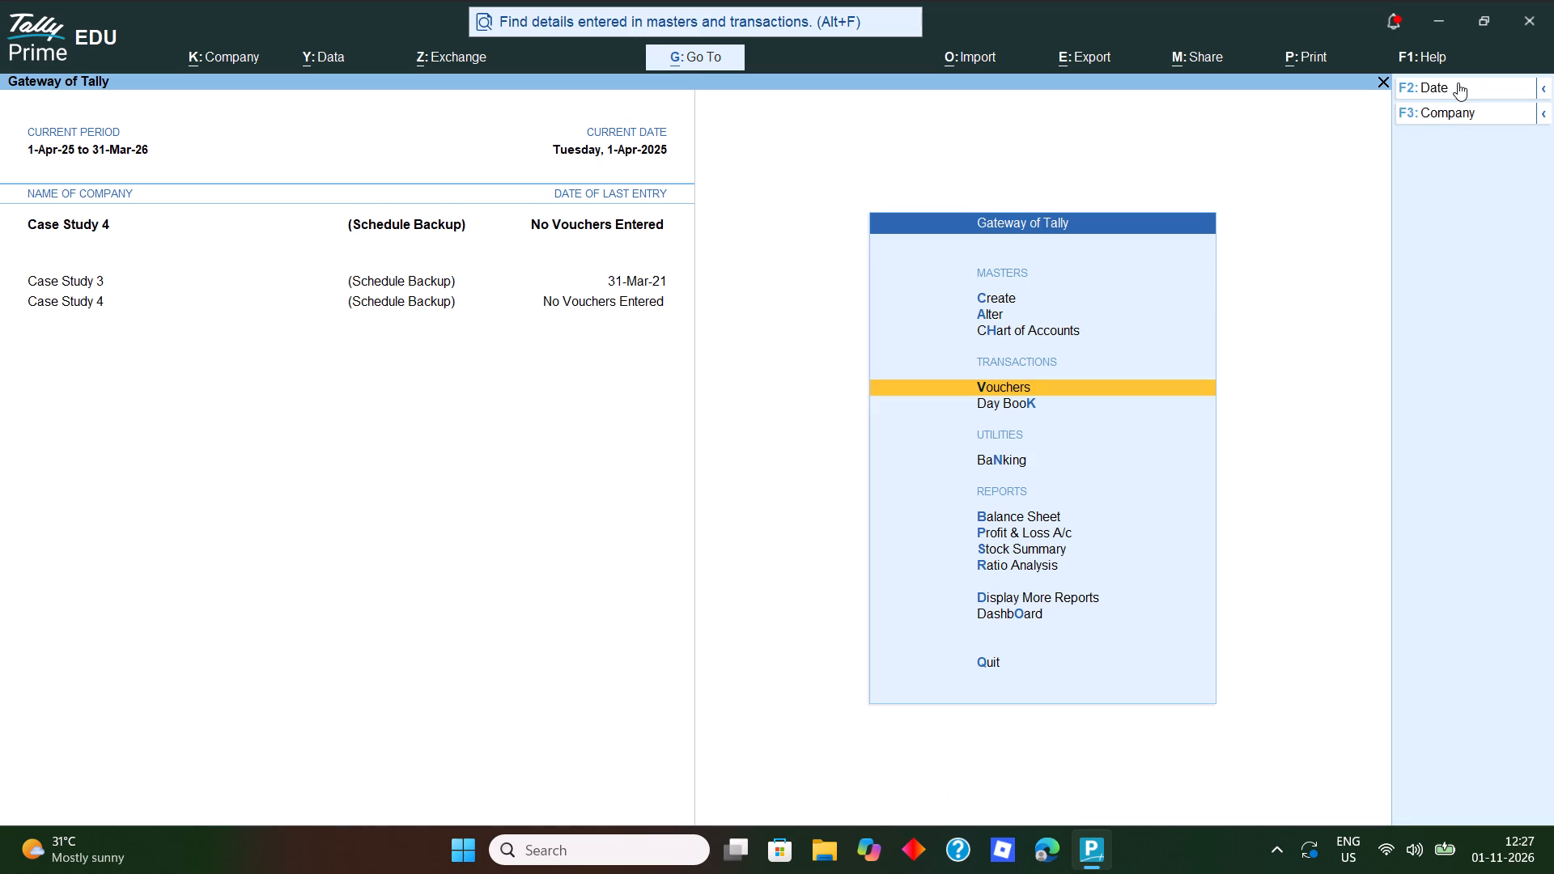
# Enter a Contra voucher dated 1-7-25, crediting Cash 80,000 and debiting ICICI Bank 80,000.
pyautogui.press('v')
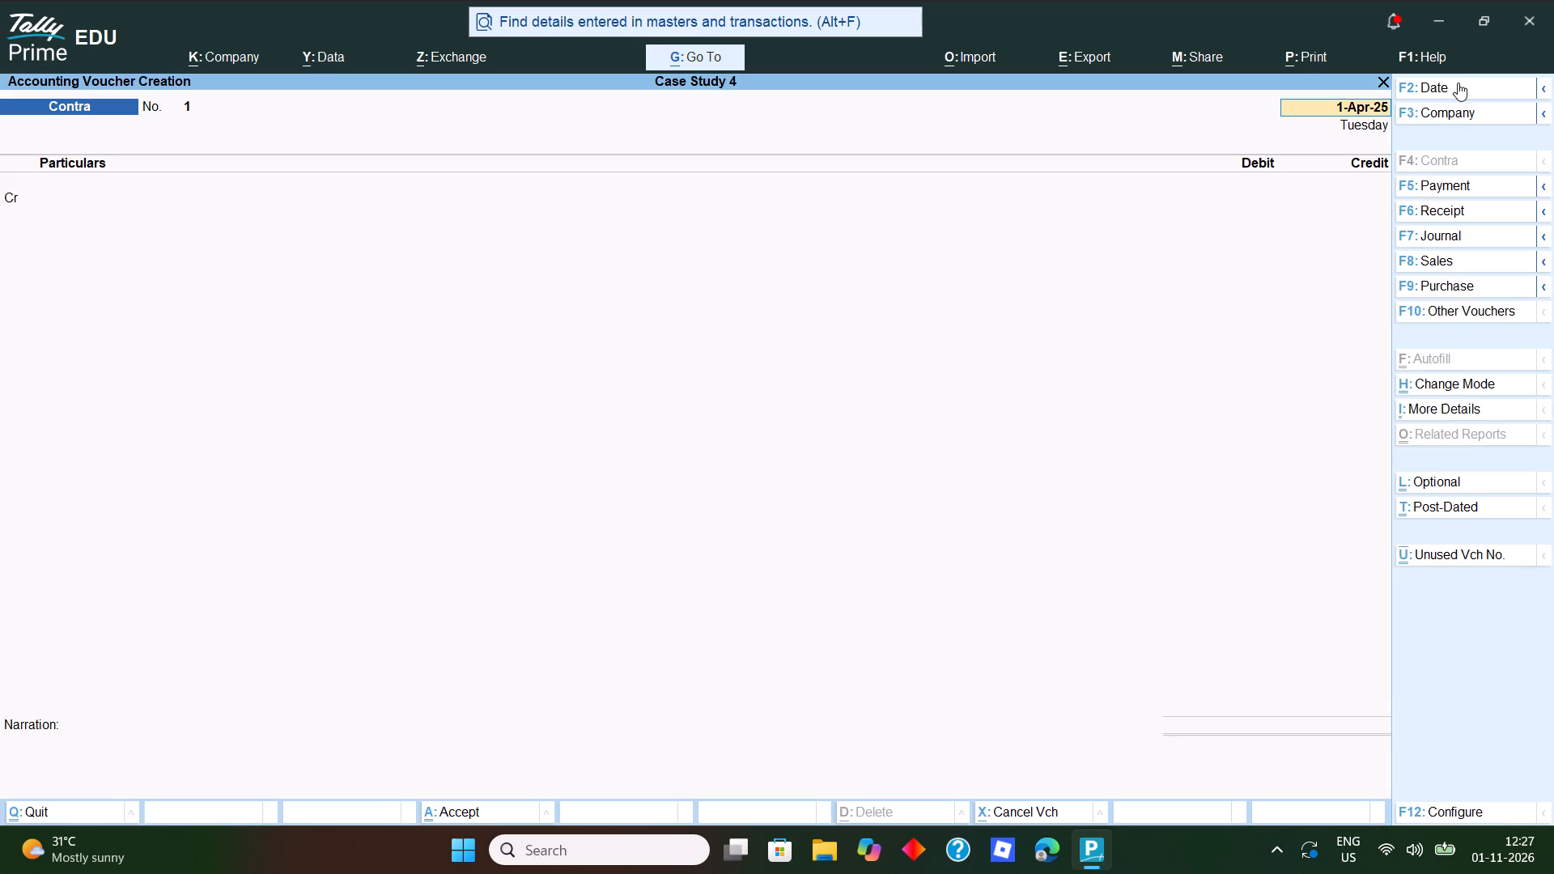
pyautogui.press('F2')
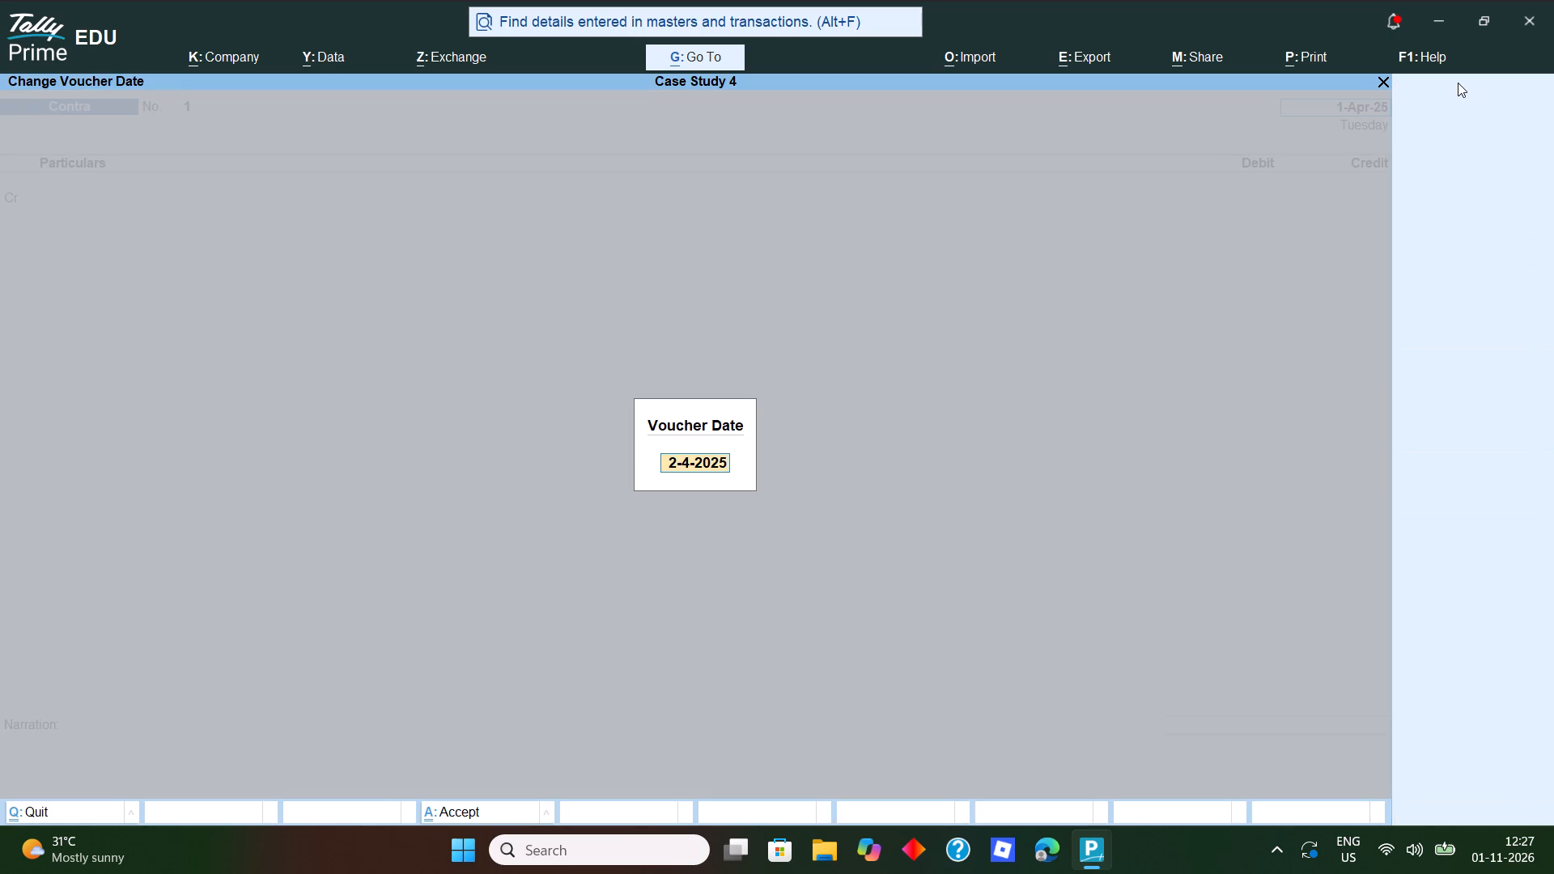
pyautogui.write('1-7-25')
pyautogui.press('Return')
pyautogui.press('Return')
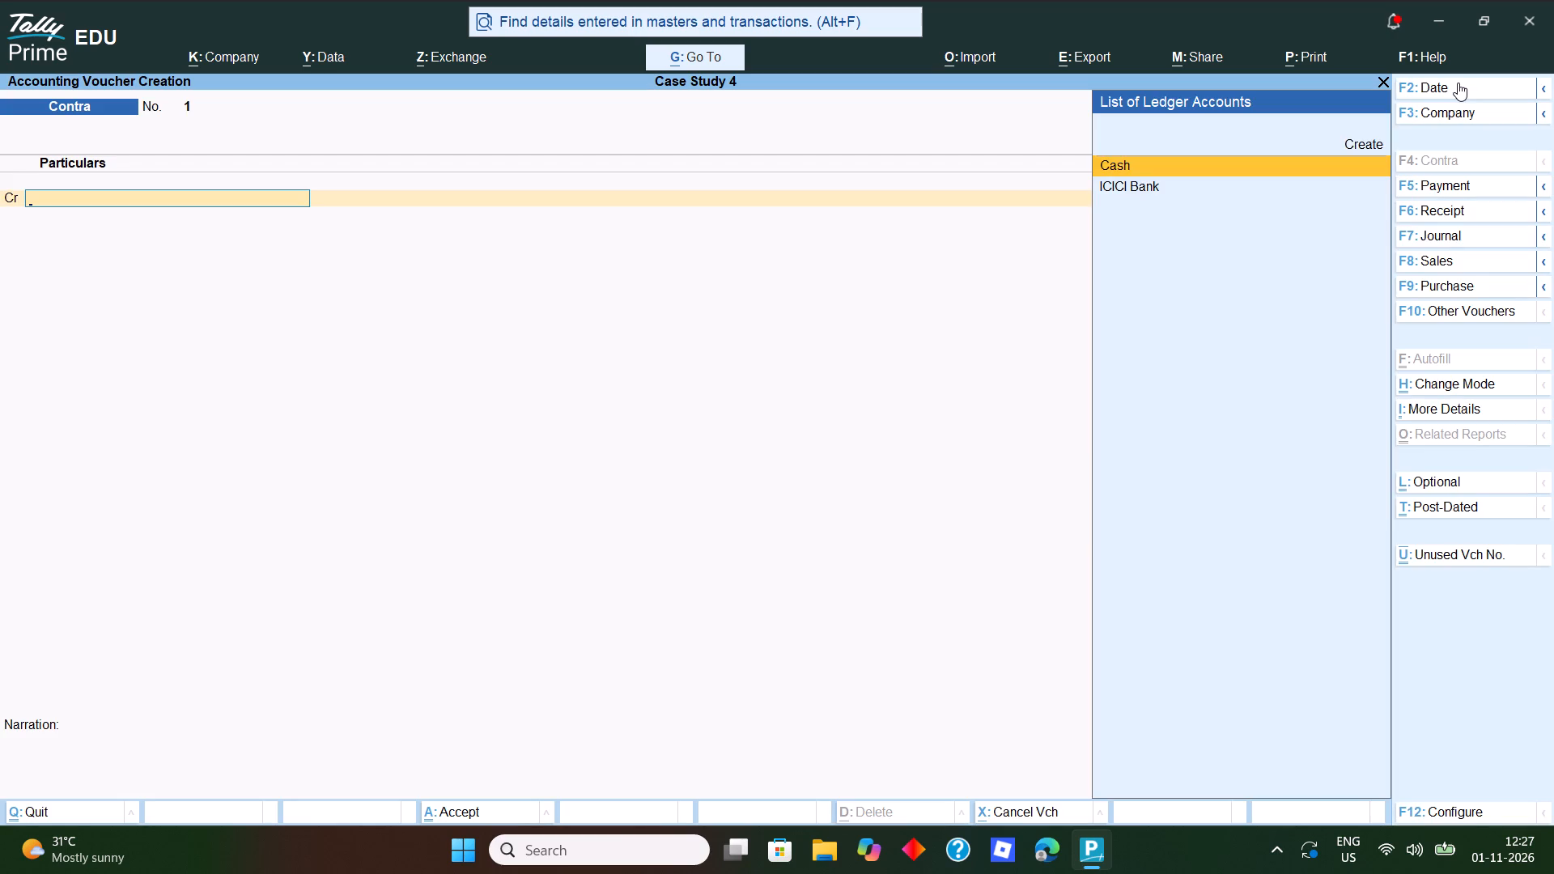
pyautogui.press('Return')
pyautogui.write('80000')
pyautogui.press('Return')
pyautogui.press('i')
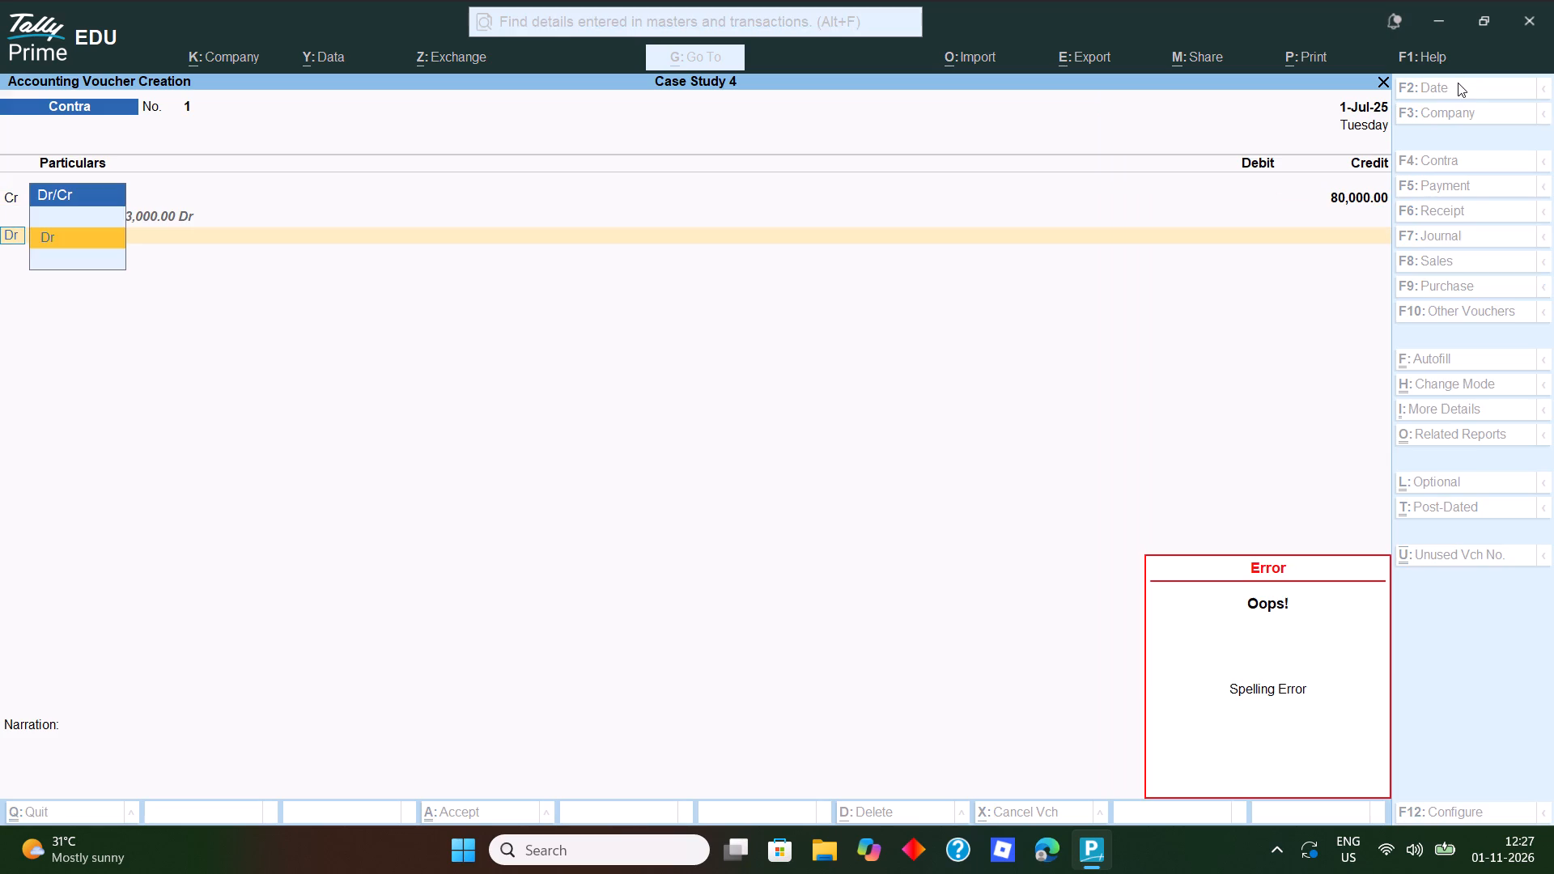
pyautogui.press('Return')
pyautogui.press('Return')
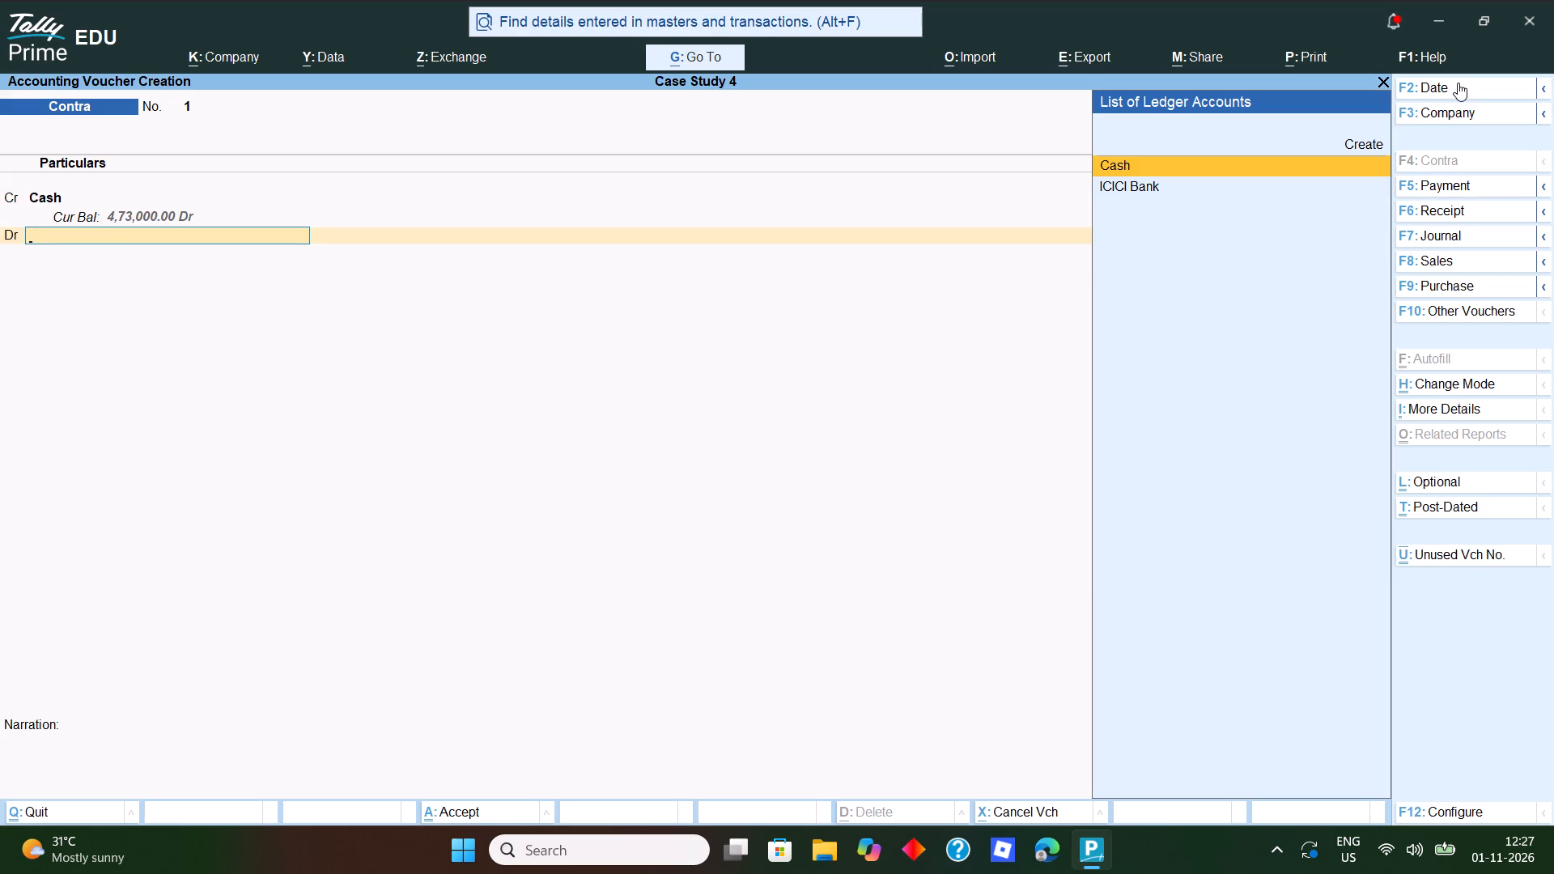
pyautogui.write('ic')
pyautogui.press('Return')
pyautogui.press('Return')
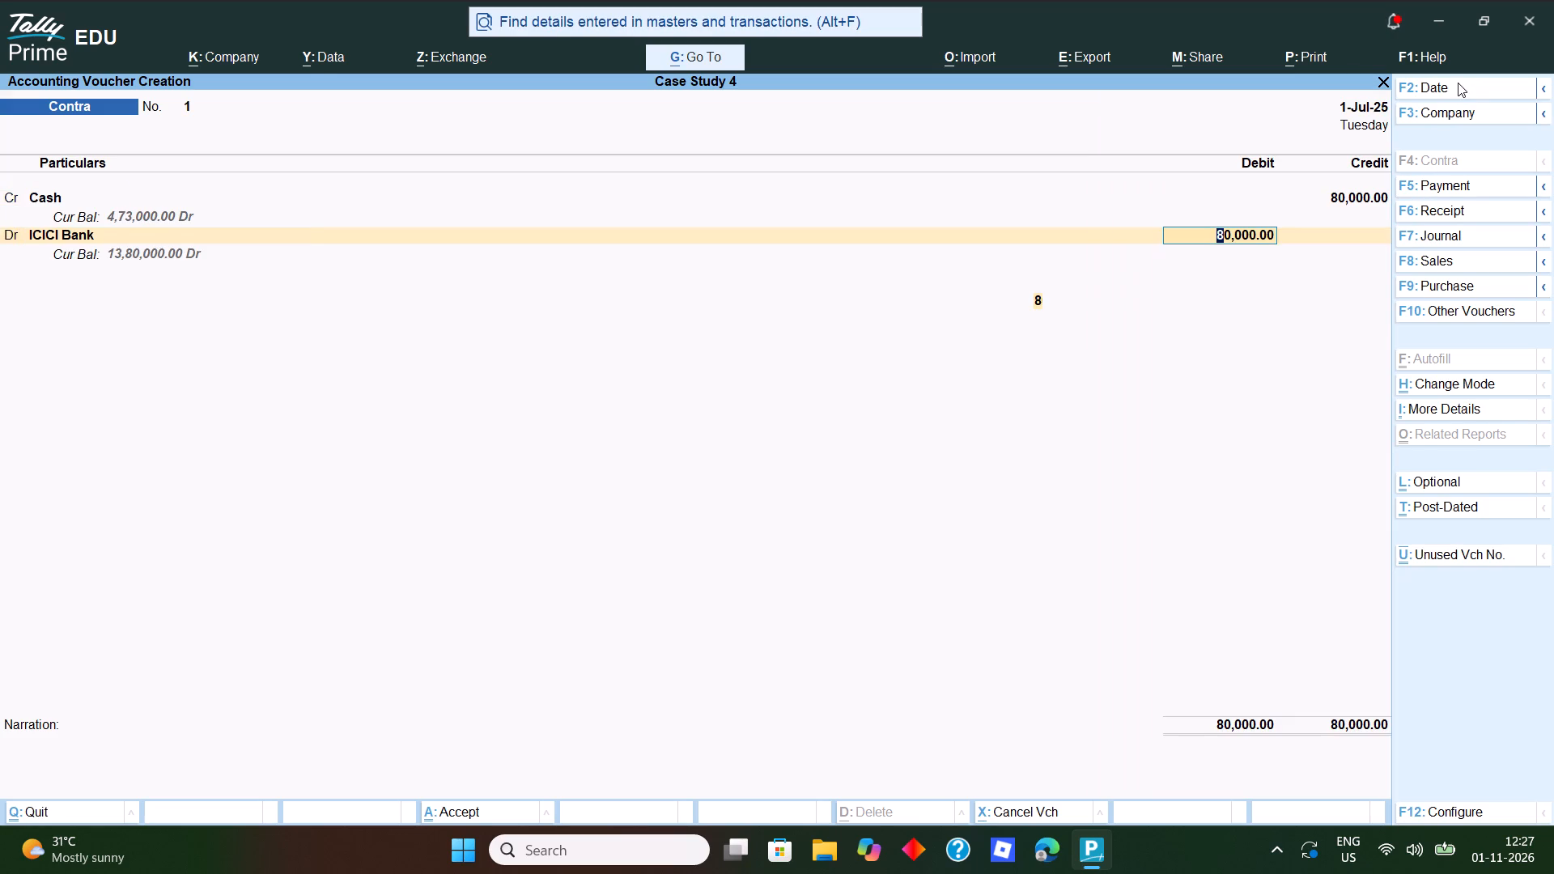
pyautogui.press('Return')
# Allocate the ICICI Bank amount as Cash with 40 notes of 2000, leave the narration blank, and save the Contra voucher.
pyautogui.press('Return')
pyautogui.press('Return')
pyautogui.press('BackSpace')
pyautogui.press('BackSpace')
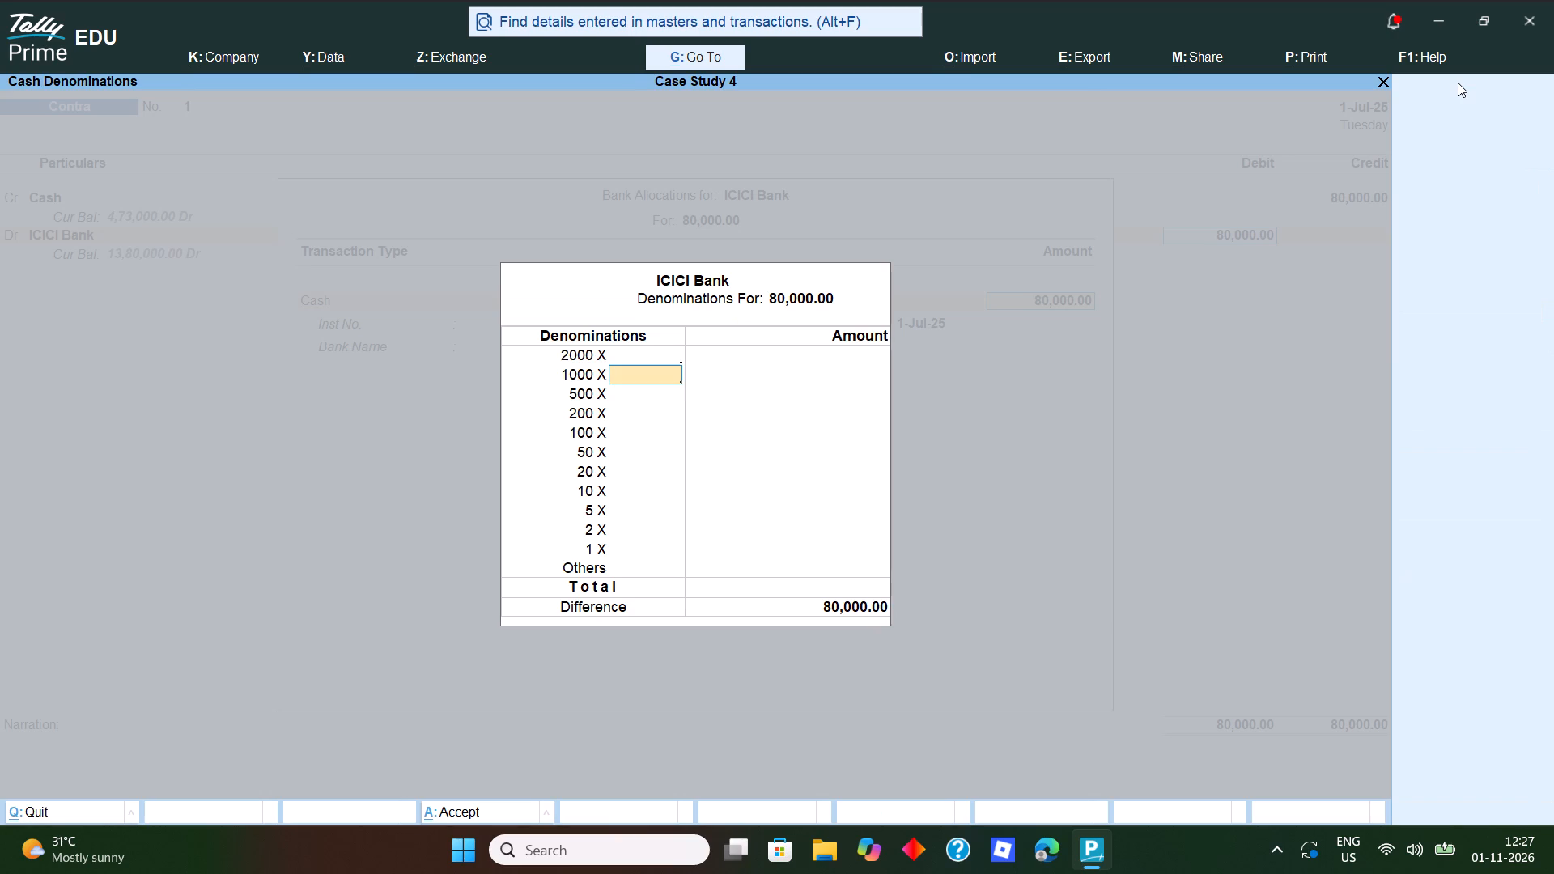
pyautogui.write('40')
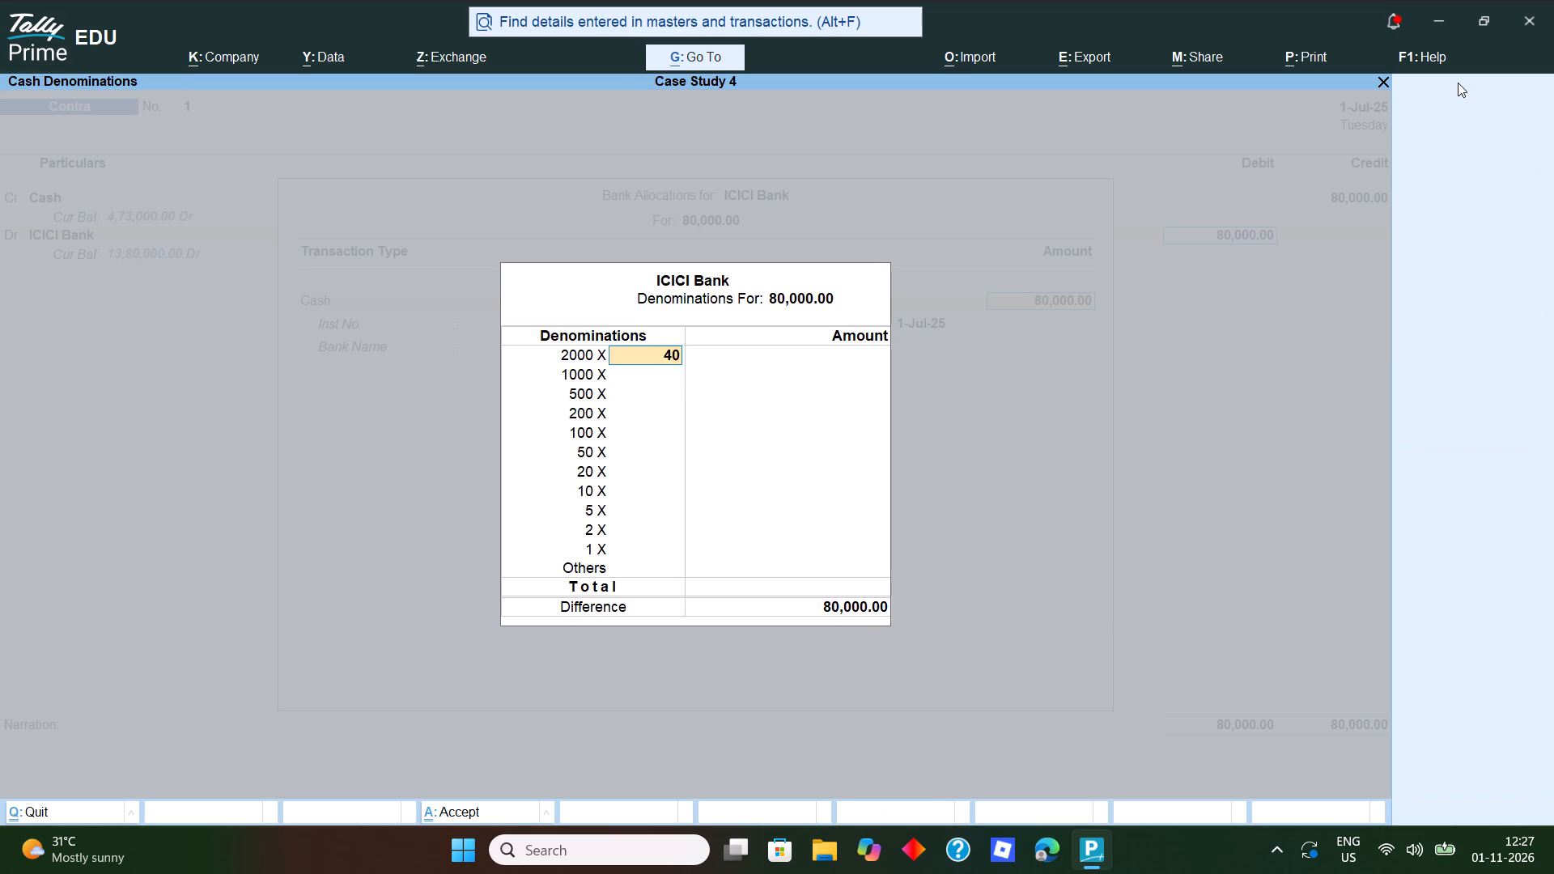
pyautogui.press('Return')
pyautogui.press('Return')
pyautogui.press('Return')
pyautogui.press('Return')
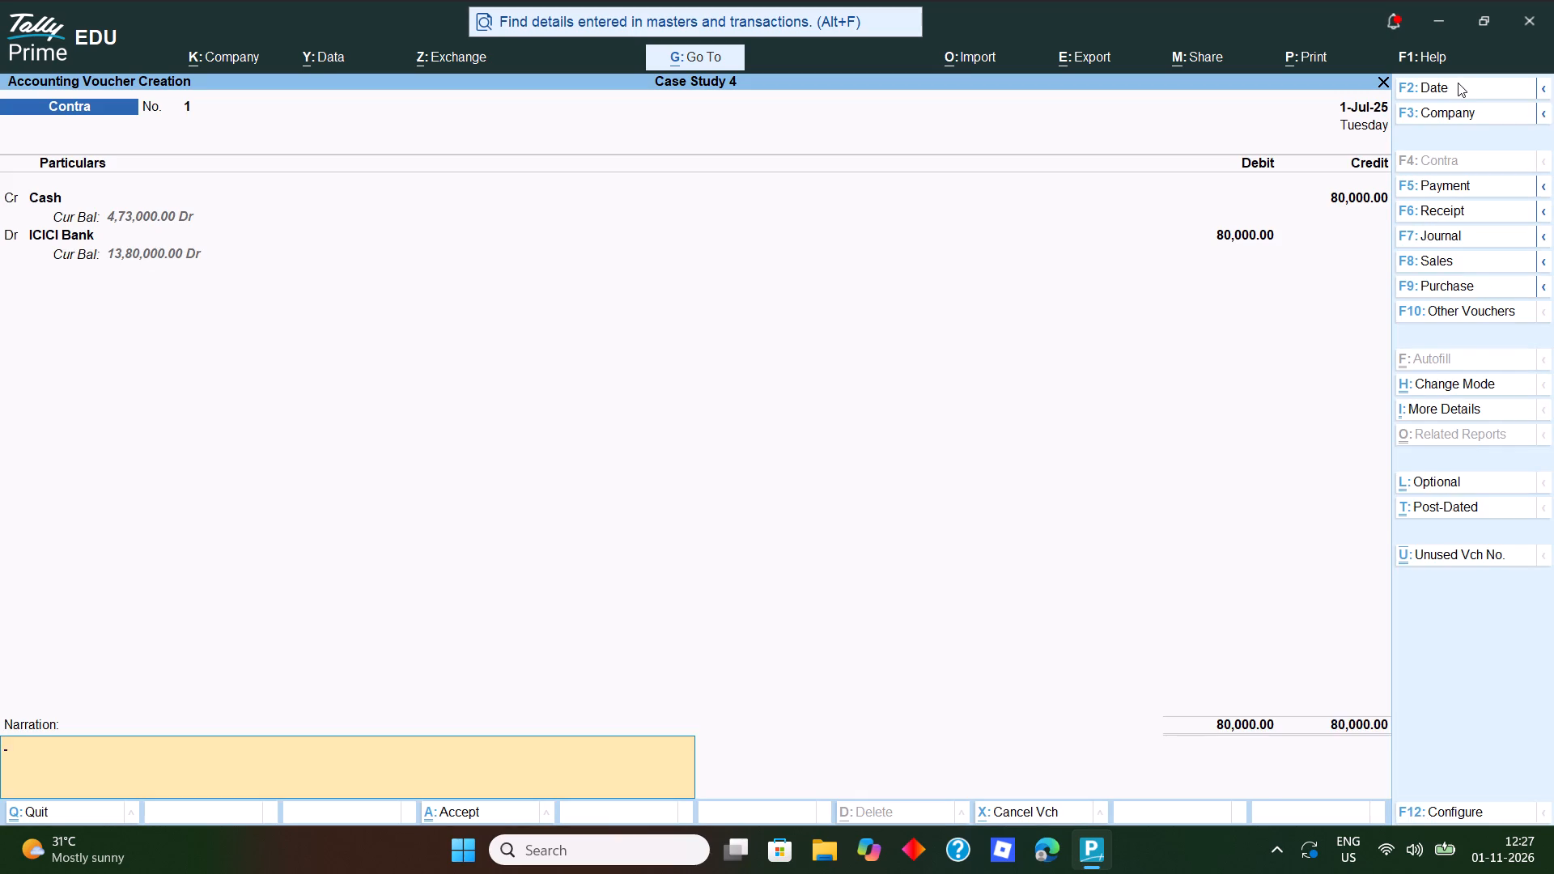
pyautogui.press('y')
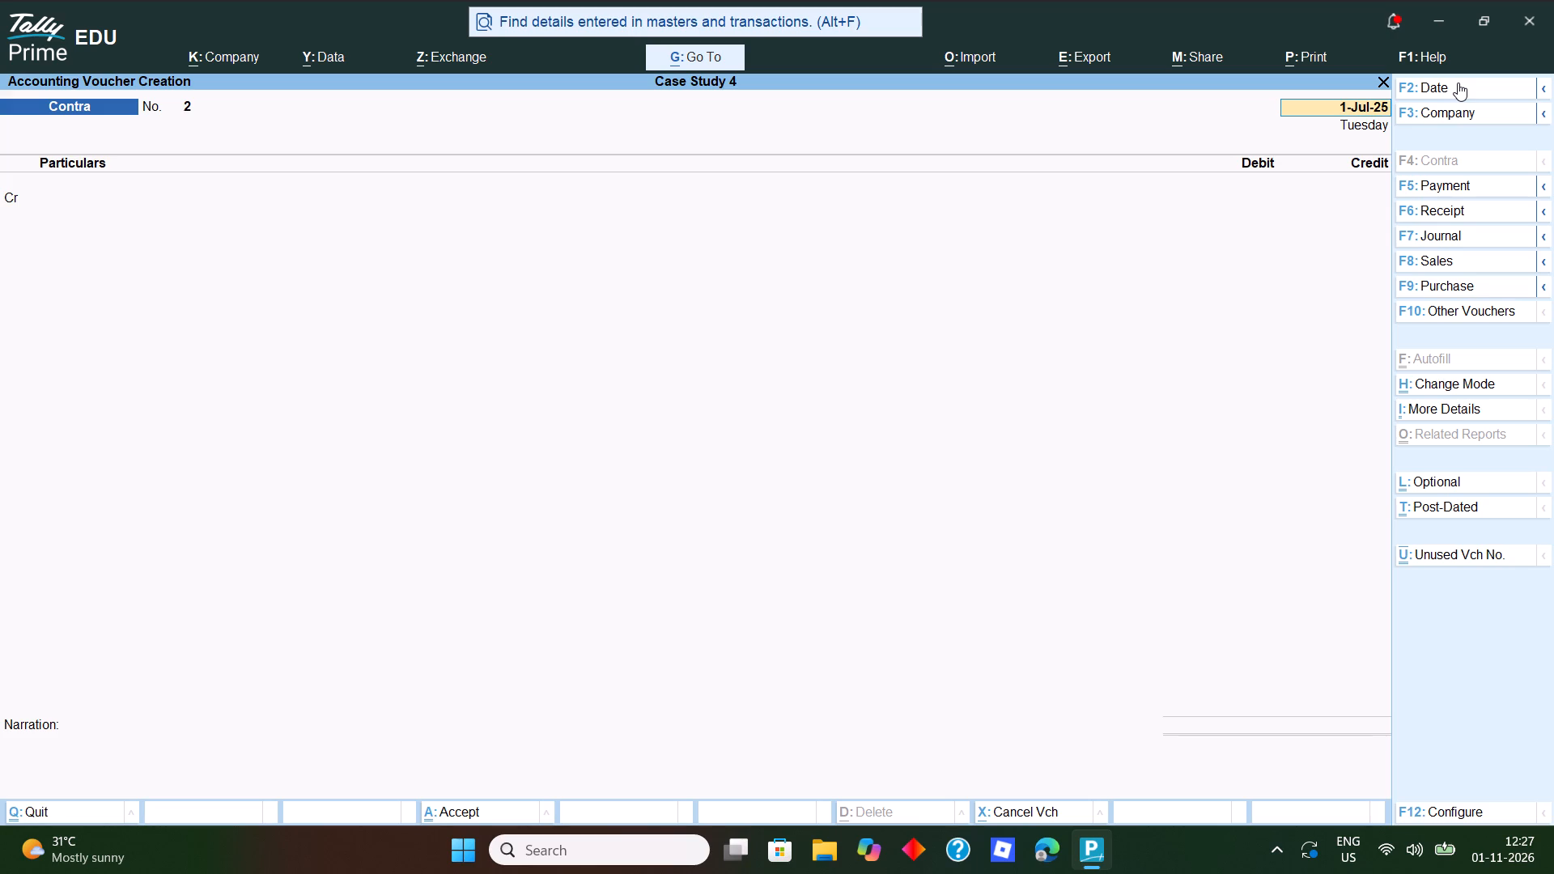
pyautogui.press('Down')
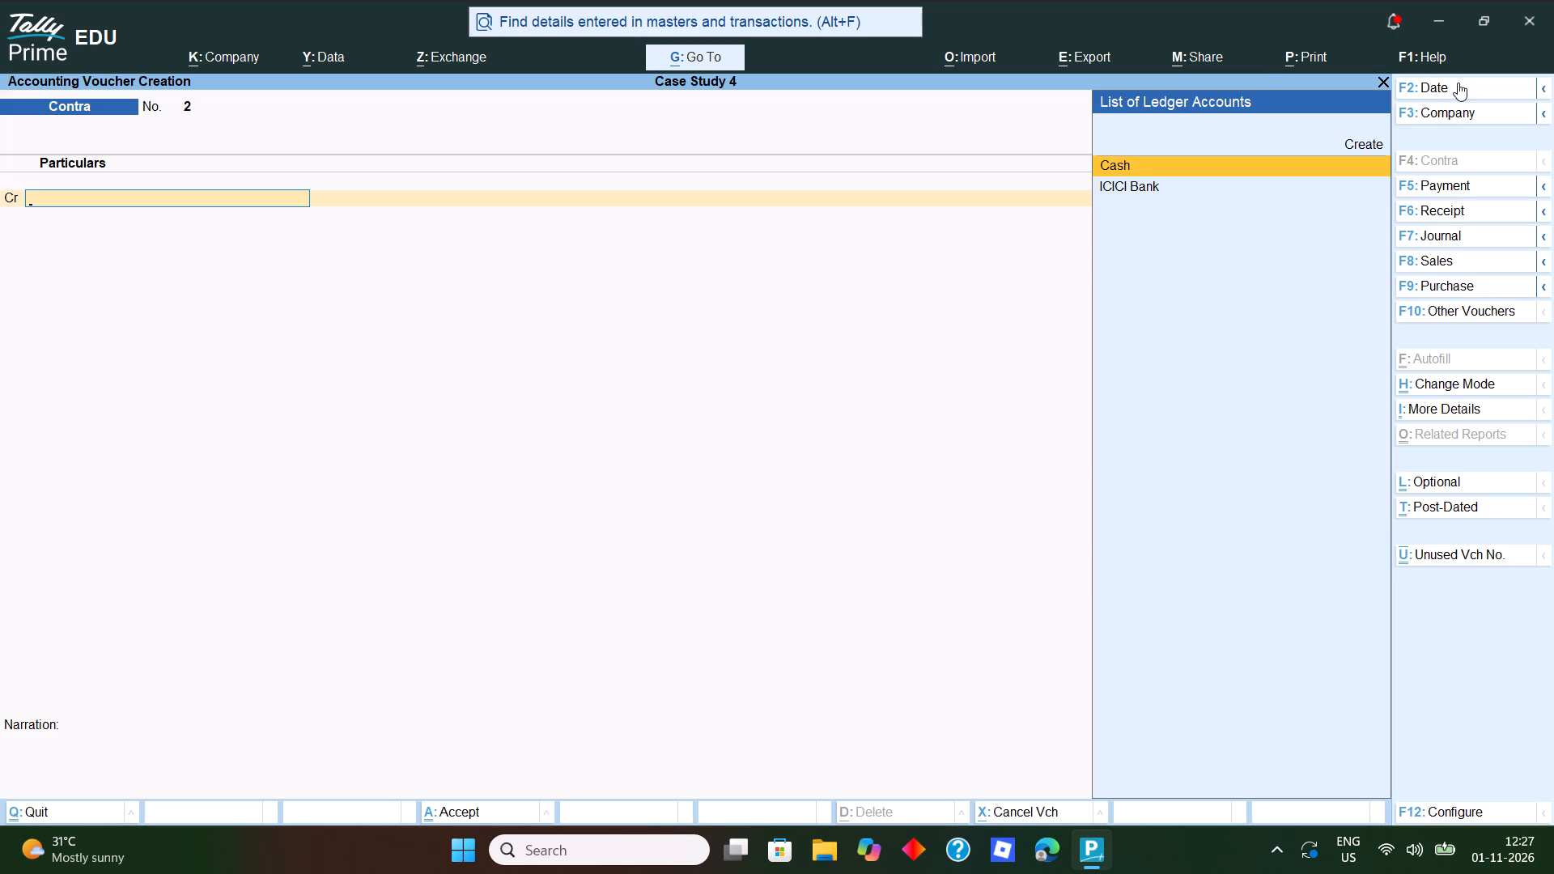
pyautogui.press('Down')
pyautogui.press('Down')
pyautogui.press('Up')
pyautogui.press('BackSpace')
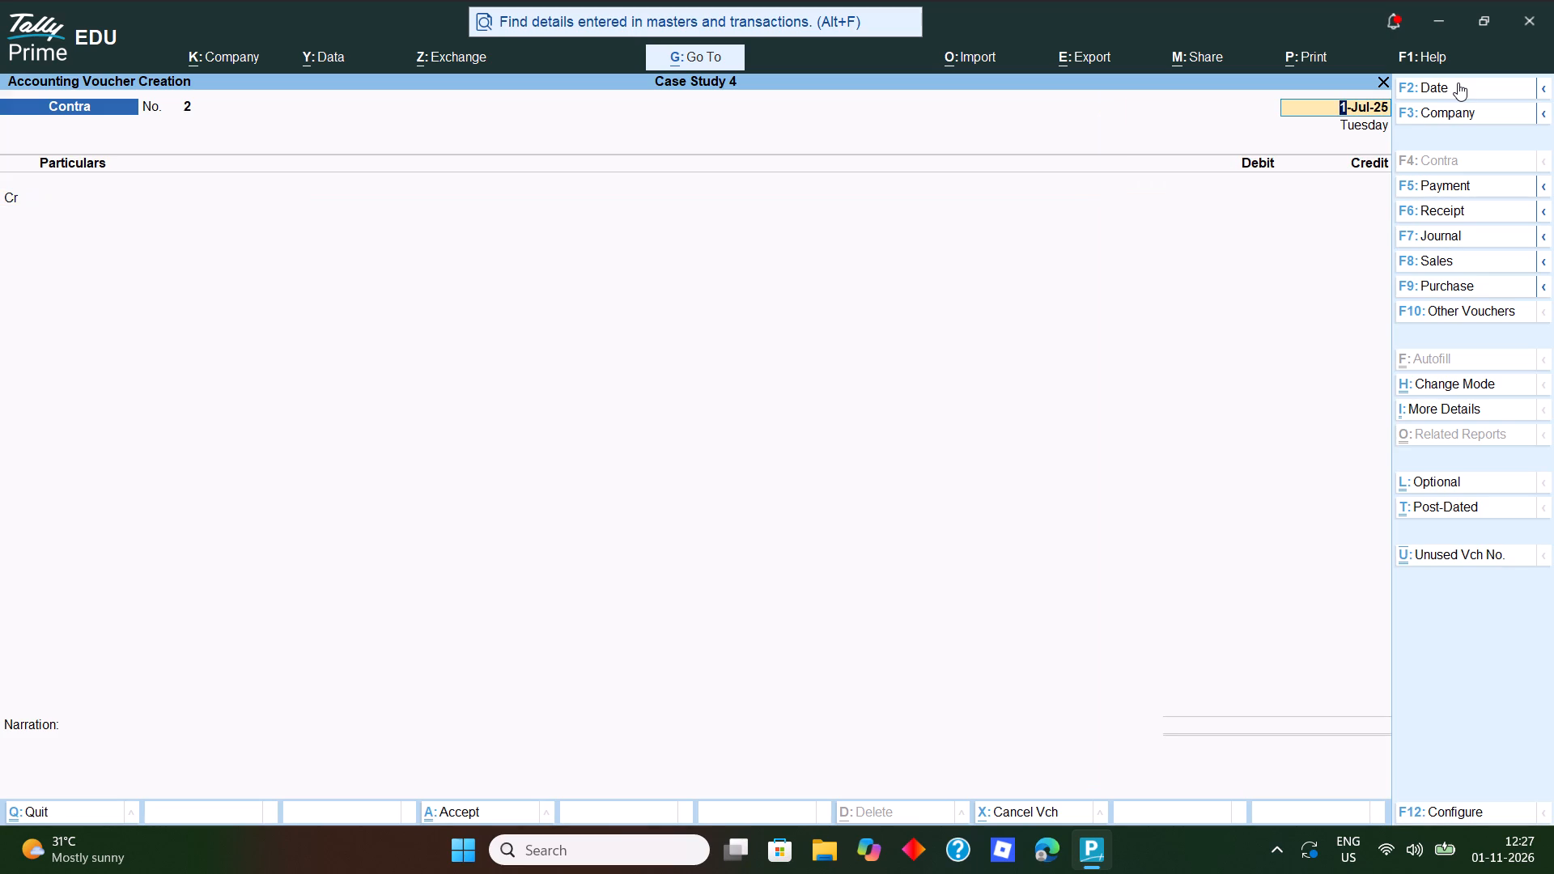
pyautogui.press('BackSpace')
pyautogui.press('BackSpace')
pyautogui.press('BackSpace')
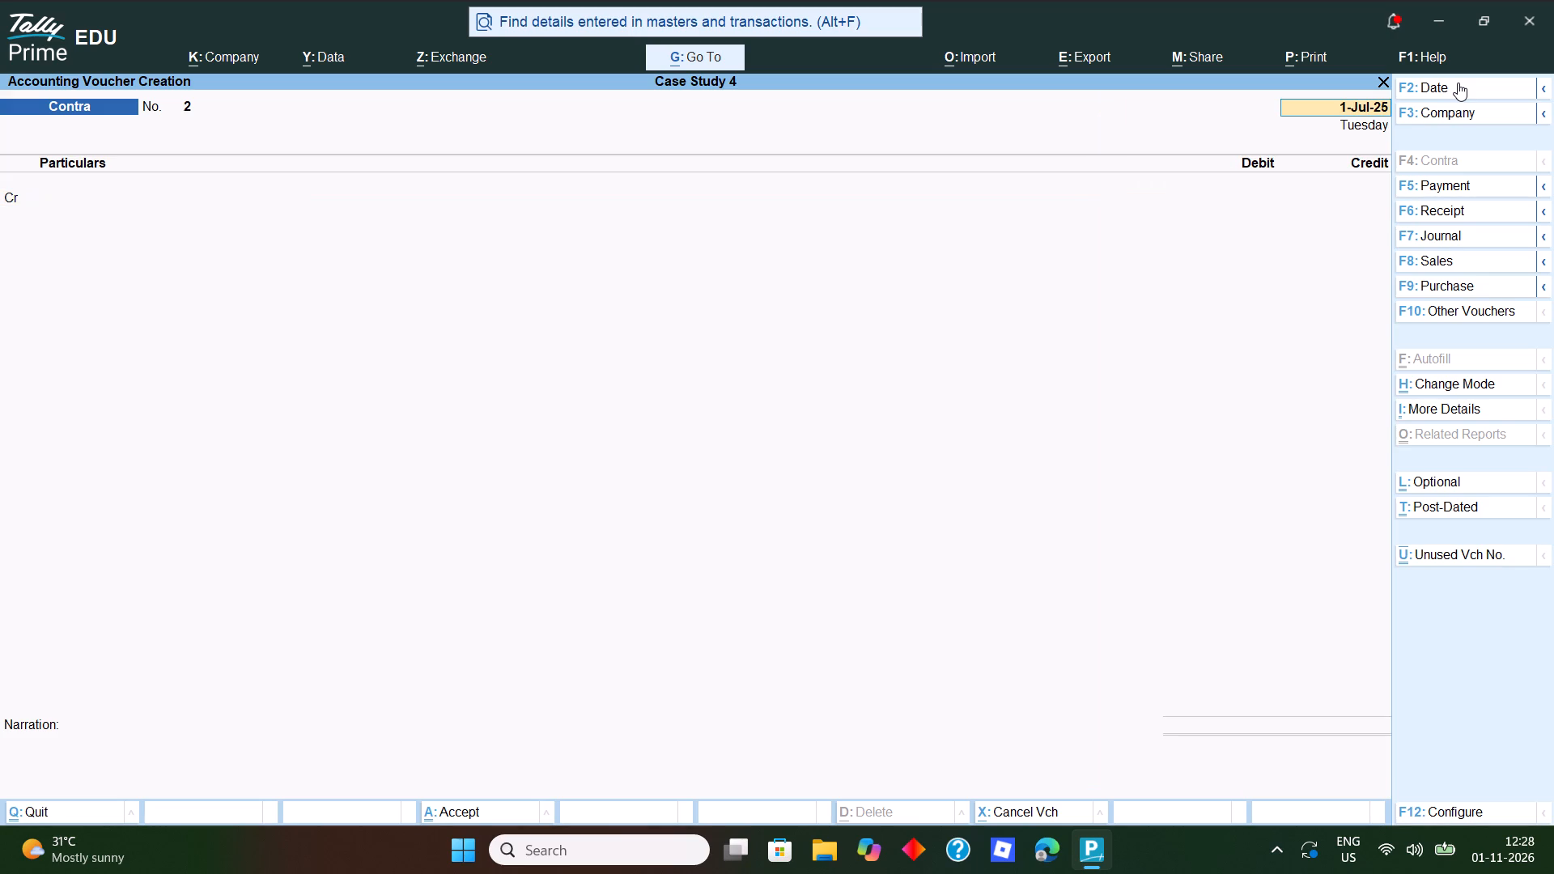
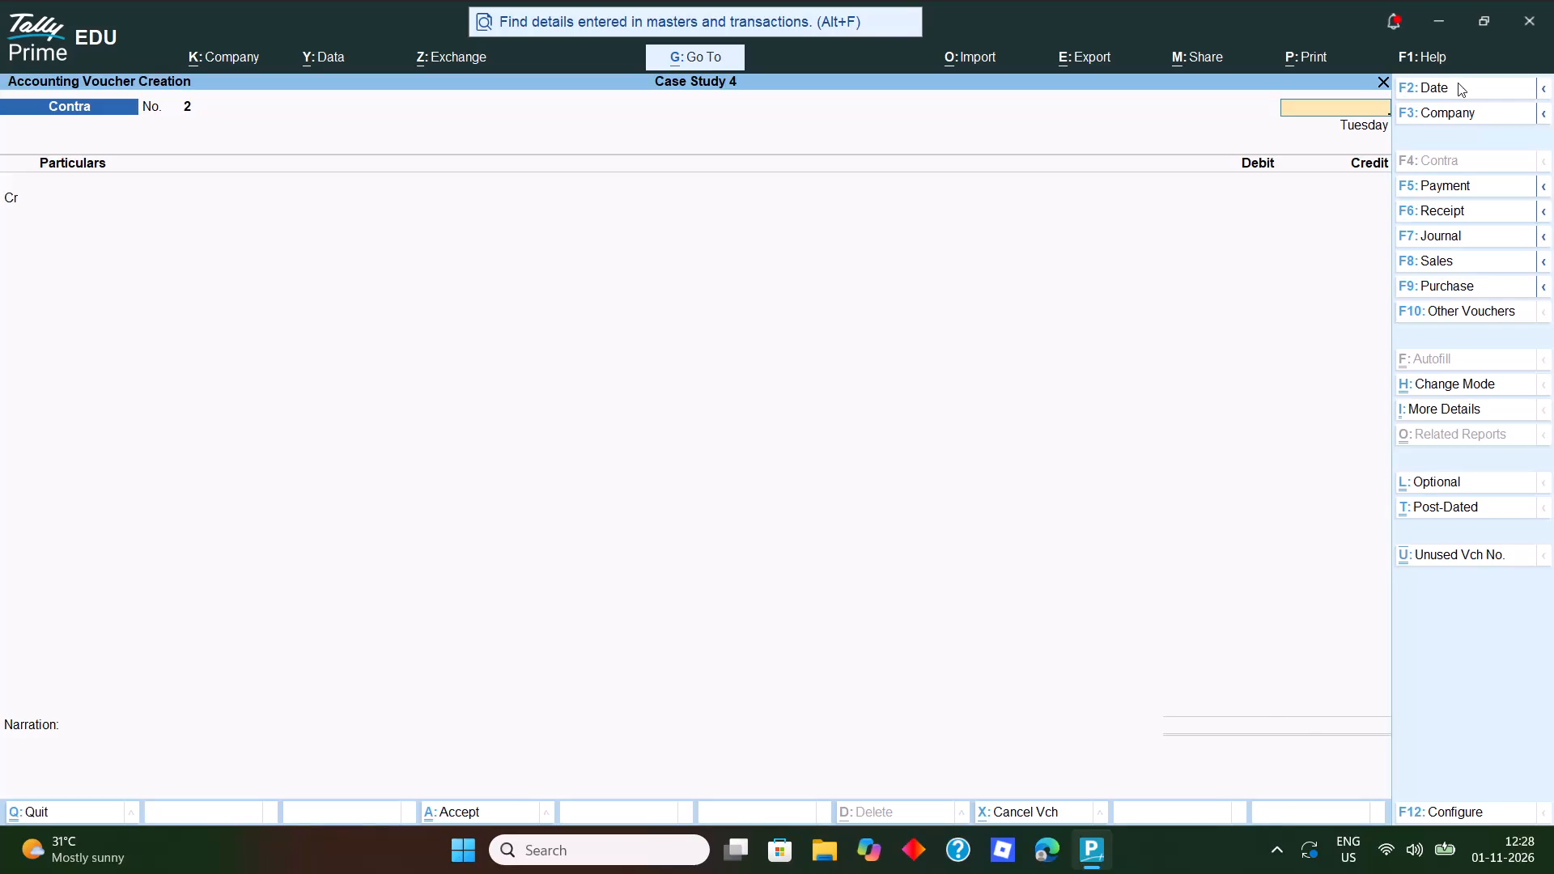
# Leave the blank Contra voucher and create a godown named Raw Materials Godown under Primary, with no alias.
pyautogui.press('Escape')
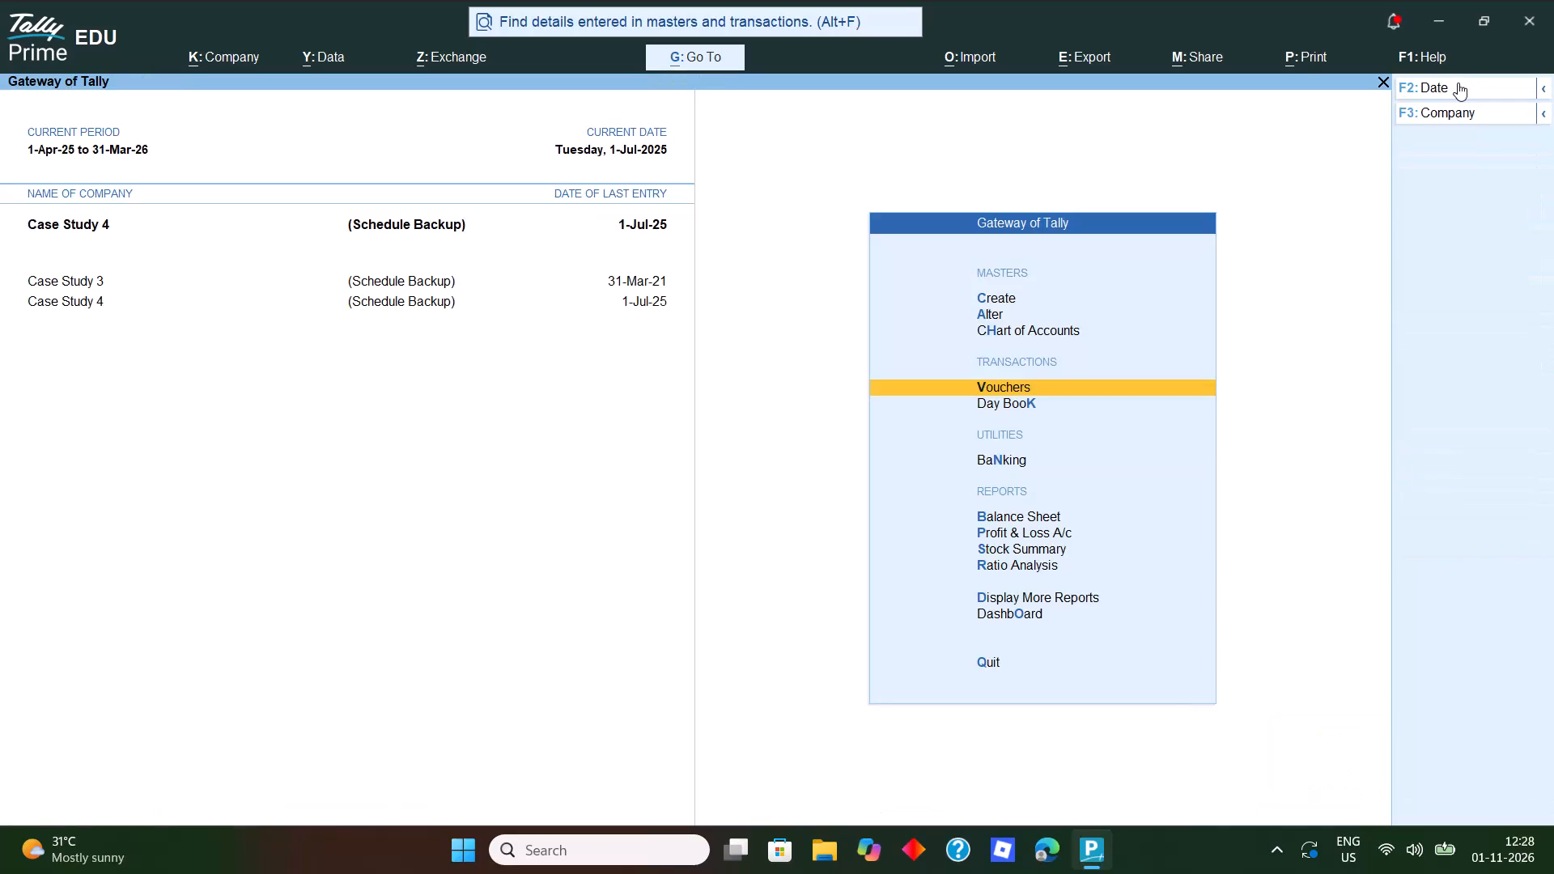
pyautogui.press('c')
pyautogui.press('Up')
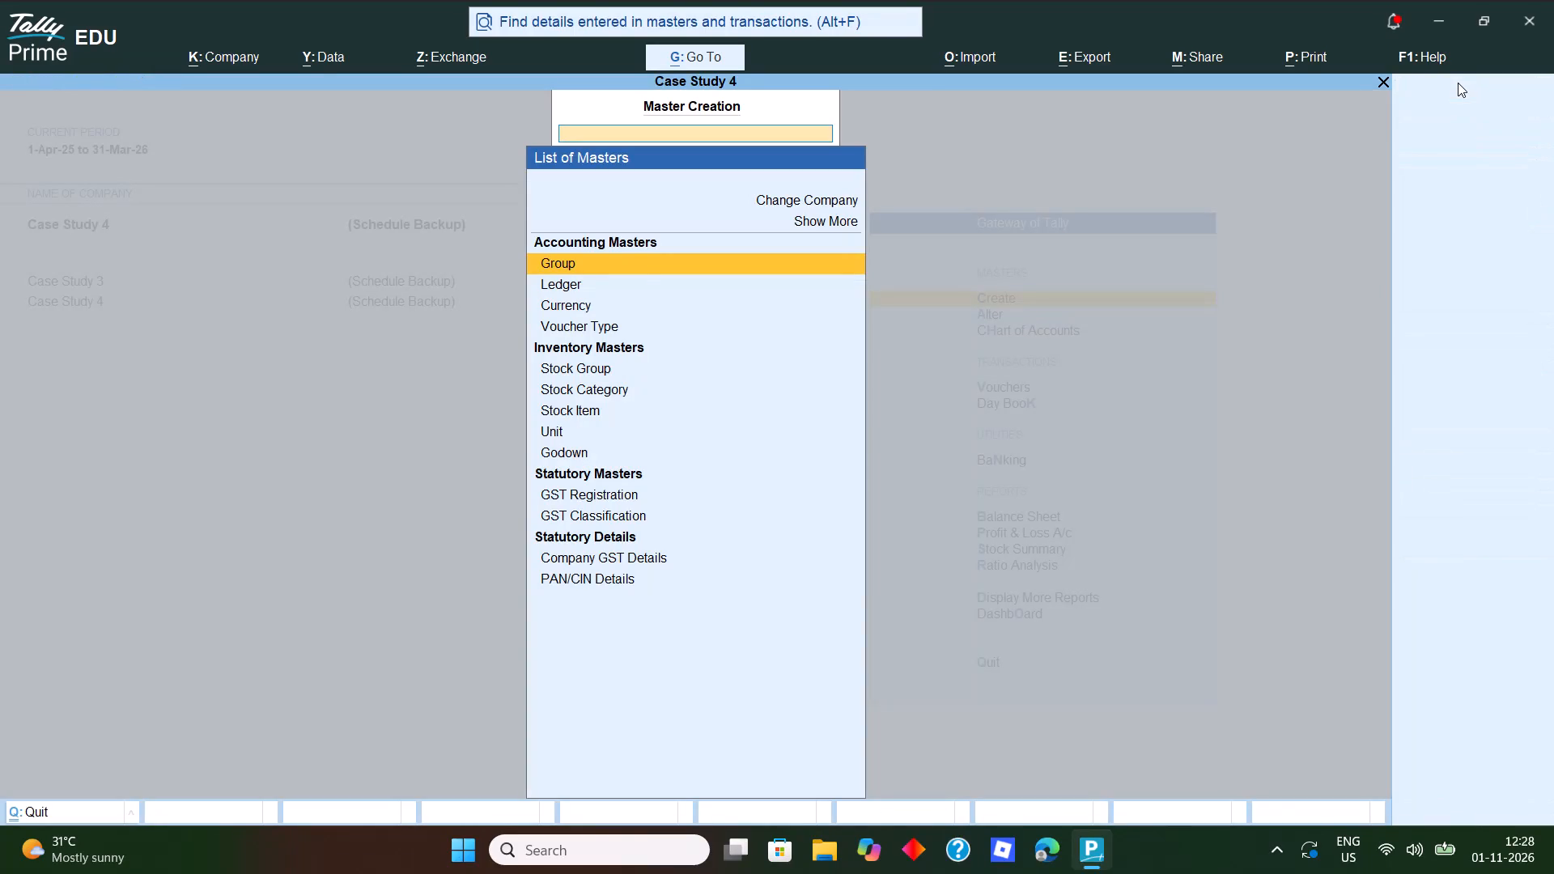
pyautogui.press('Up')
pyautogui.press('Return')
pyautogui.press('Down')
pyautogui.press('Down')
pyautogui.press('Down')
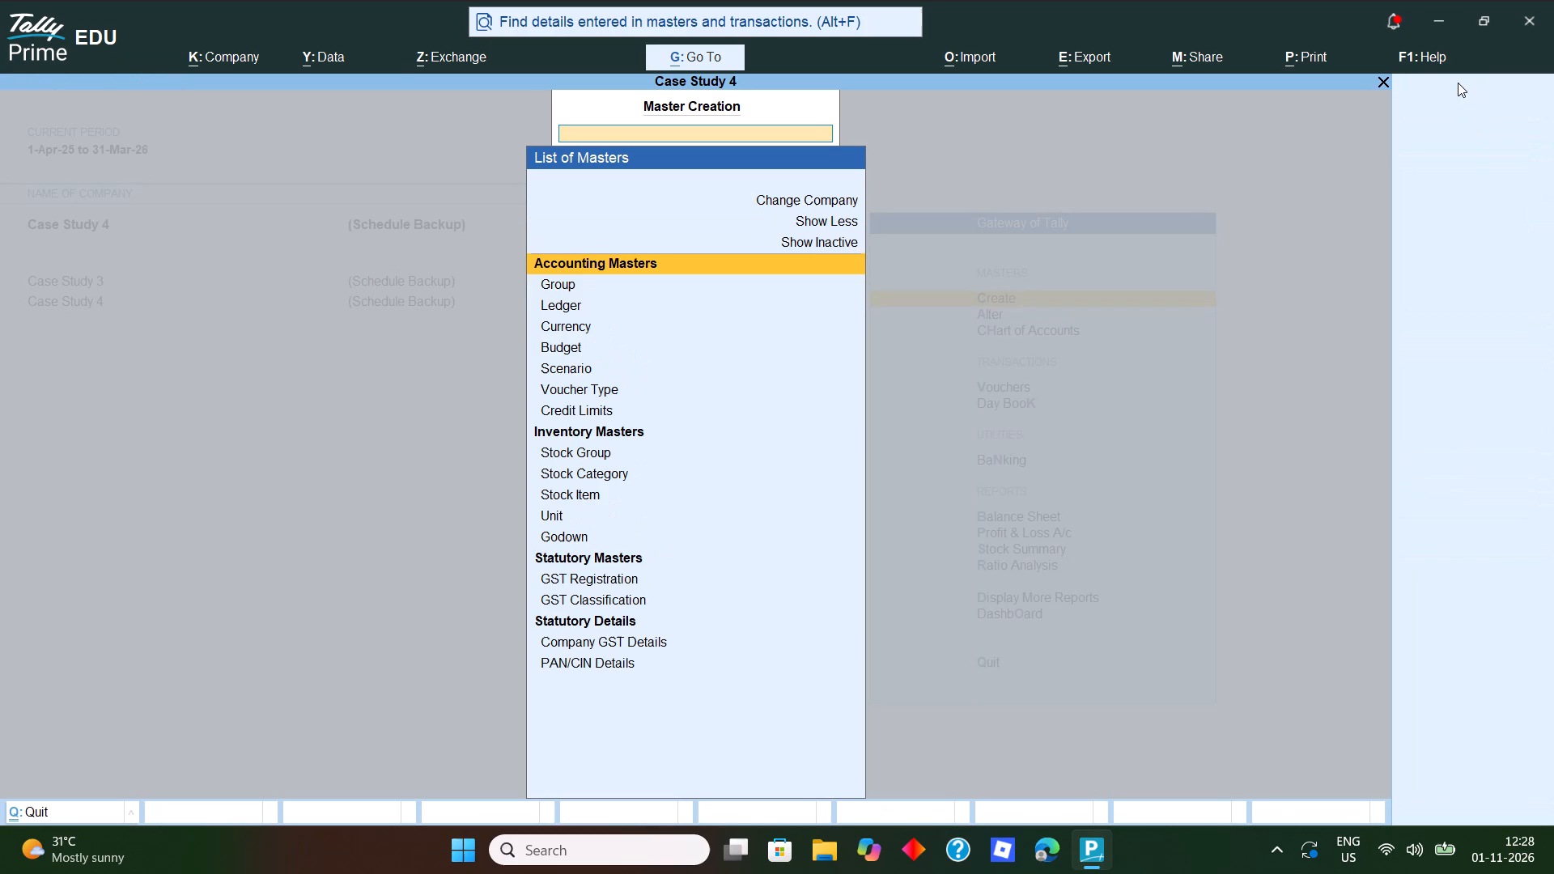
pyautogui.press('Down')
pyautogui.press('Down')
pyautogui.press('Down')
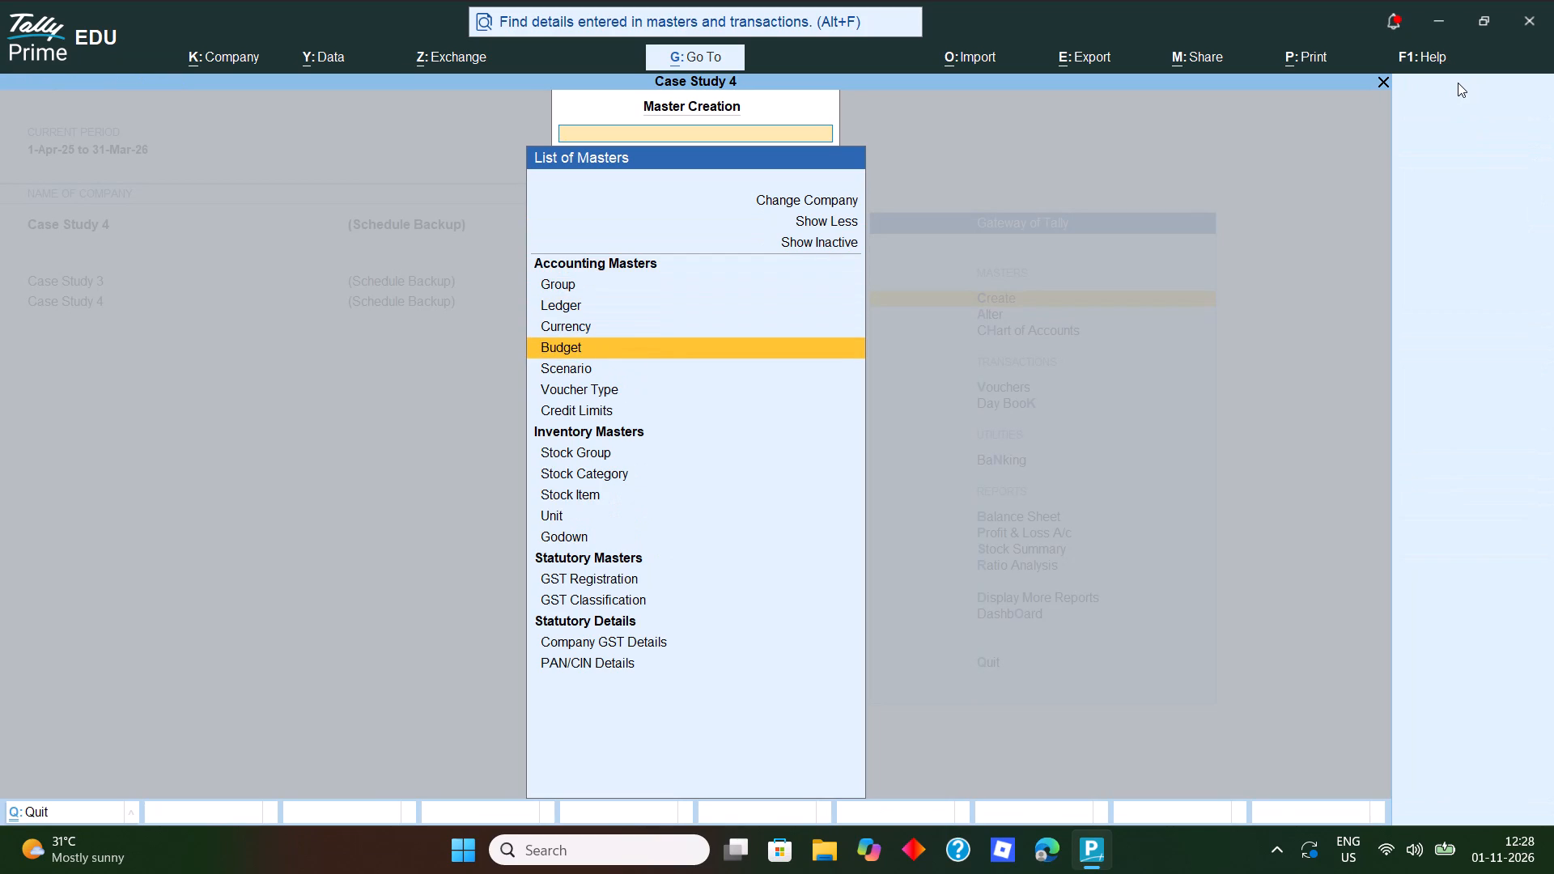
pyautogui.press('Down')
pyautogui.press('Down')
pyautogui.press('Down')
pyautogui.press('Down')
pyautogui.press('Down')
pyautogui.press('Down')
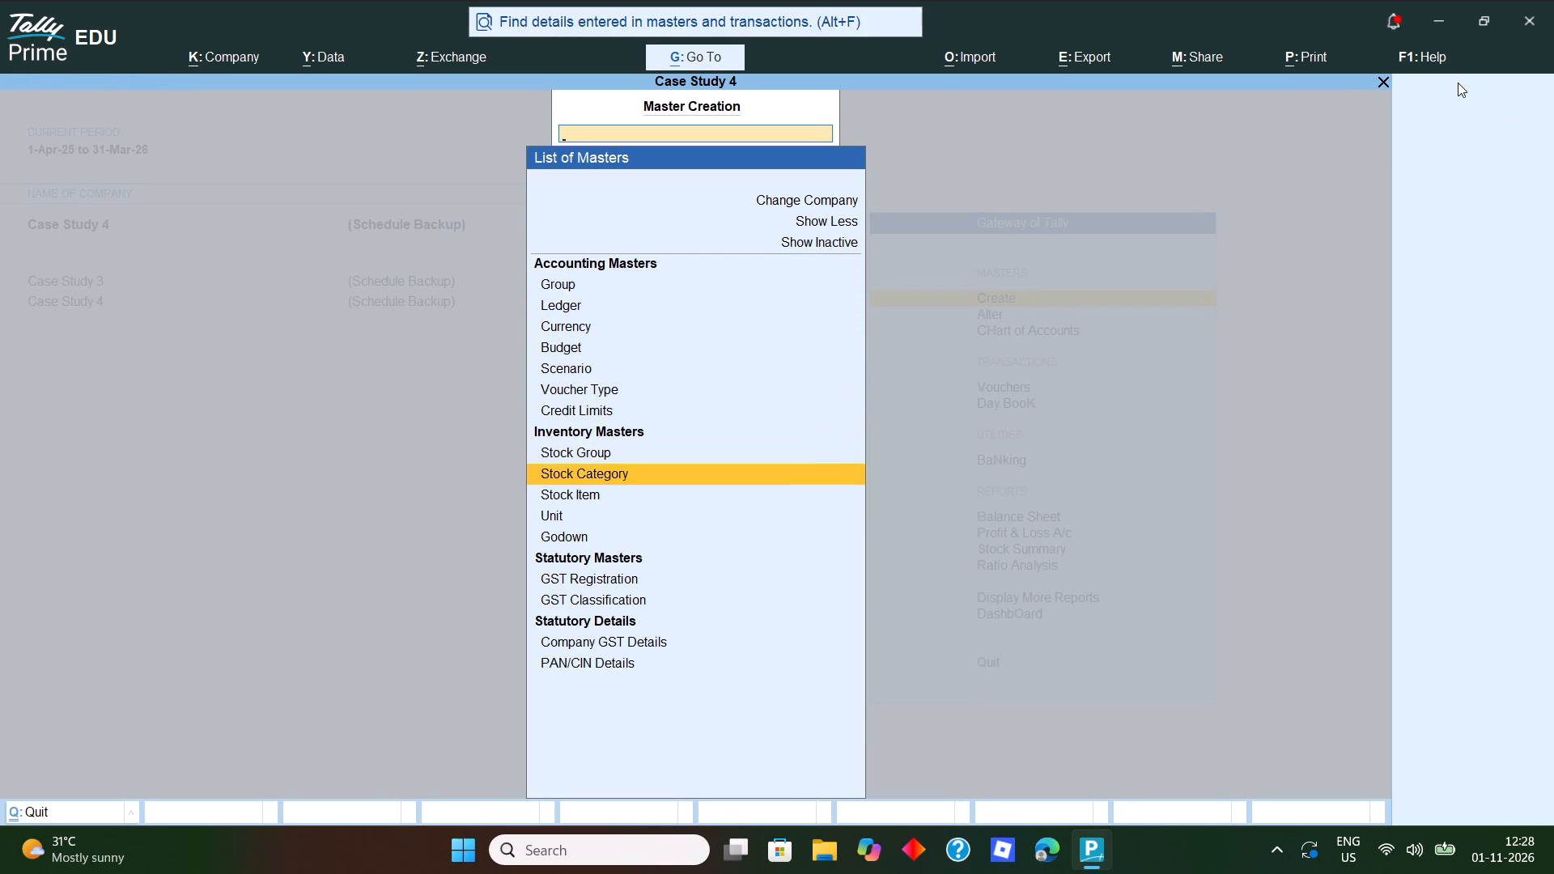
pyautogui.press('Down')
pyautogui.press('Down')
pyautogui.press('Down')
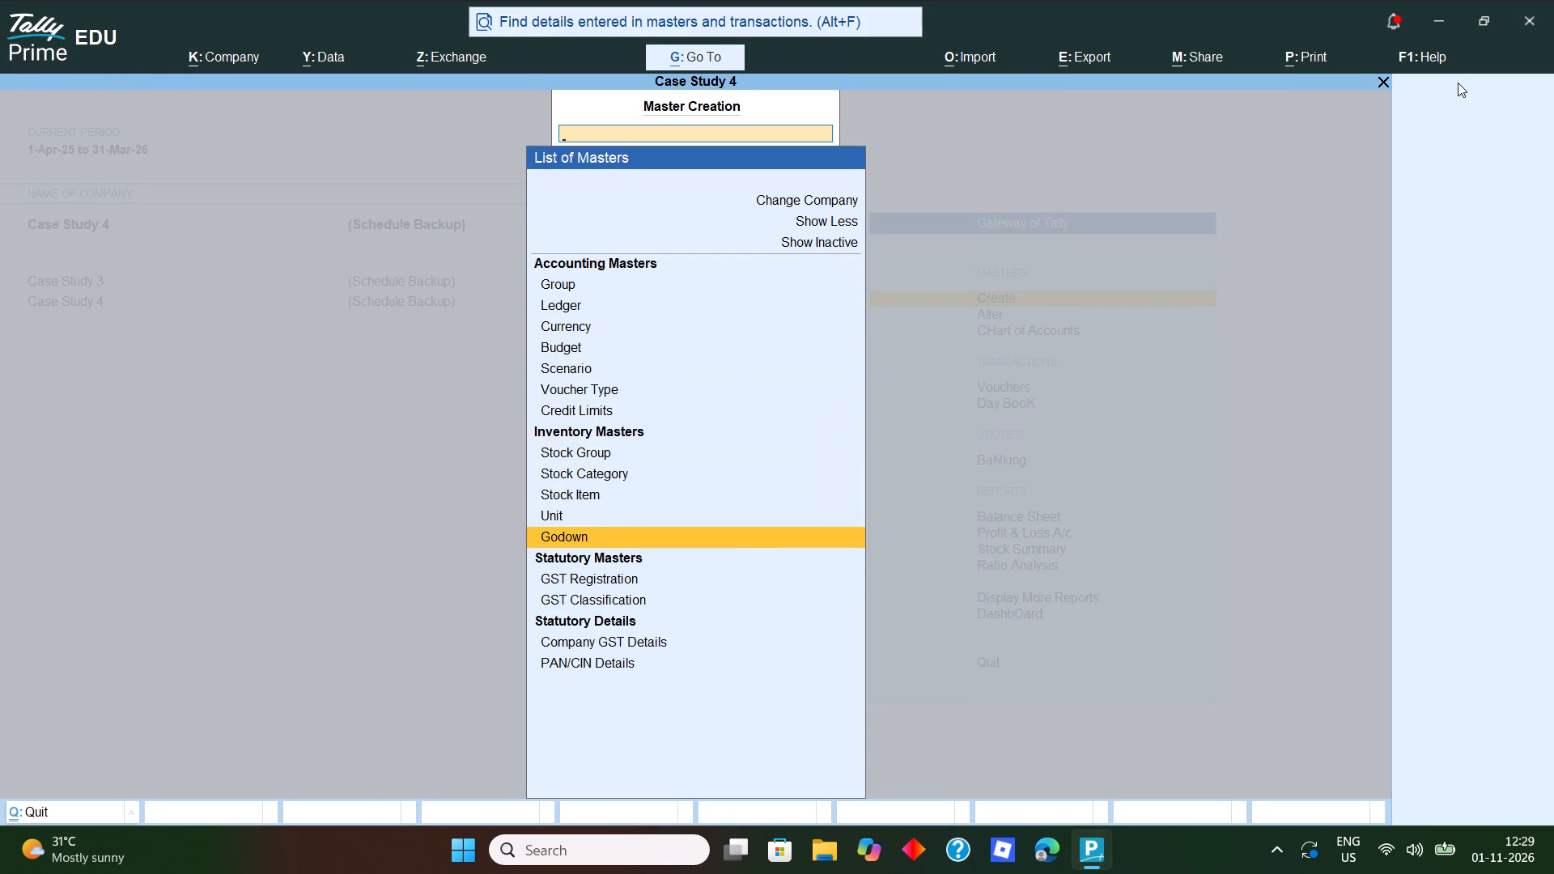
pyautogui.press('Return')
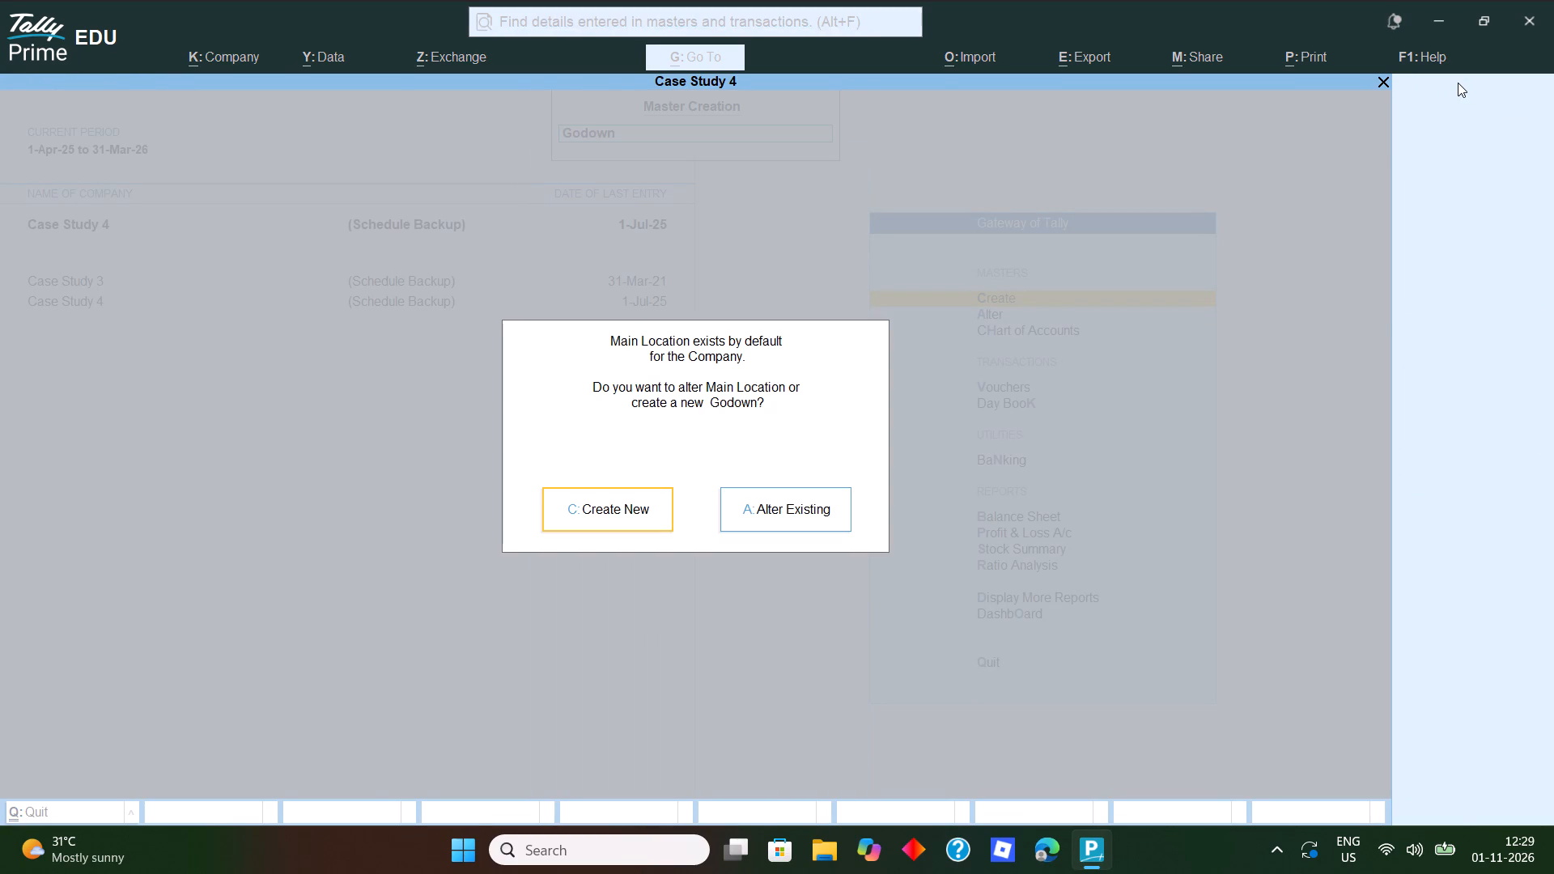
pyautogui.press('c')
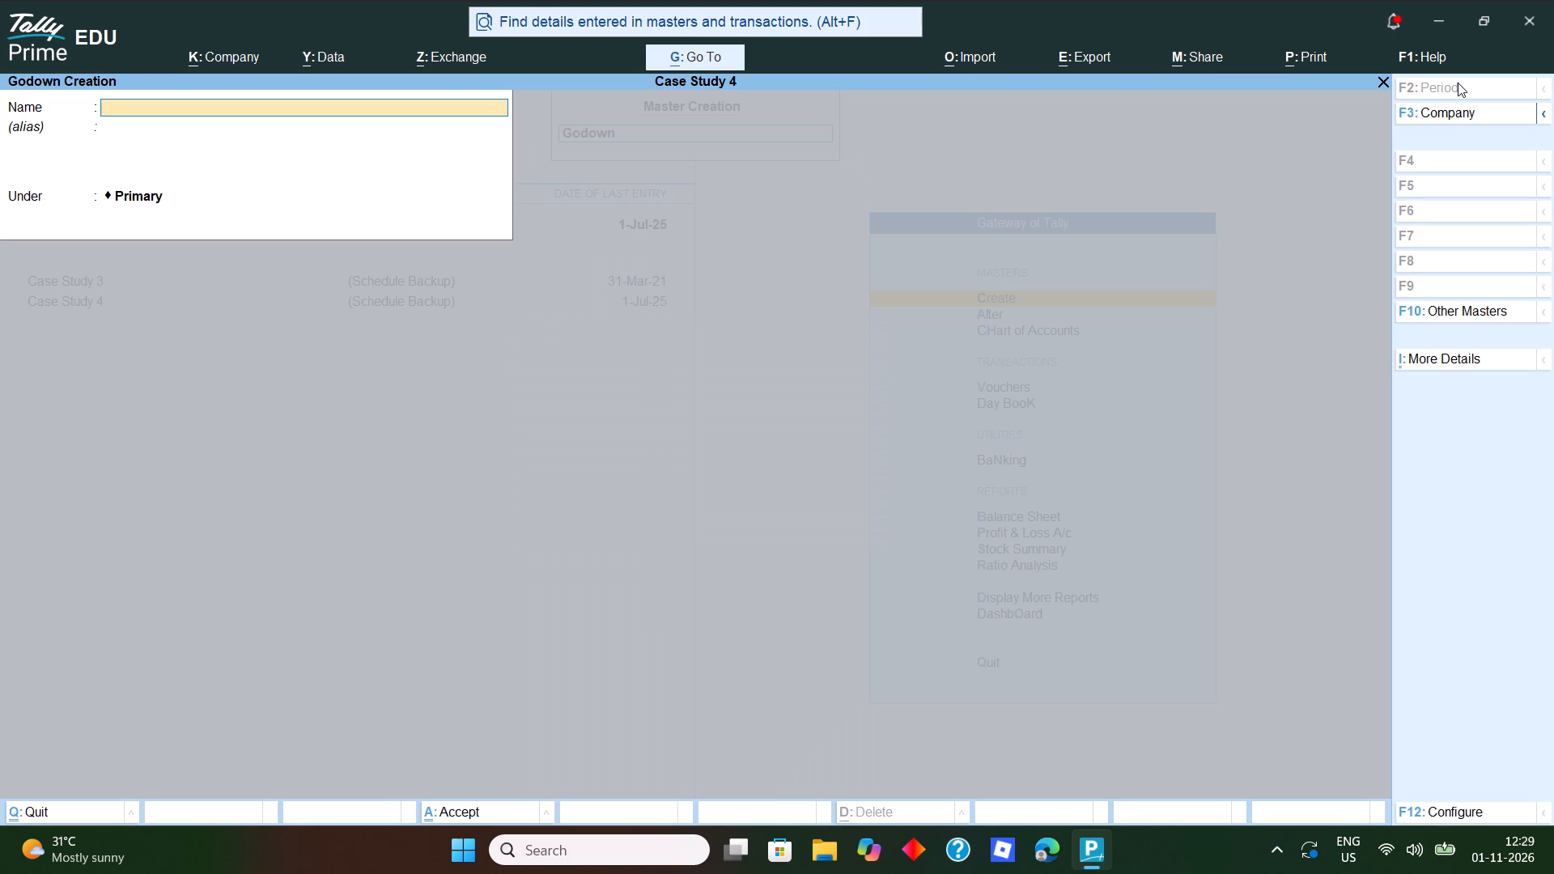
pyautogui.write('raw')
pyautogui.press('space')
pyautogui.write('ma')
pyautogui.write('terial')
pyautogui.write('s d')
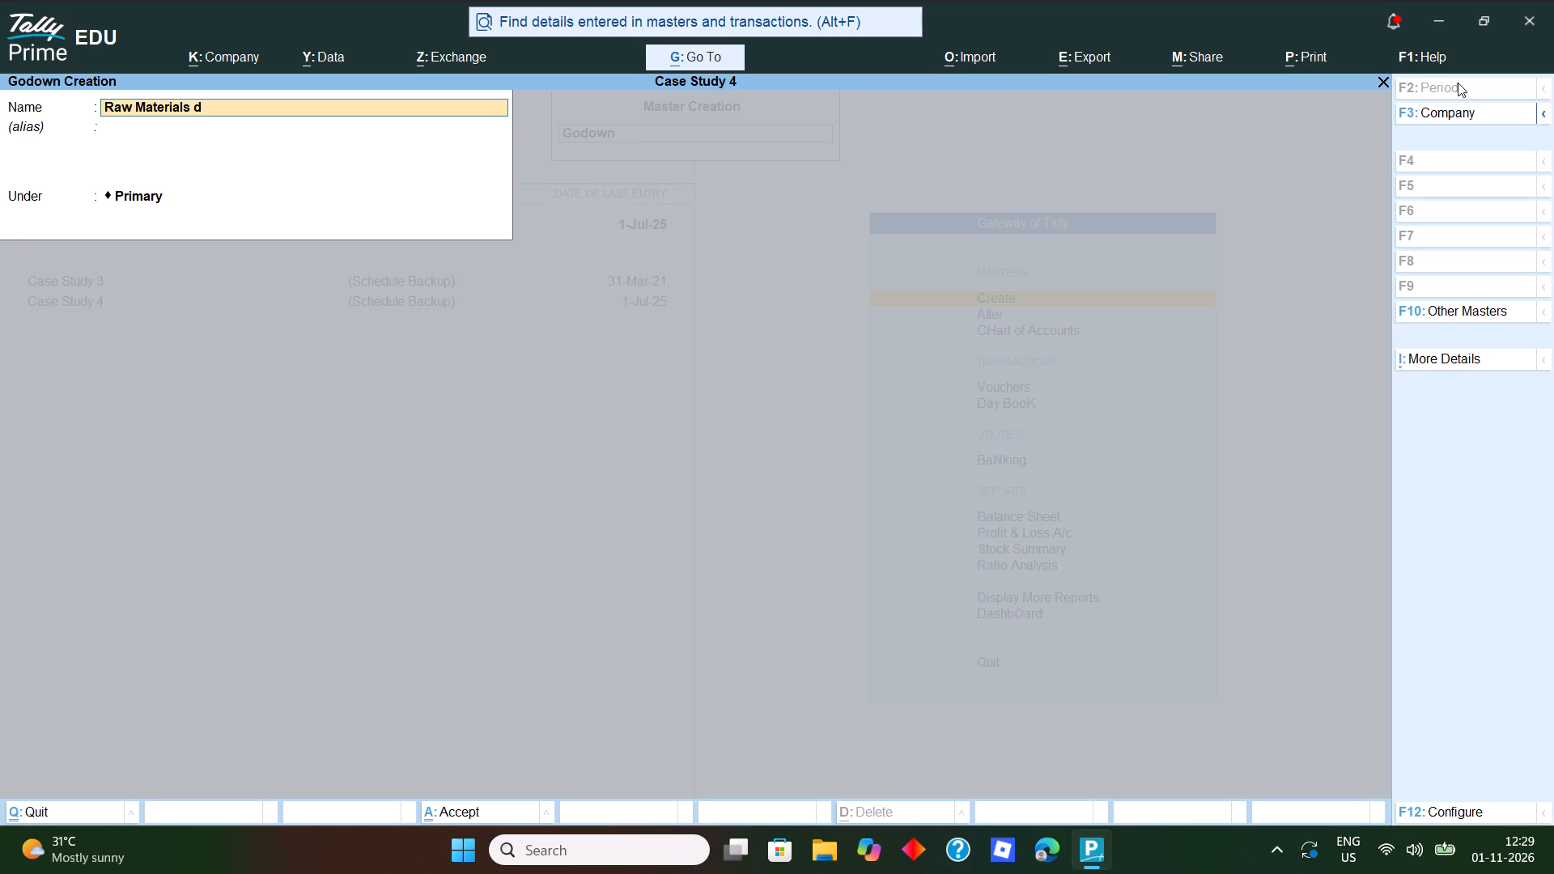
pyautogui.press('BackSpace')
pyautogui.write('go')
pyautogui.write('down')
pyautogui.press('Return')
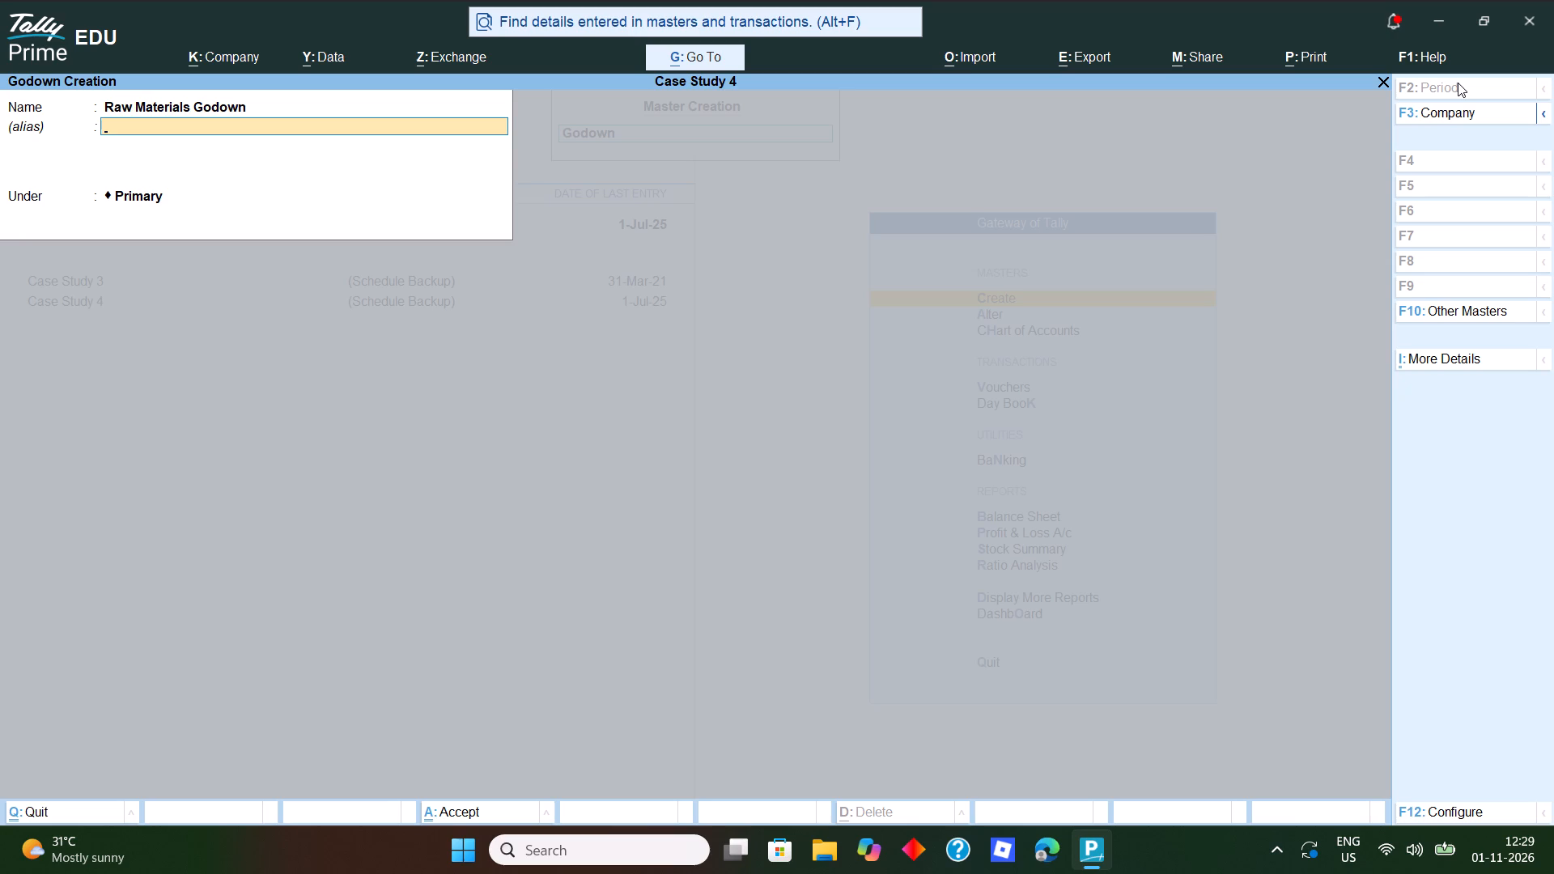
pyautogui.press('Return')
pyautogui.press('Return')
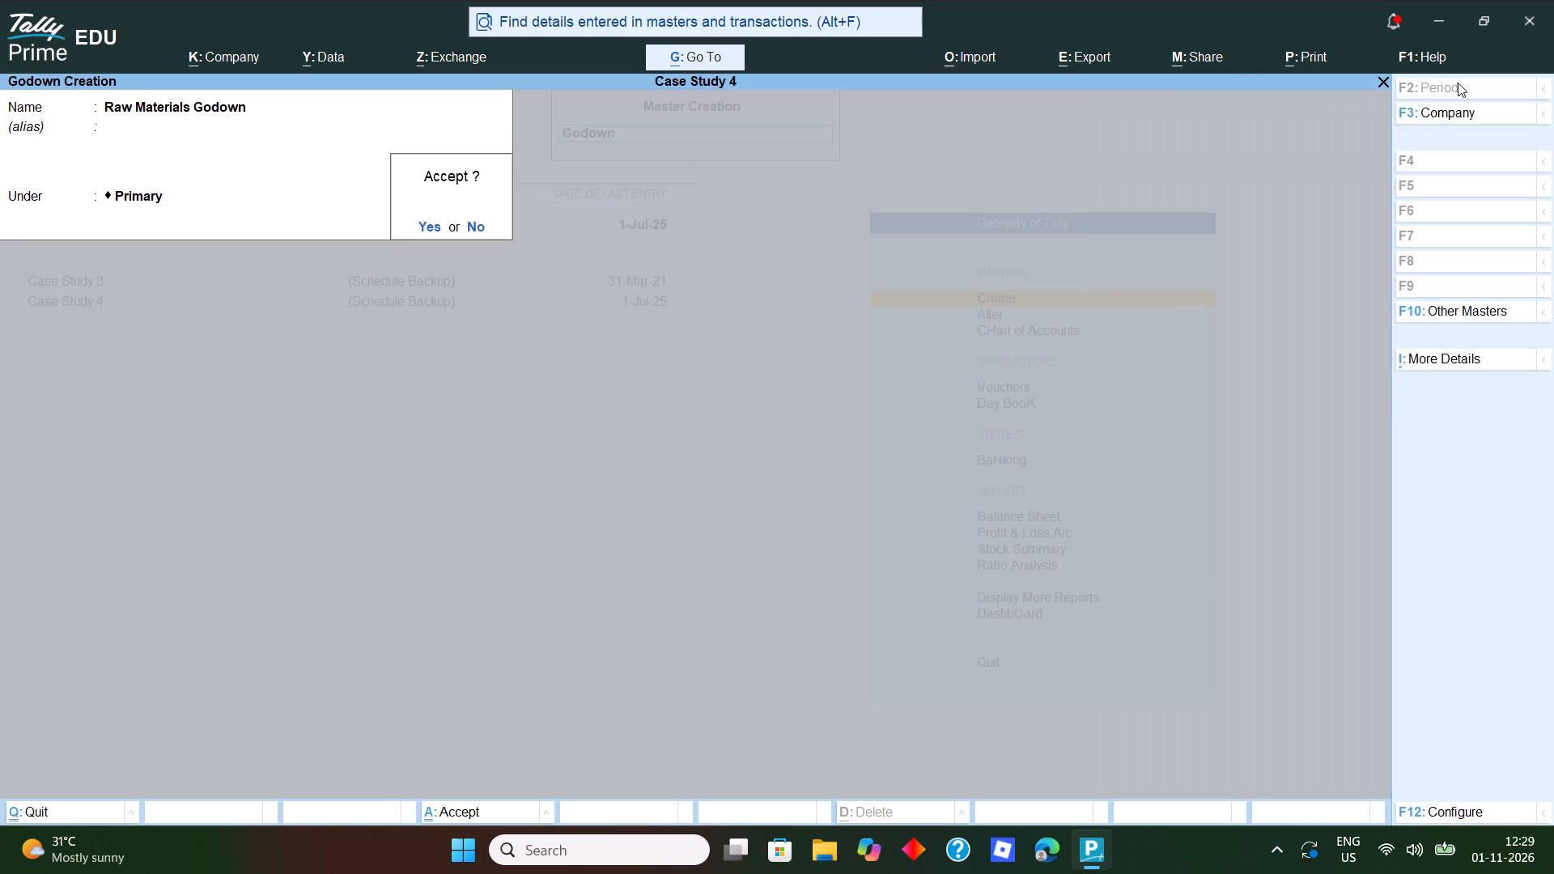
pyautogui.press('y')
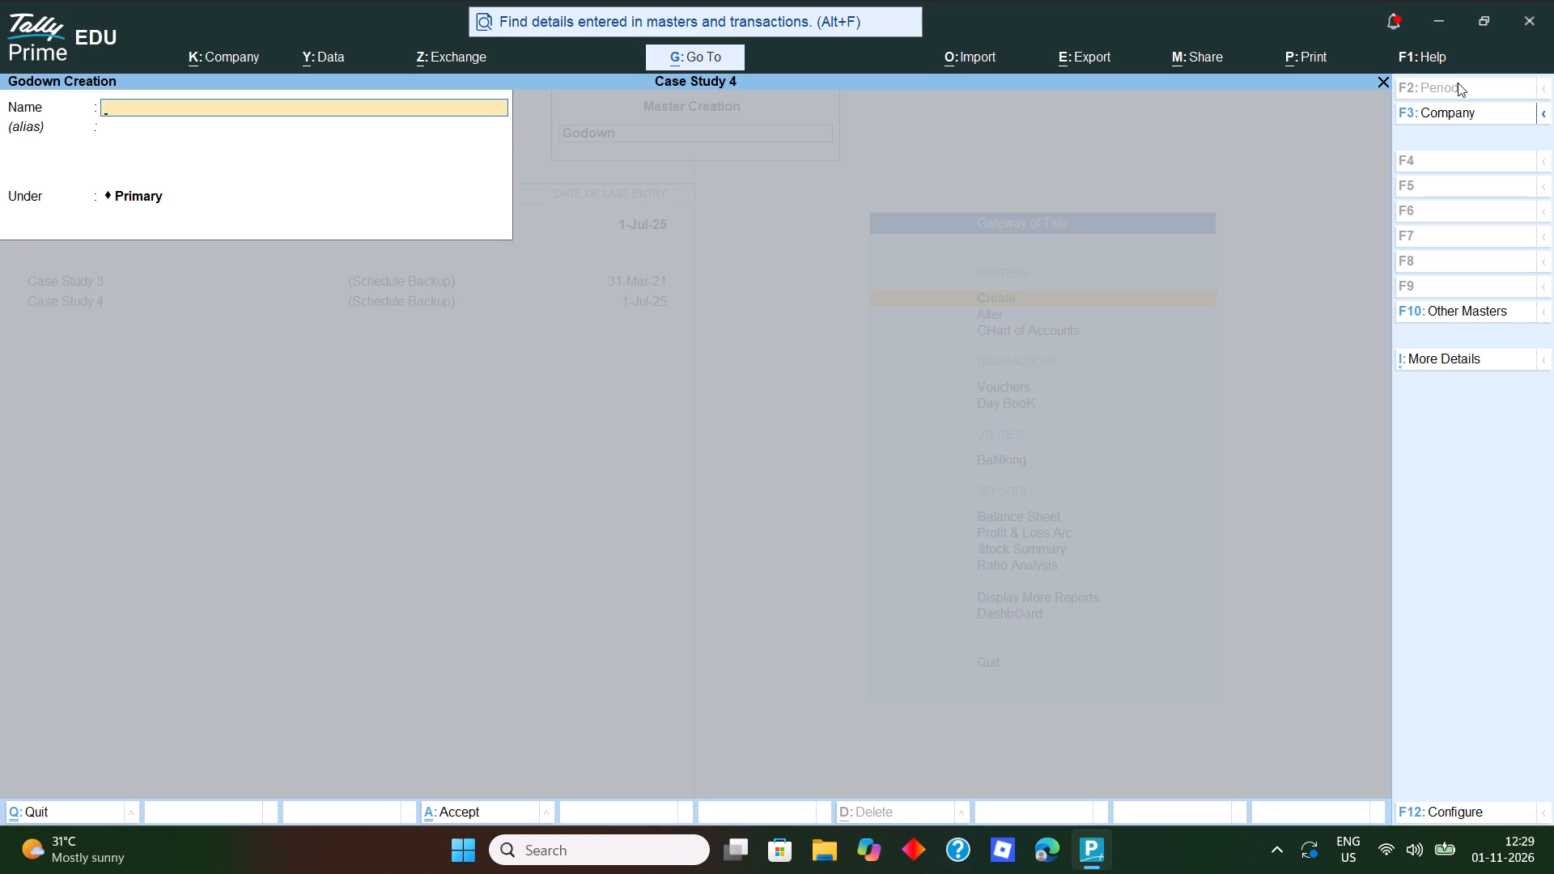
# Create a second godown named Job Work Godown under Primary, leaving the alias blank.
pyautogui.write('job')
pyautogui.press('space')
pyautogui.write('work godown')
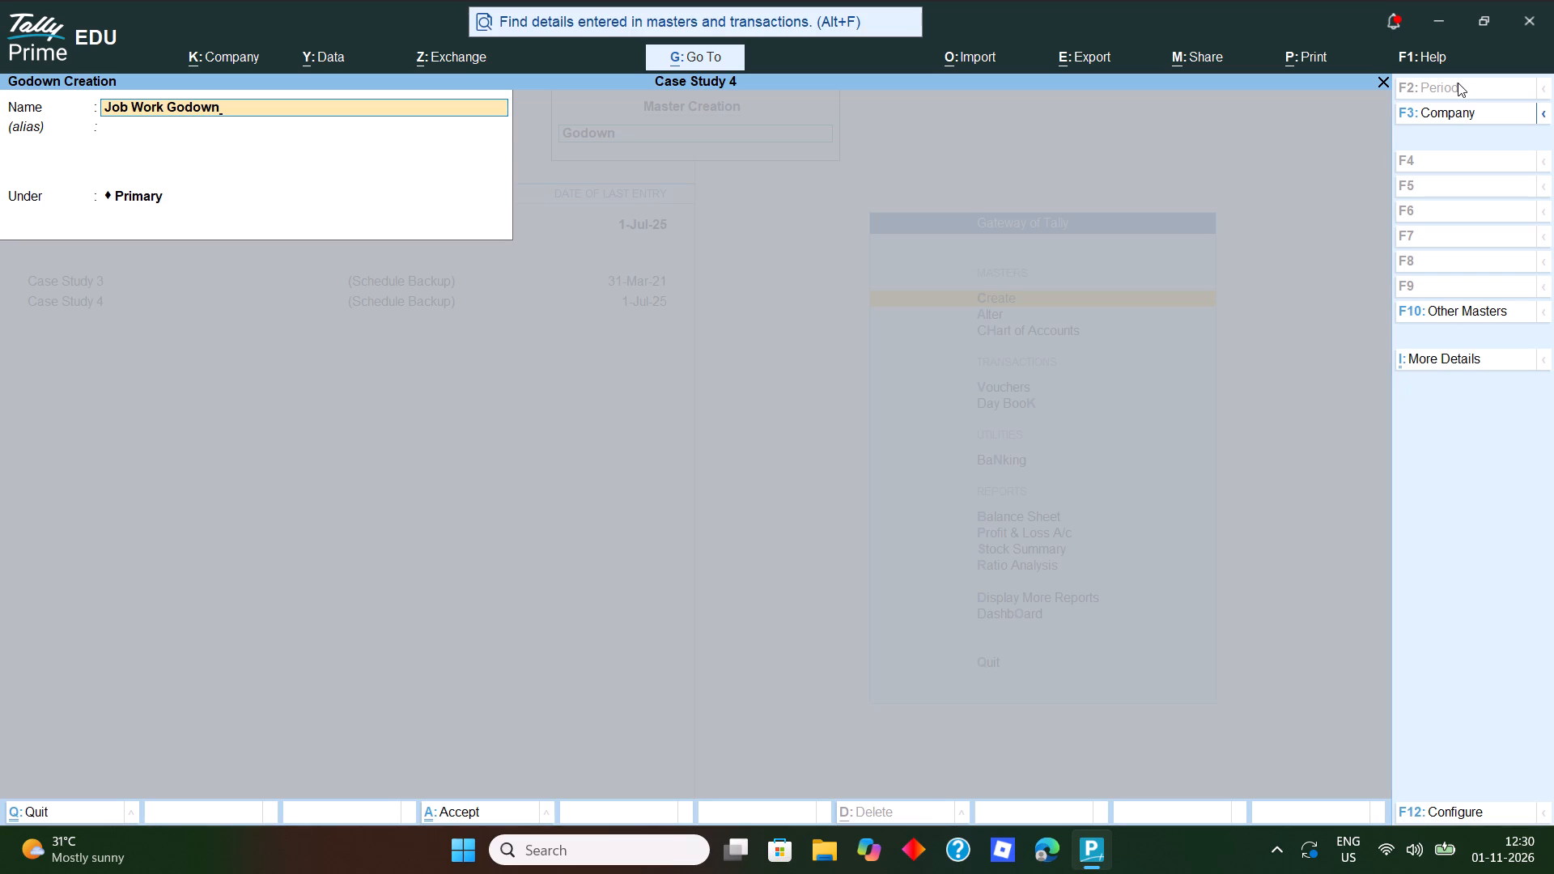
pyautogui.press('Return')
pyautogui.press('Return')
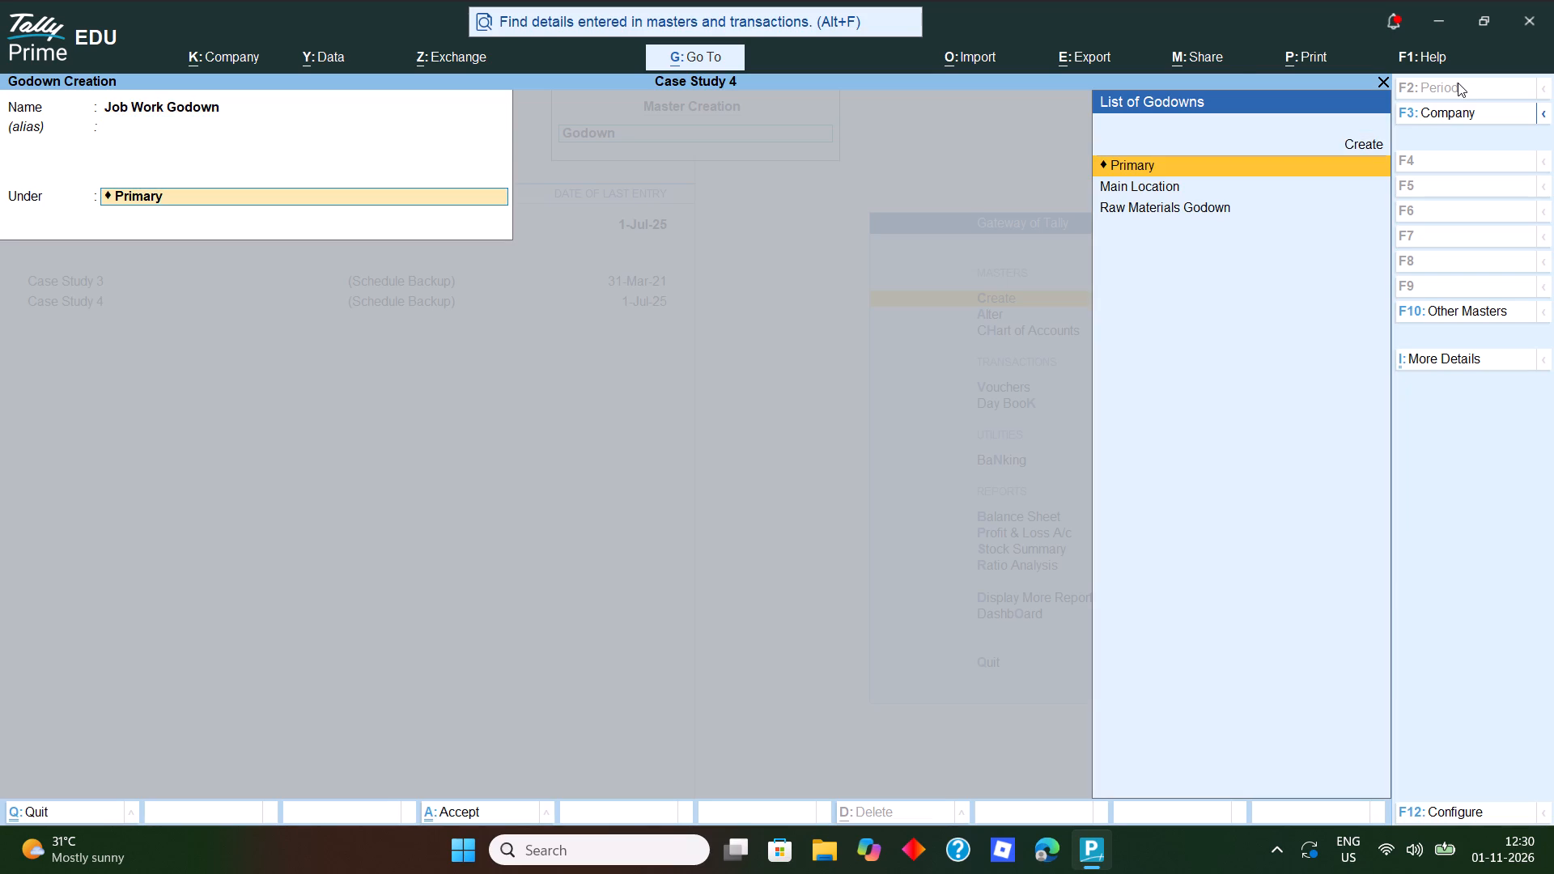
pyautogui.press('Return')
pyautogui.press('y')
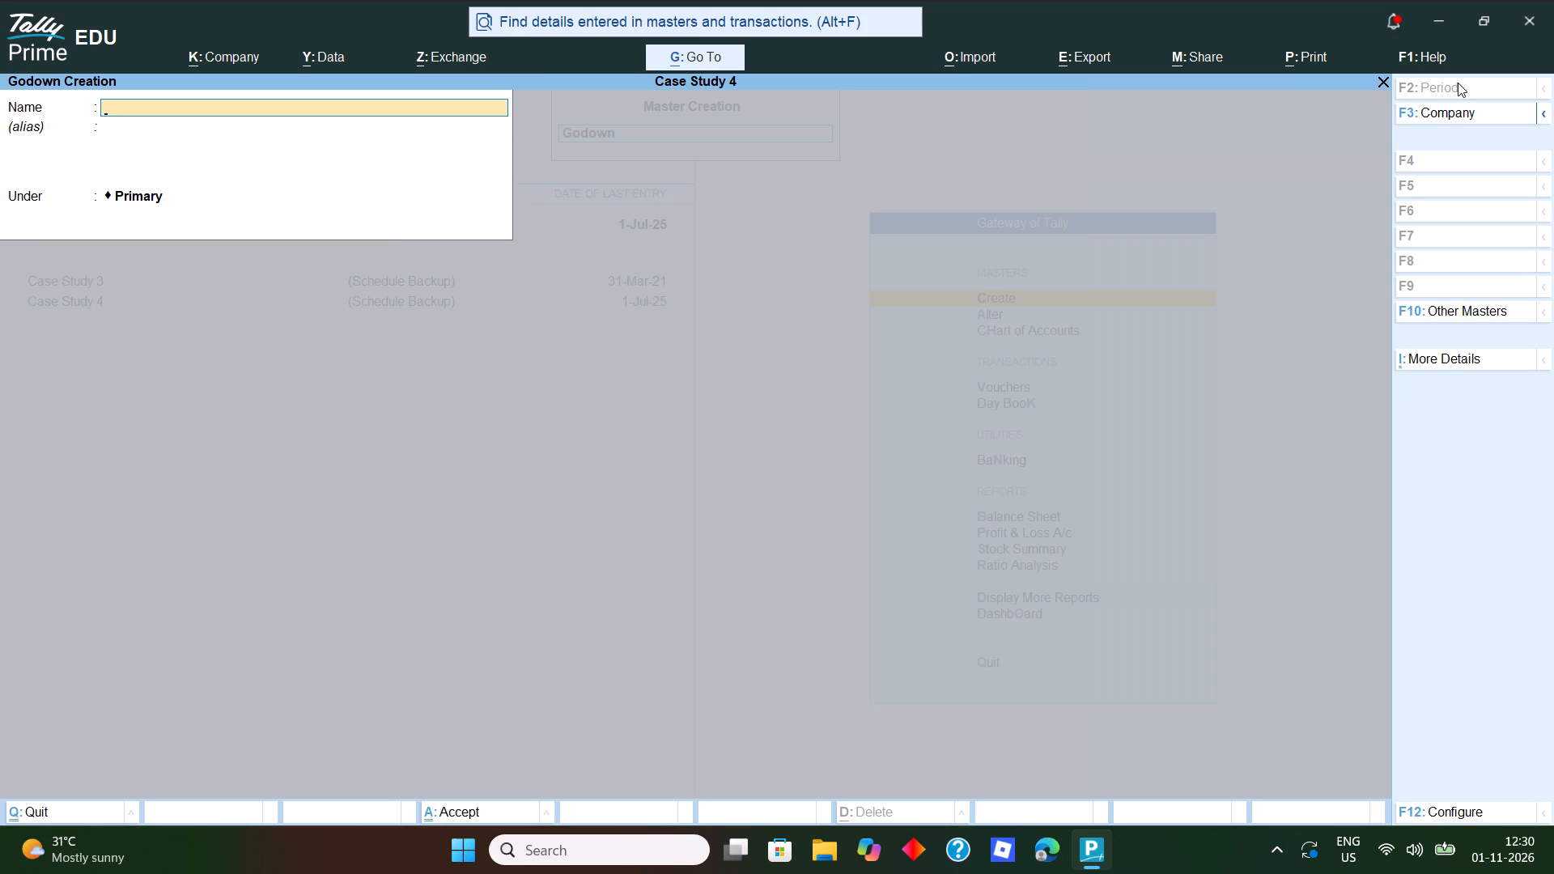
# Create a third godown named Finished Goods Godown under Primary without an alias, and leave godown creation.
pyautogui.write('fi')
pyautogui.write('nish')
pyautogui.write('ed')
pyautogui.press('space')
pyautogui.write('goods')
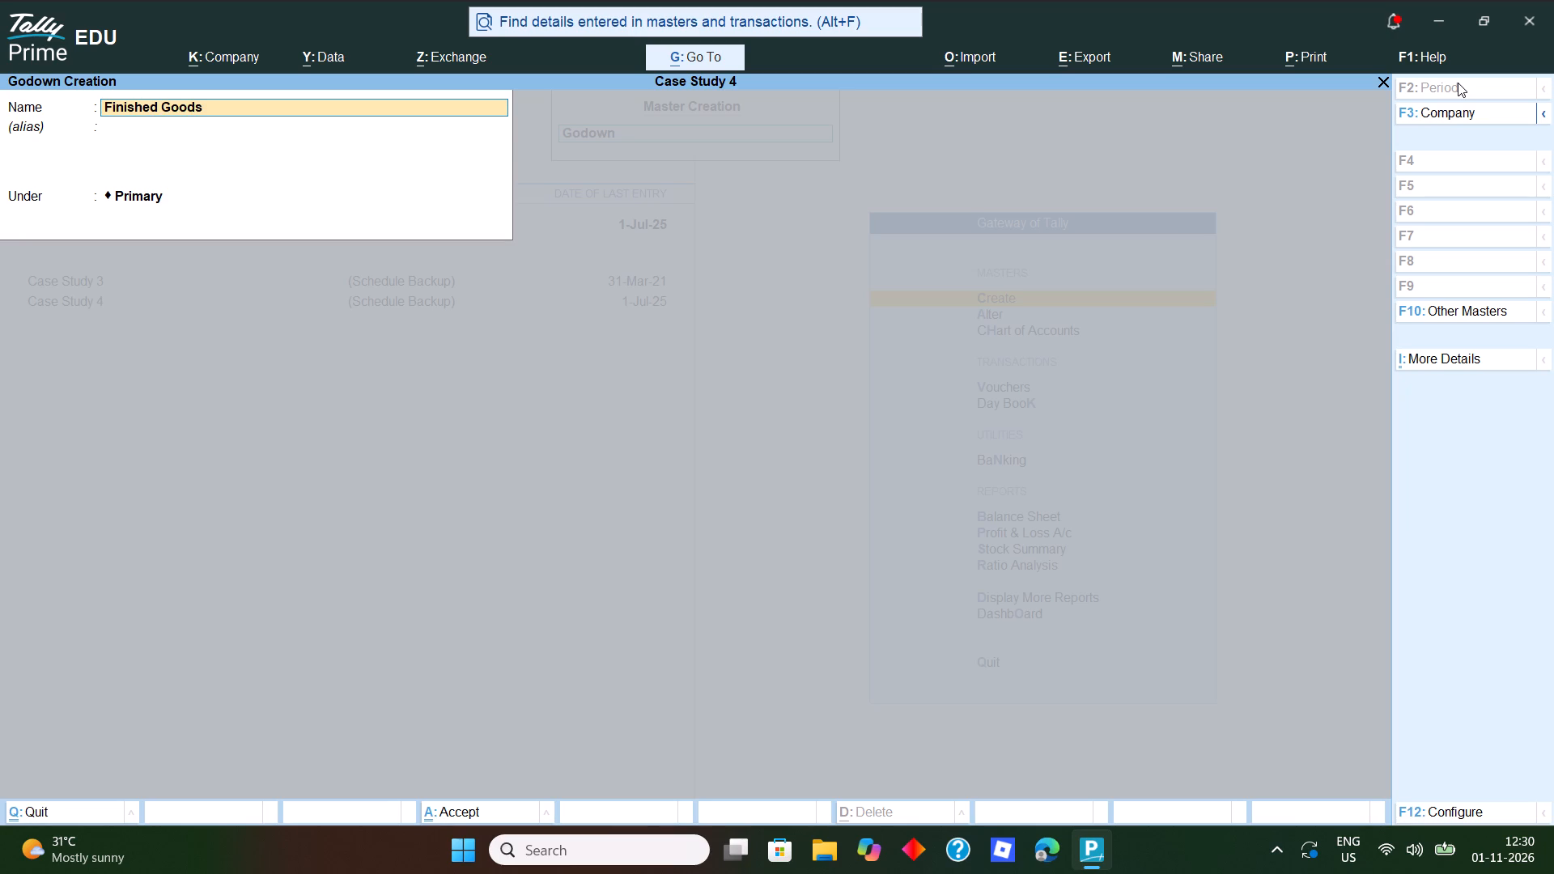
pyautogui.press('space')
pyautogui.write('go')
pyautogui.write('down')
pyautogui.press('Return')
pyautogui.press('Return')
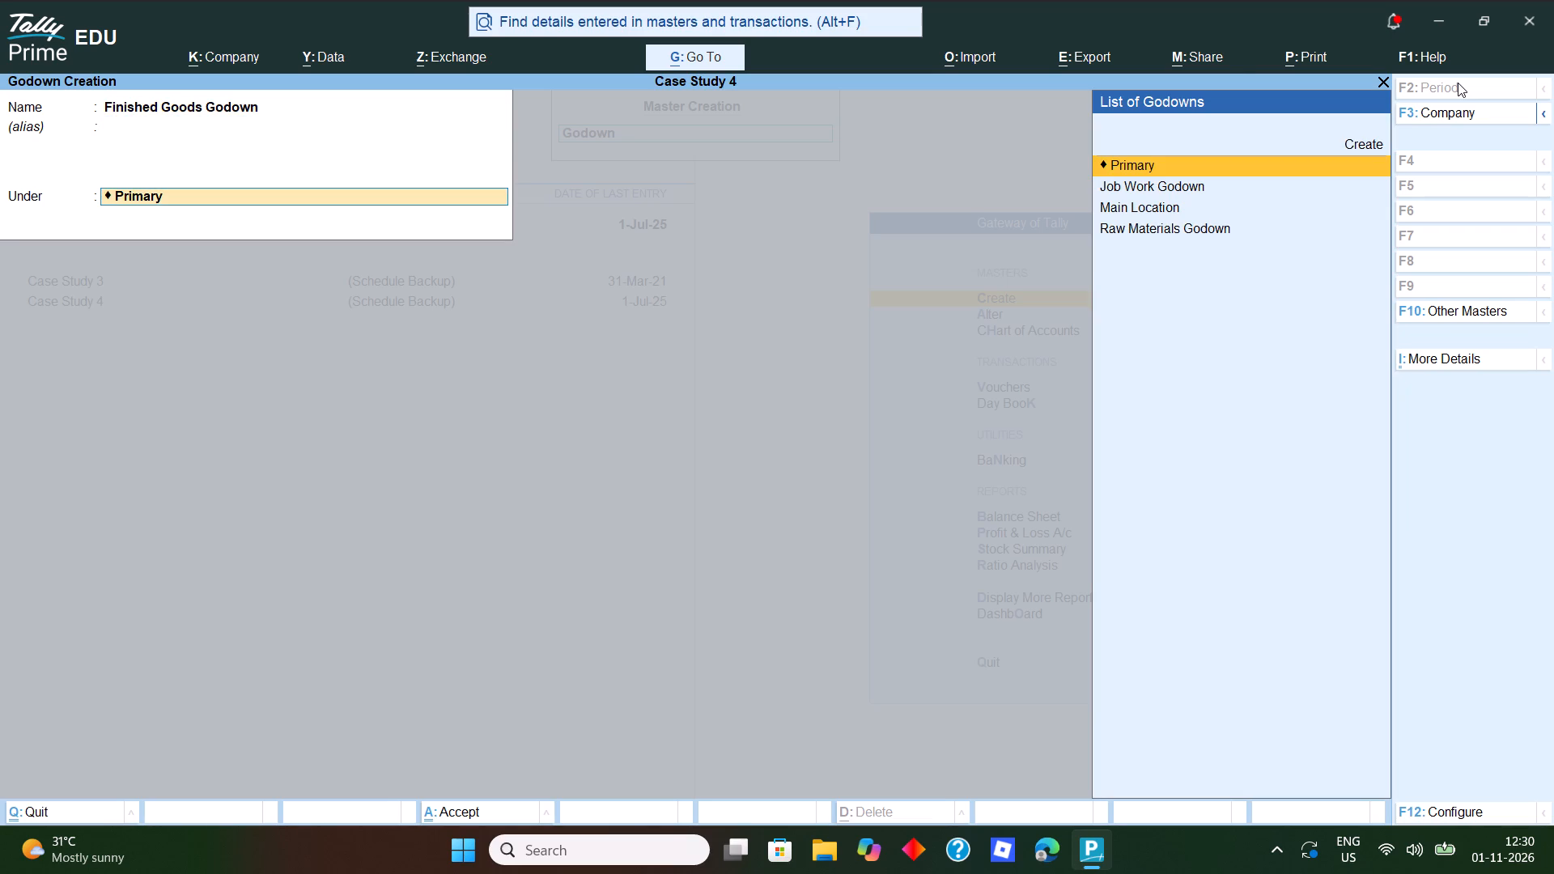
pyautogui.press('Return')
pyautogui.press('y')
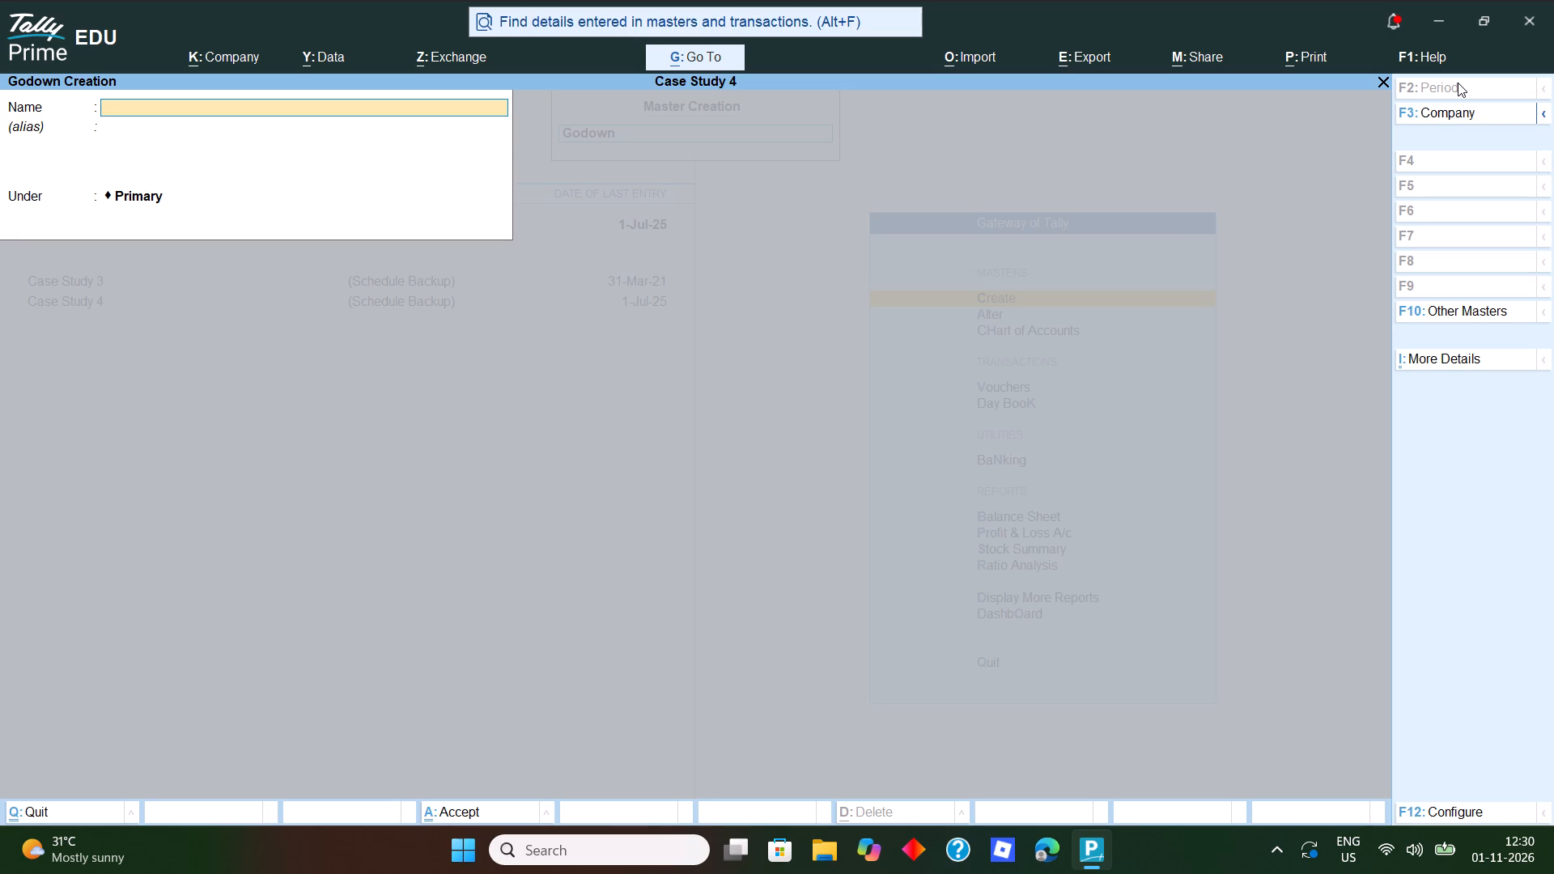
pyautogui.press('Escape')
pyautogui.press('Escape')
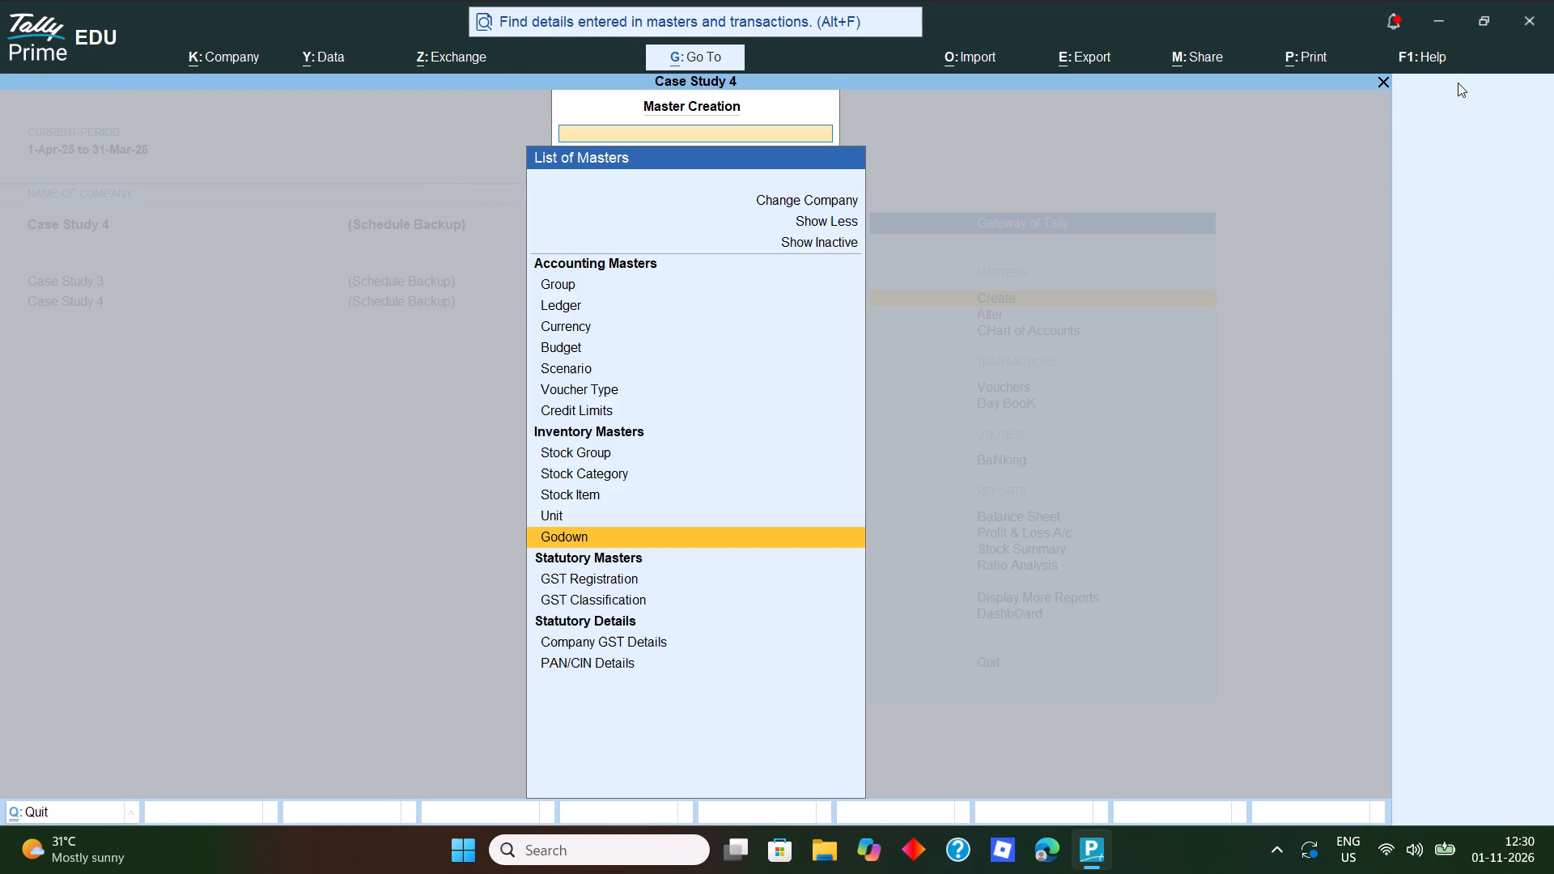
# Create a stock group named Raw Material under Primary, with no alias, quantities not added and HSN/GST details as per Company/Stock Group, and leave master creation.
pyautogui.press('Up')
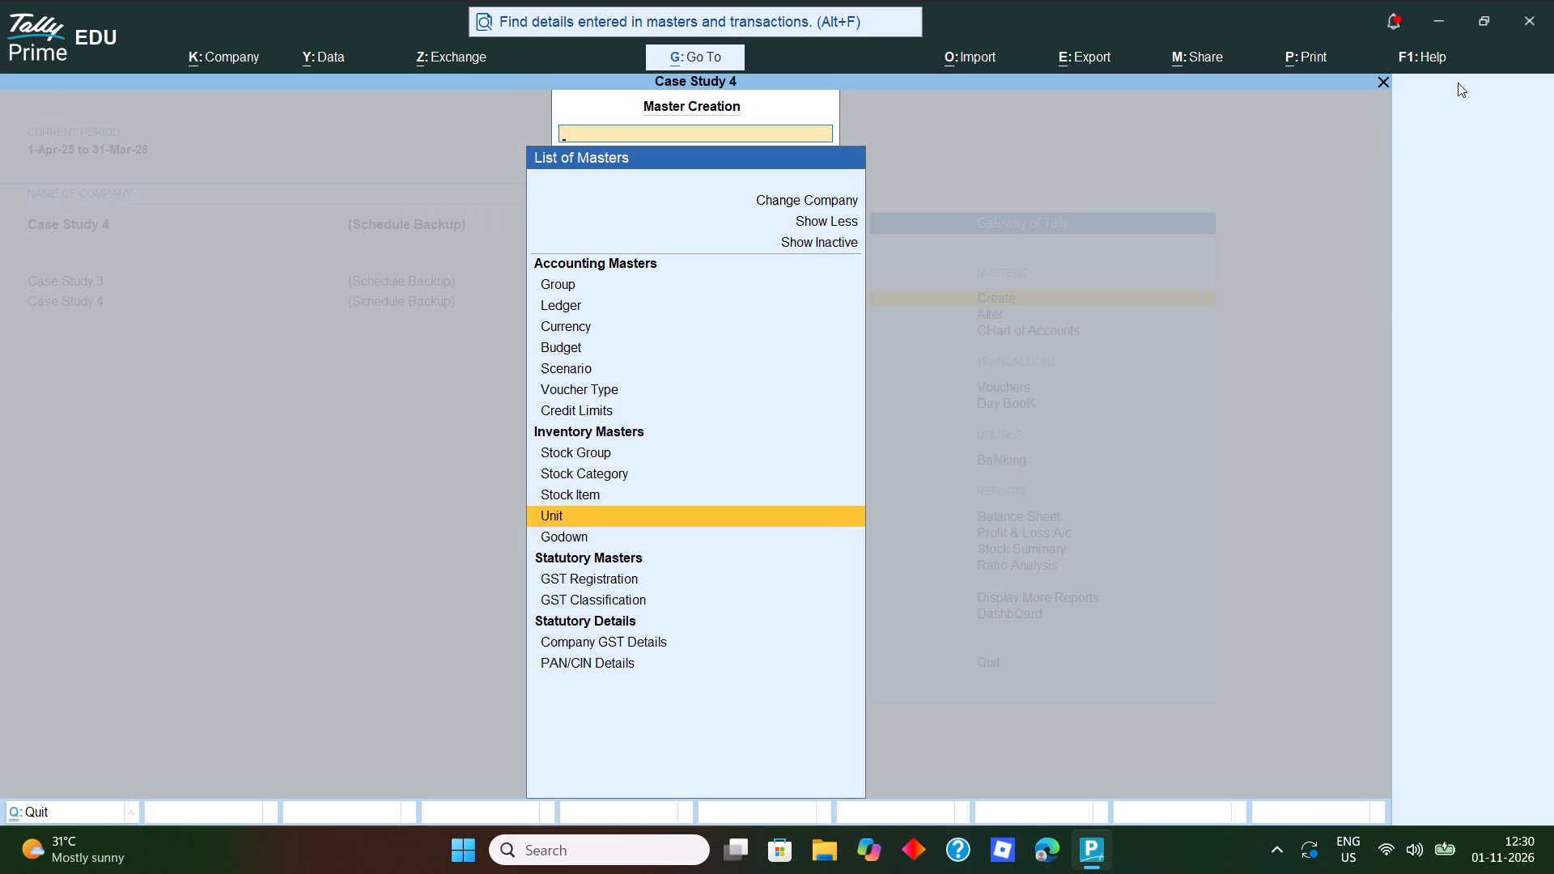
pyautogui.press('Up')
pyautogui.press('Up')
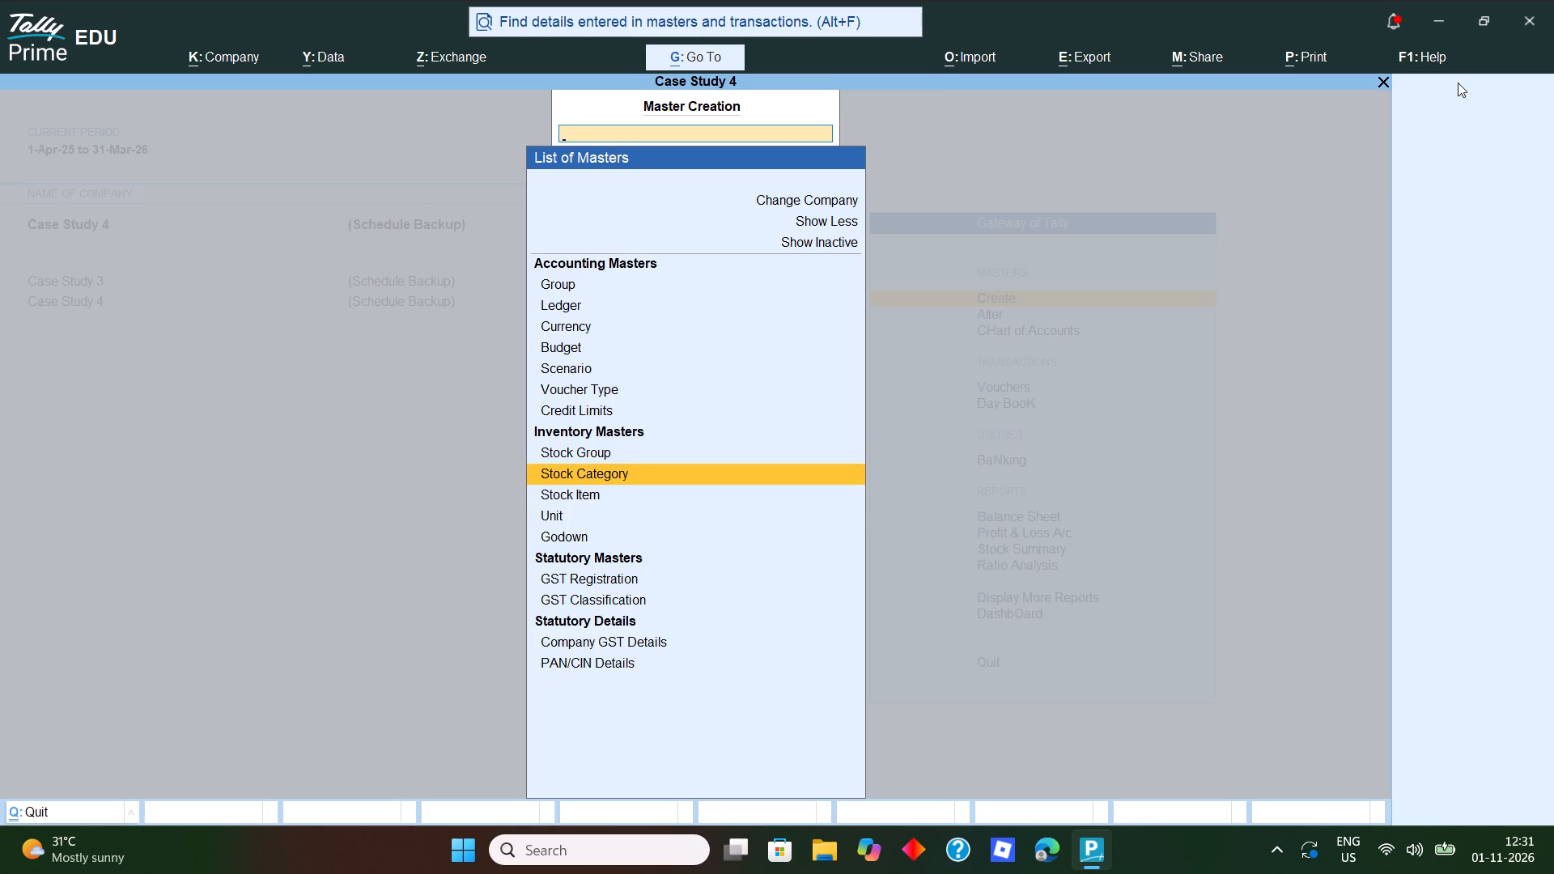
pyautogui.press('Up')
pyautogui.press('Up')
pyautogui.press('Down')
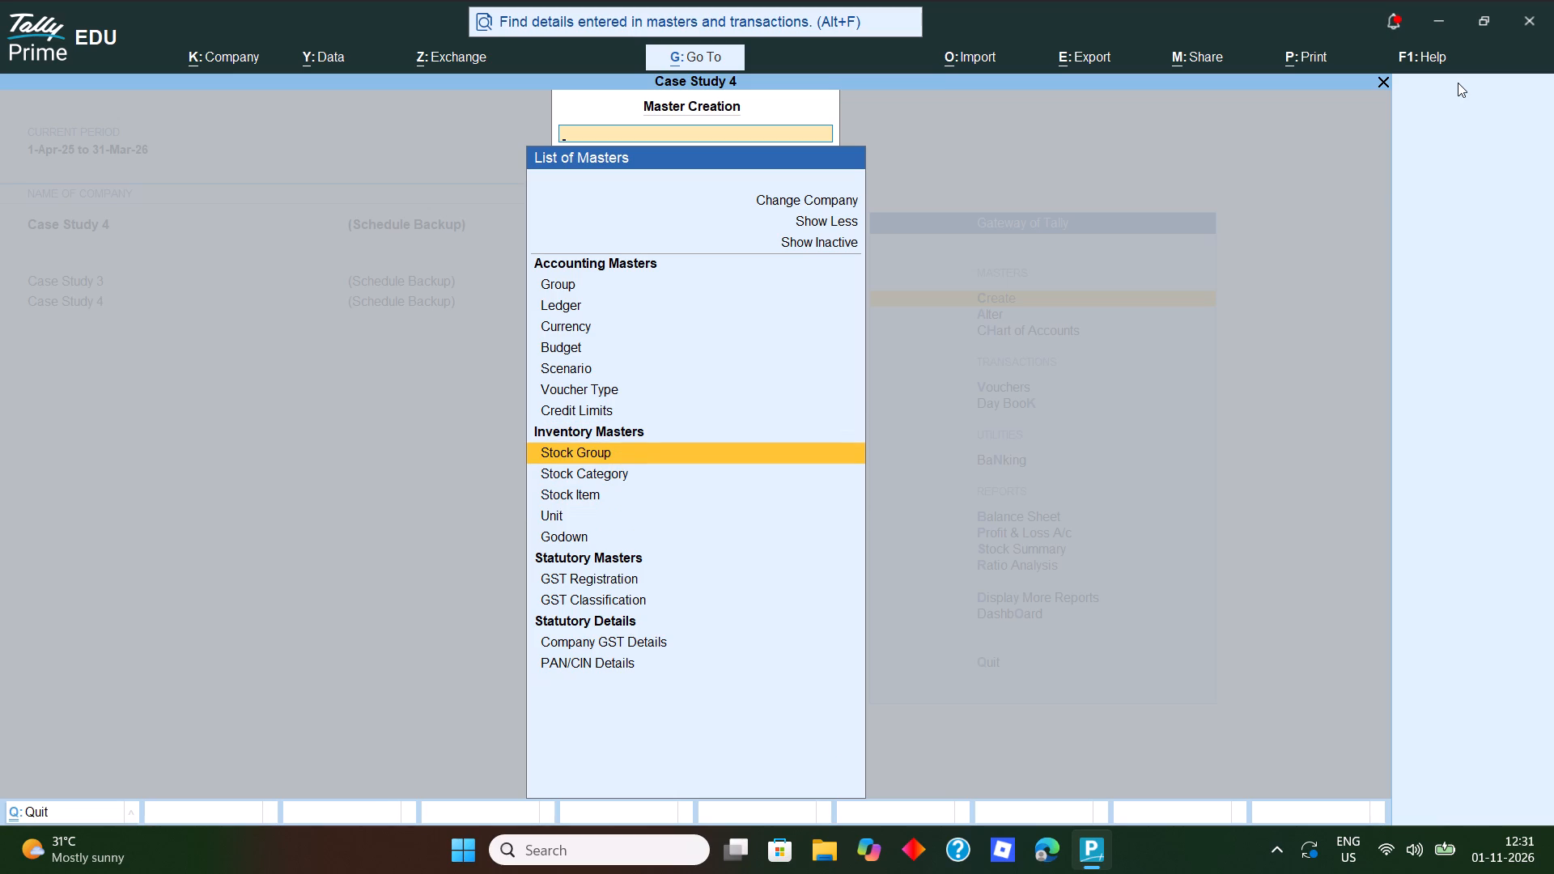
pyautogui.press('Return')
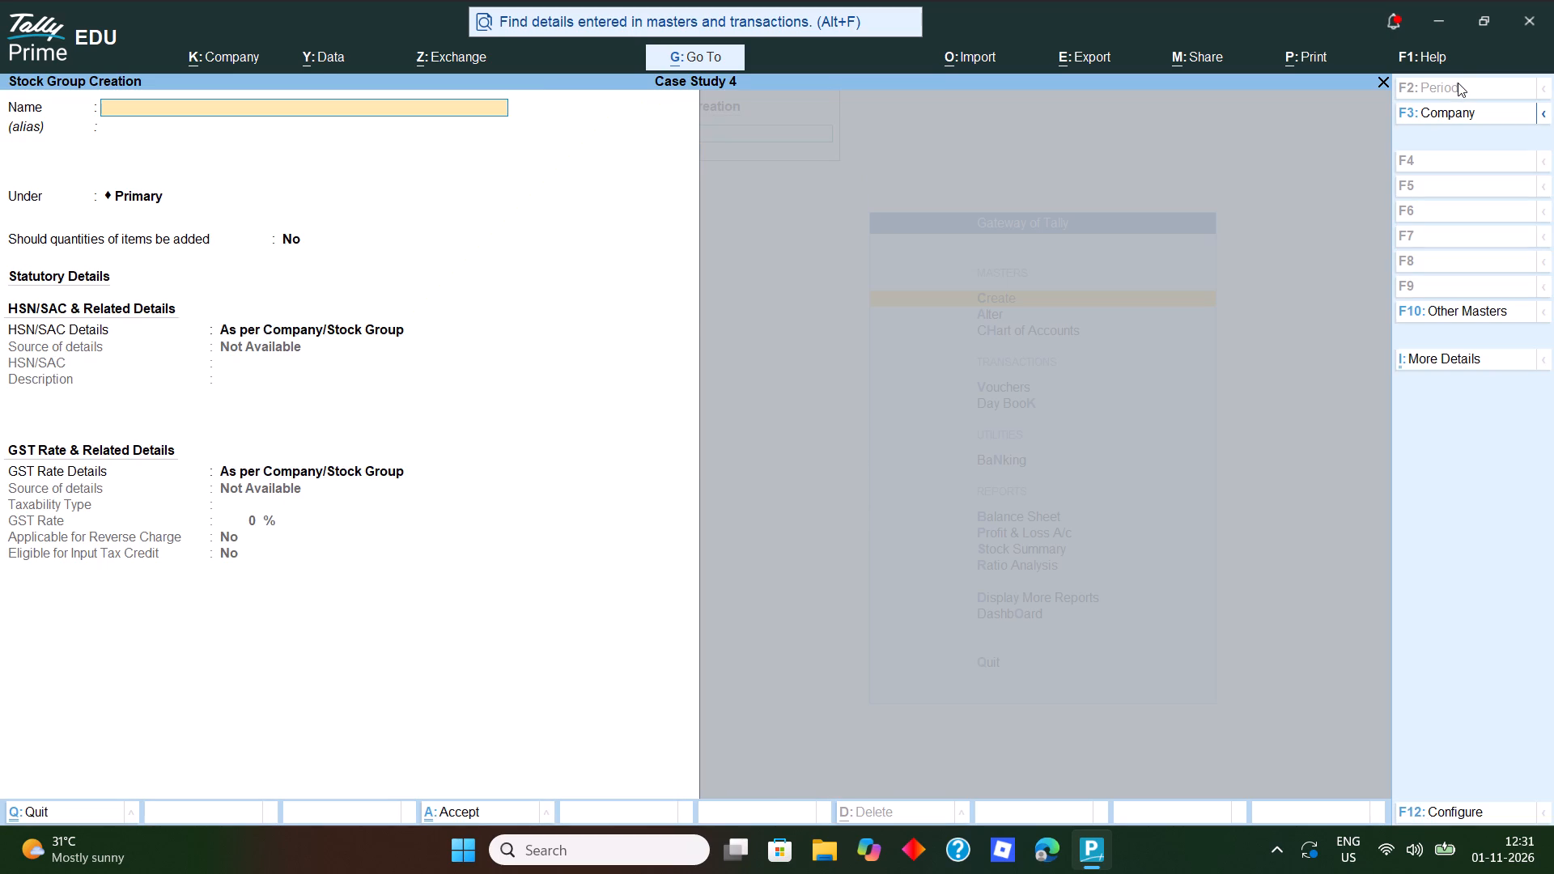
pyautogui.write('raw')
pyautogui.press('space')
pyautogui.write('ma')
pyautogui.write('te')
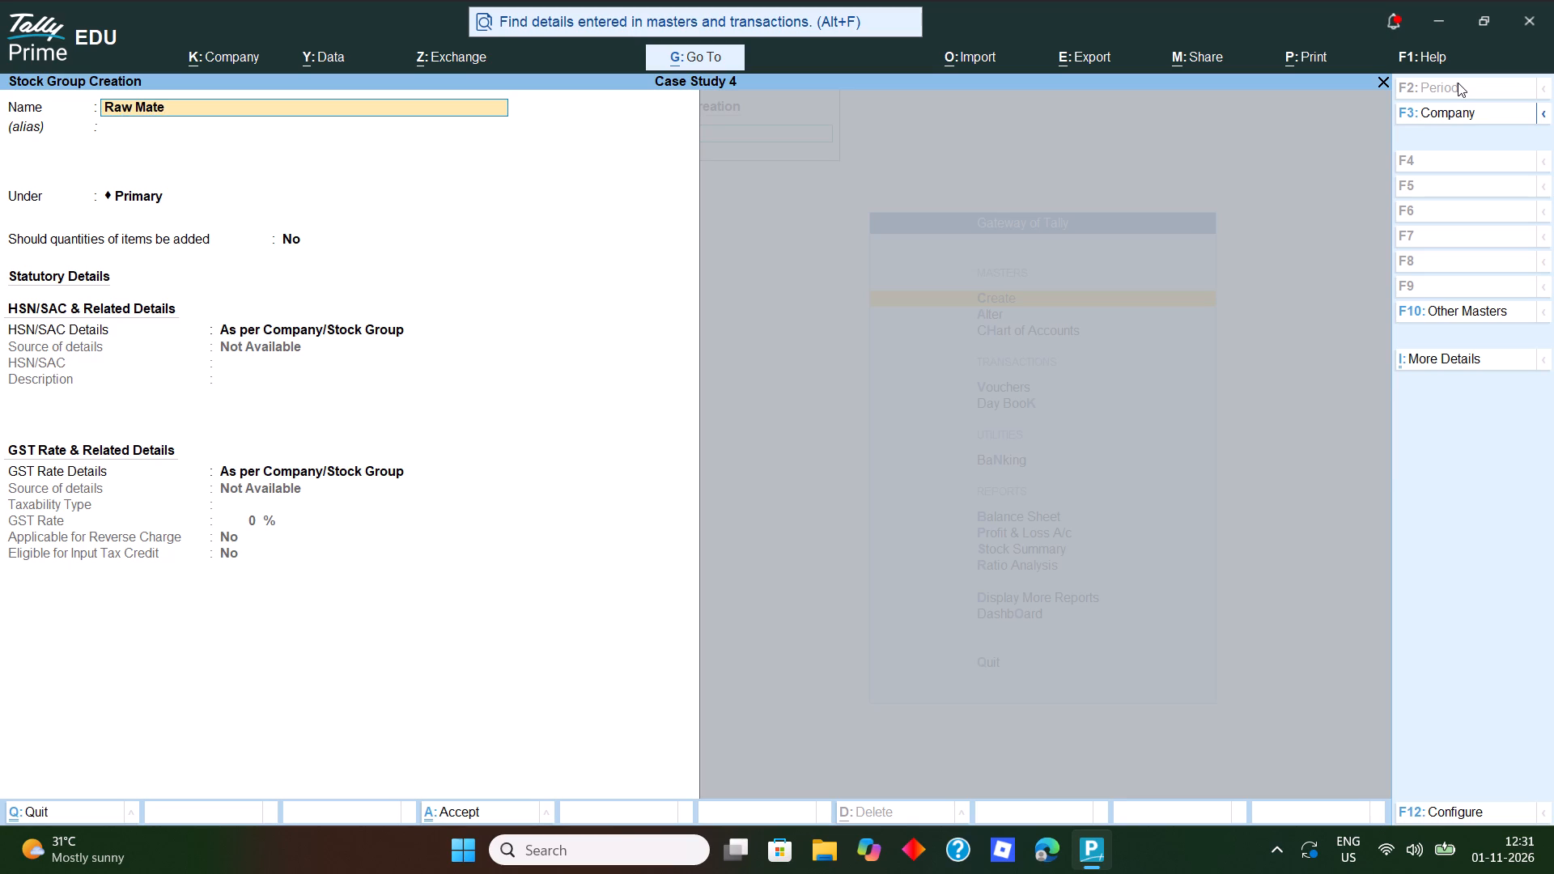
pyautogui.write('rial')
pyautogui.press('Return')
pyautogui.press('Return')
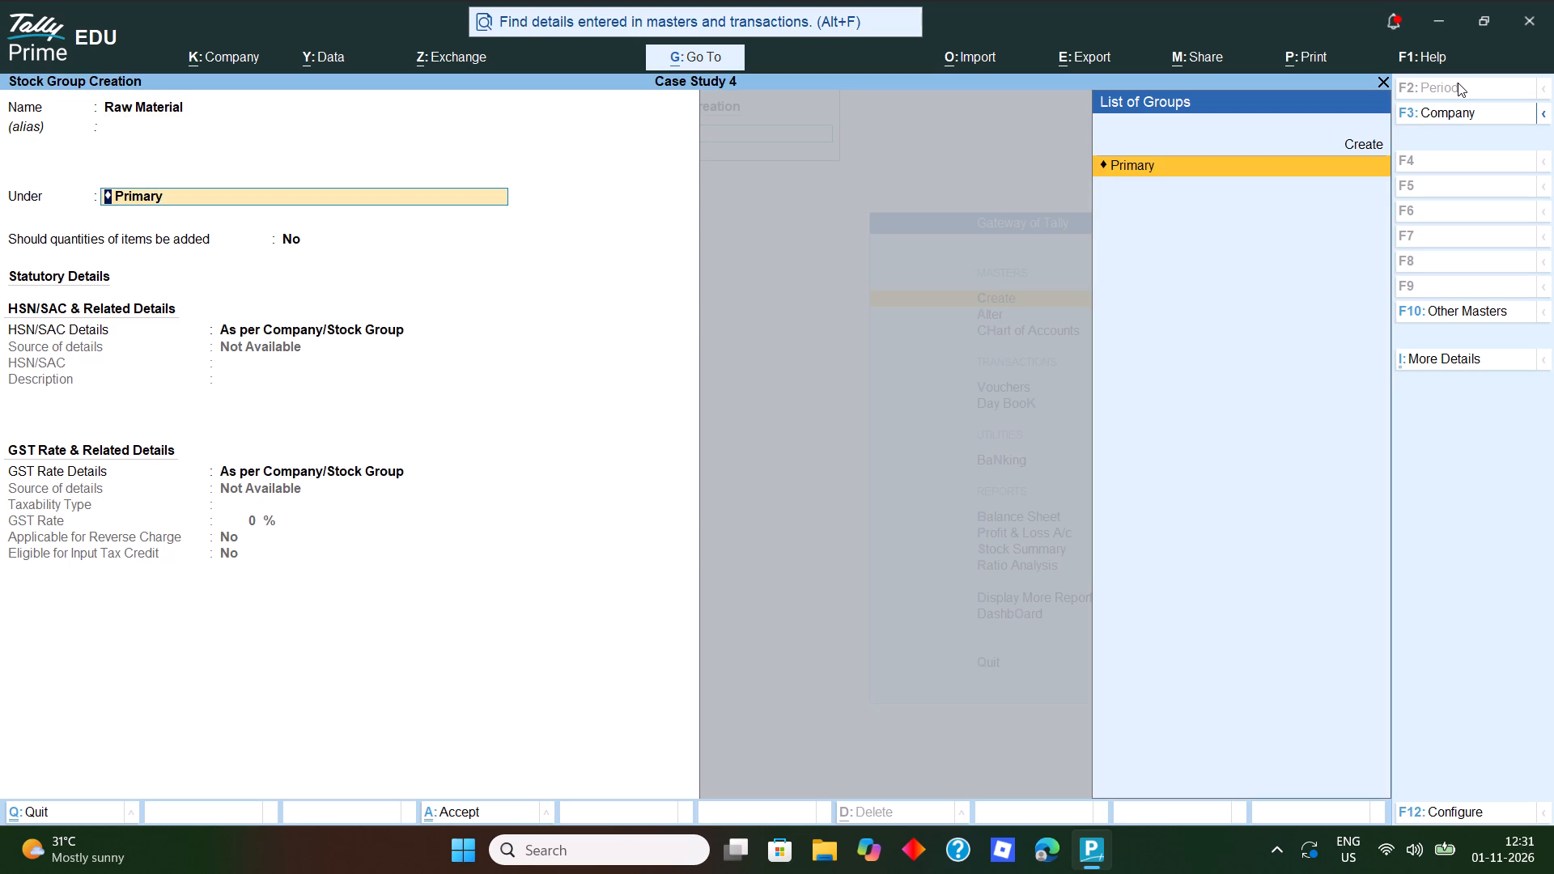
pyautogui.press('Return')
pyautogui.press('Return')
pyautogui.press('Return')
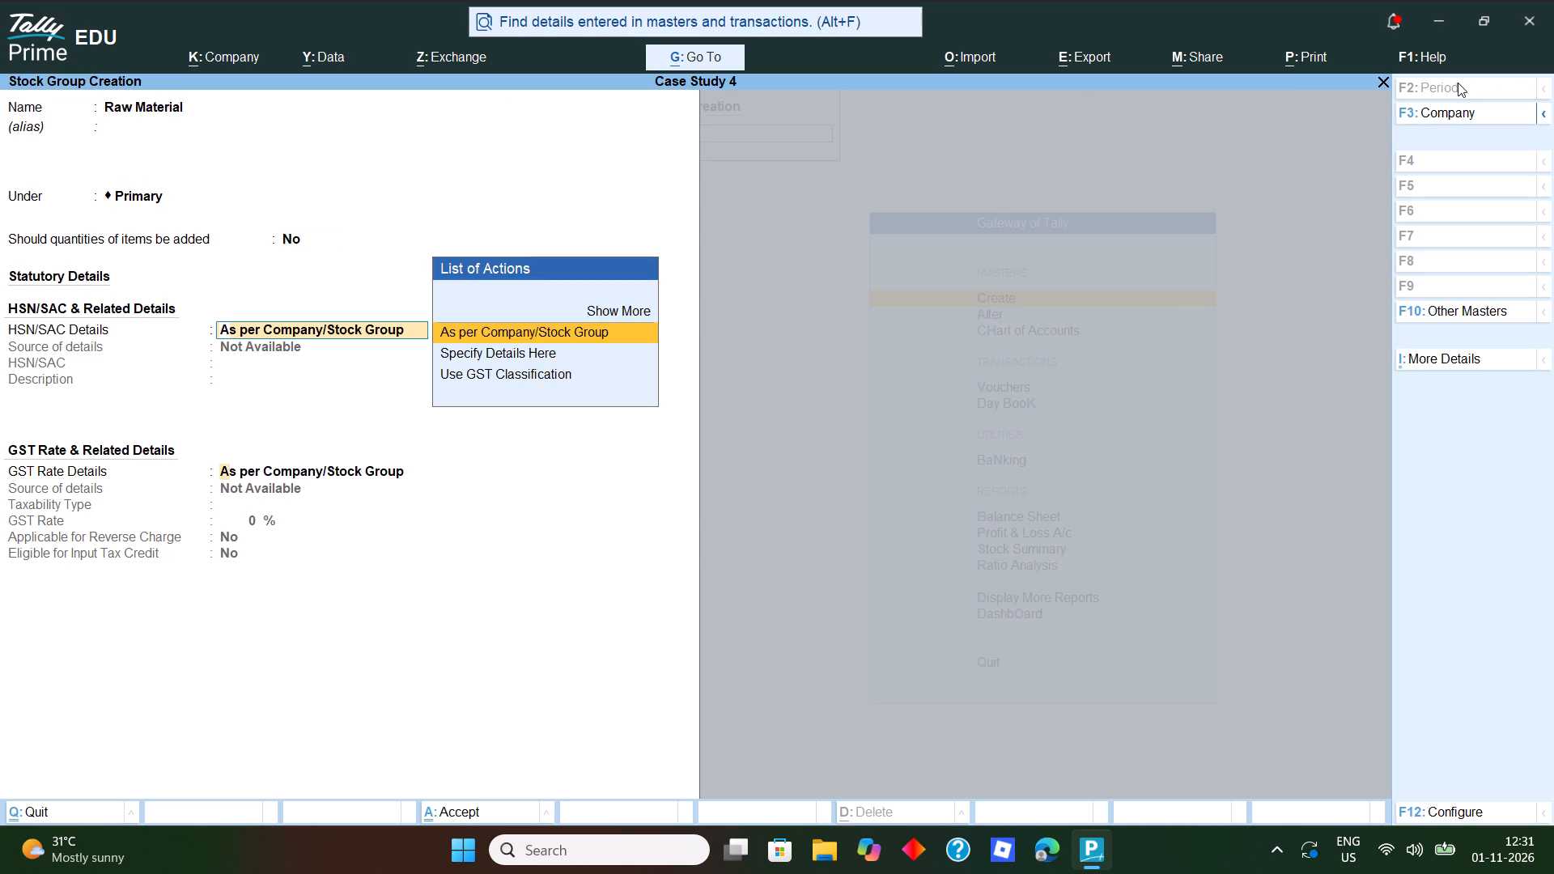
pyautogui.press('Return')
pyautogui.press('Return')
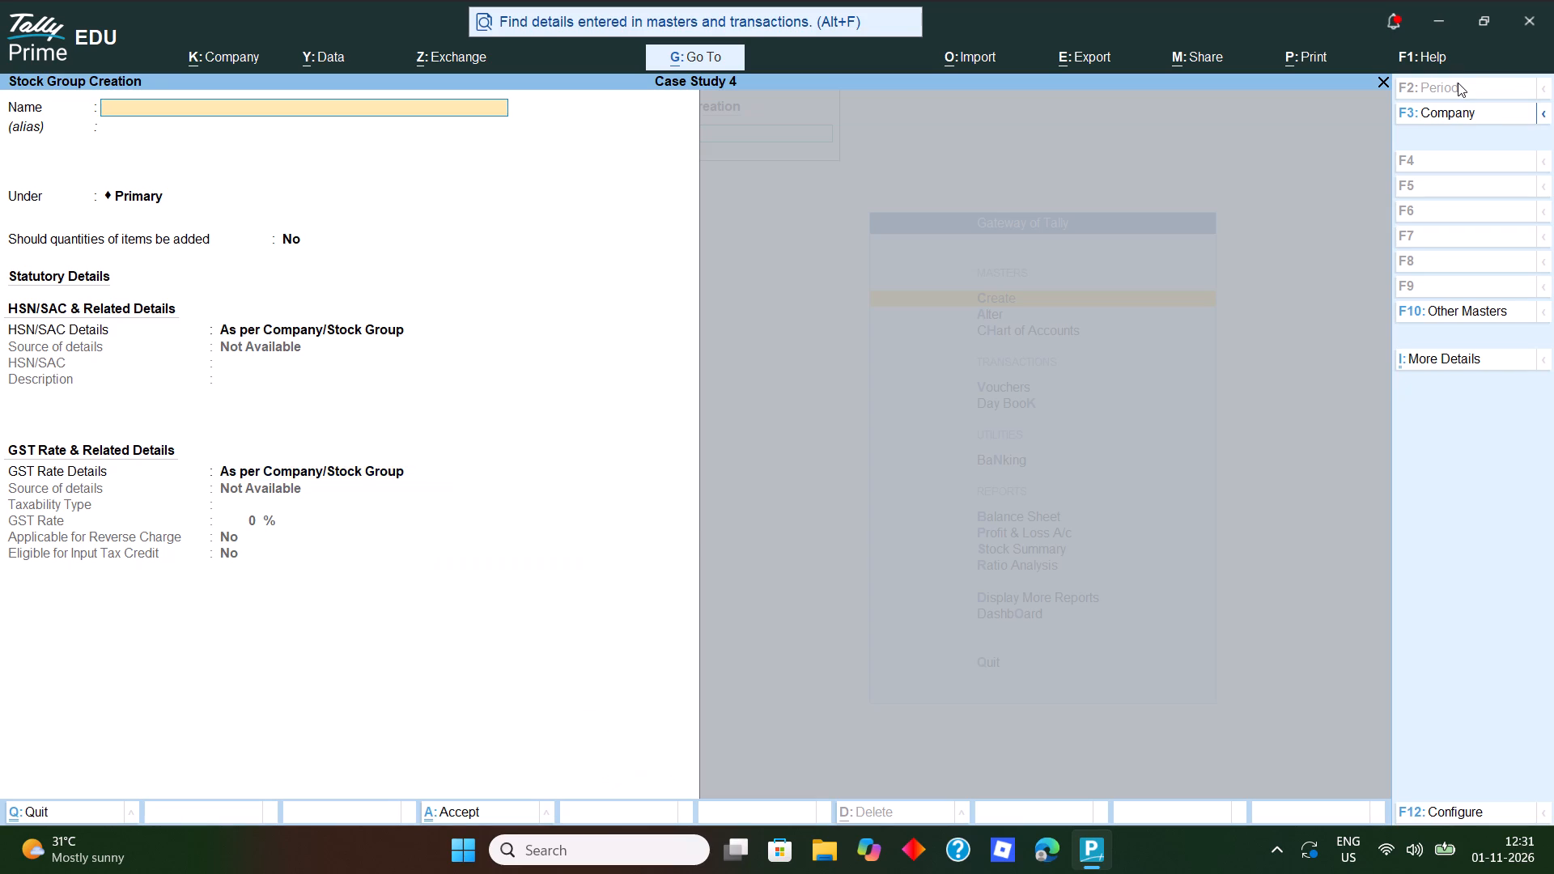
pyautogui.press('Escape')
pyautogui.press('Escape')
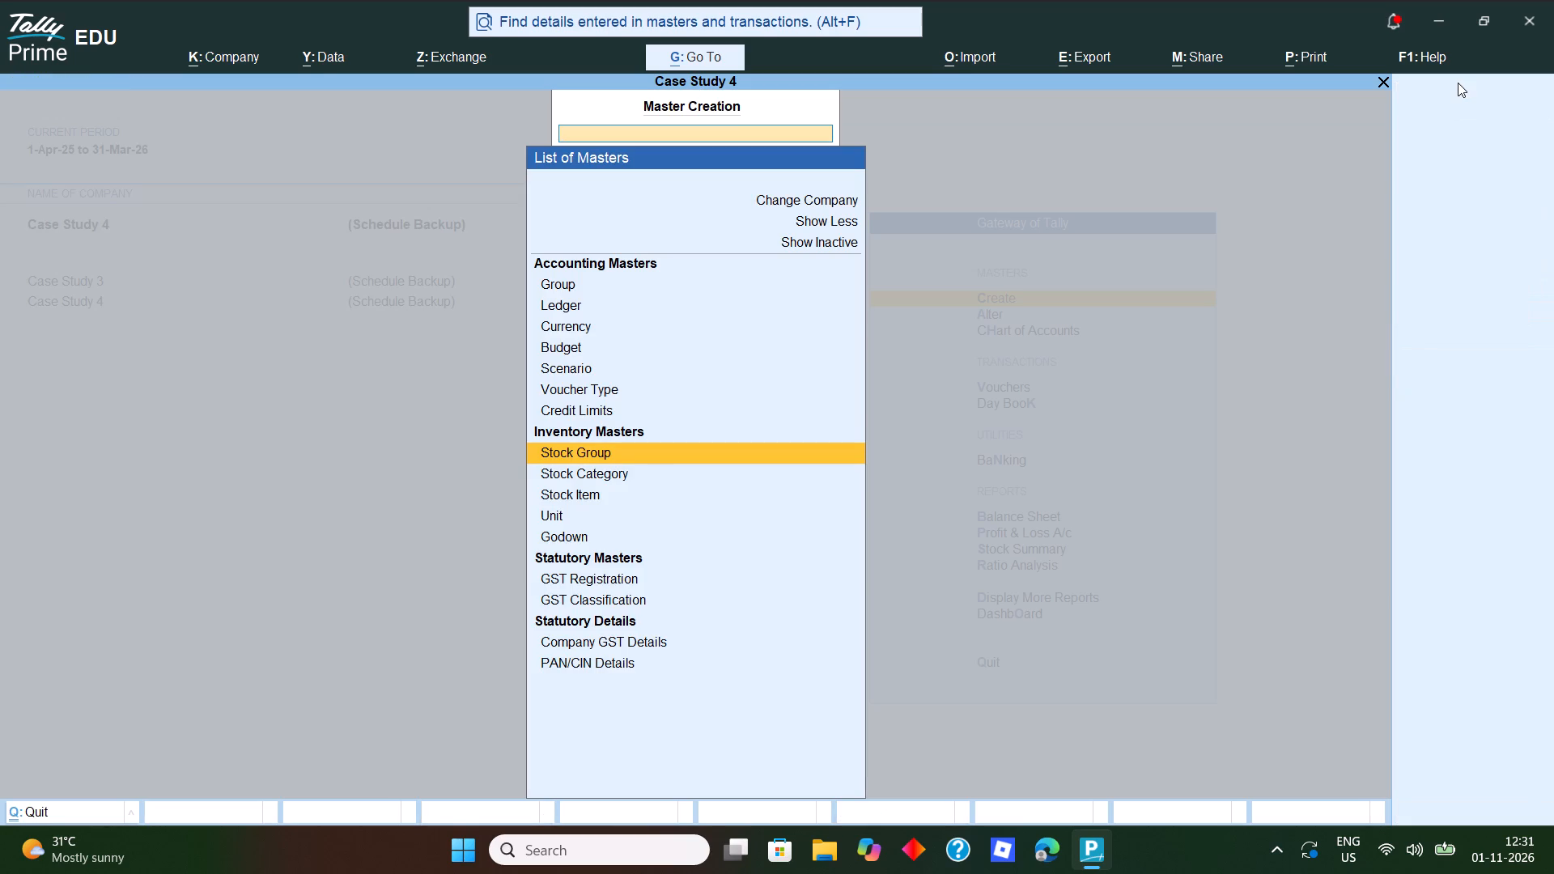
pyautogui.press('Down')
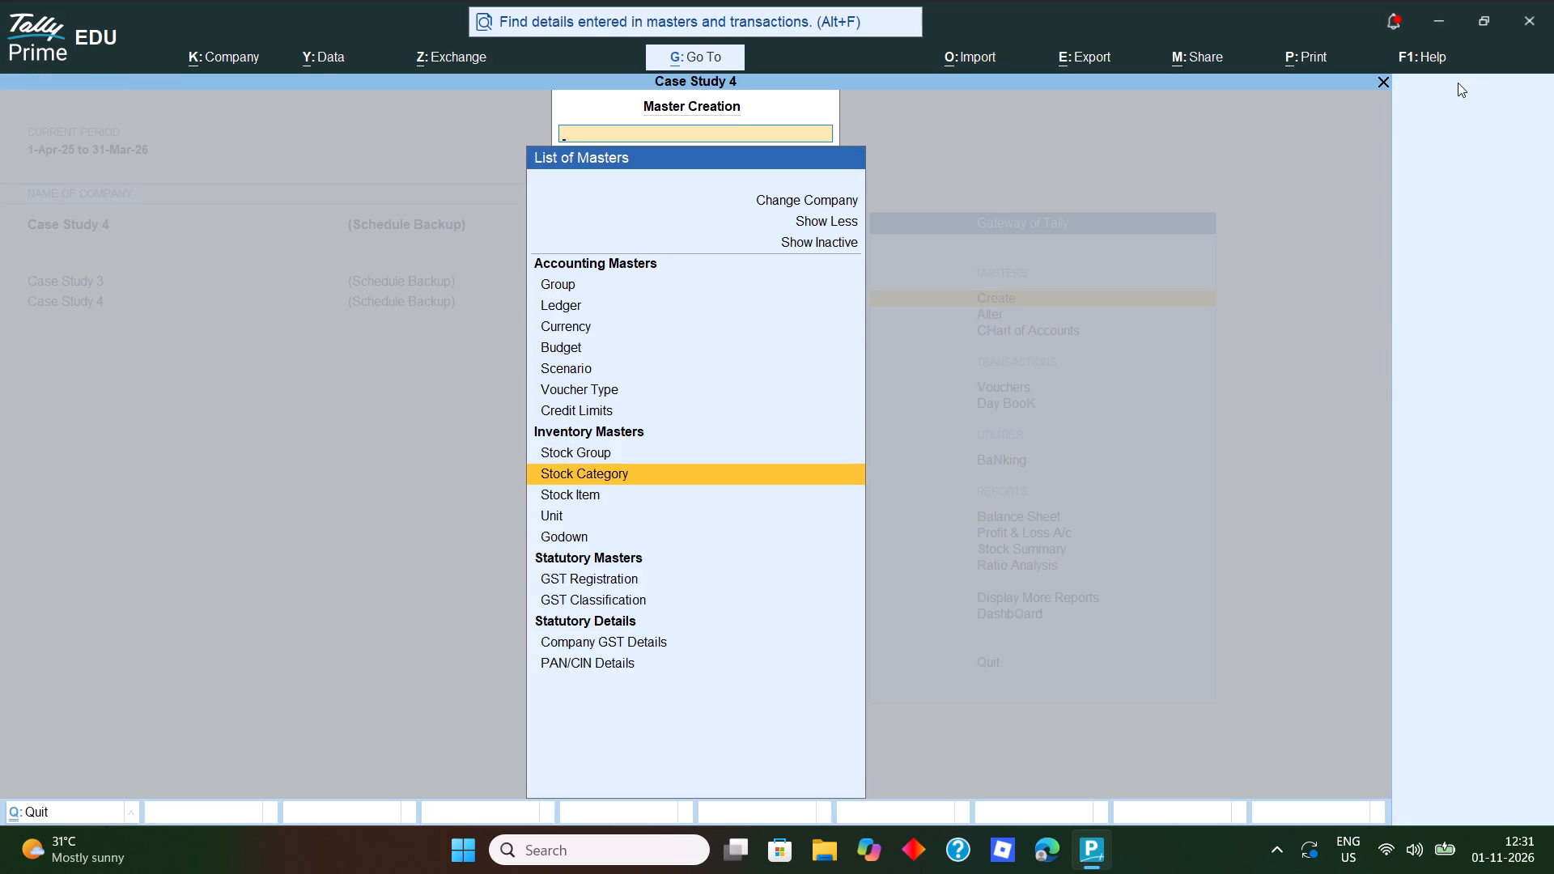
pyautogui.press('Escape')
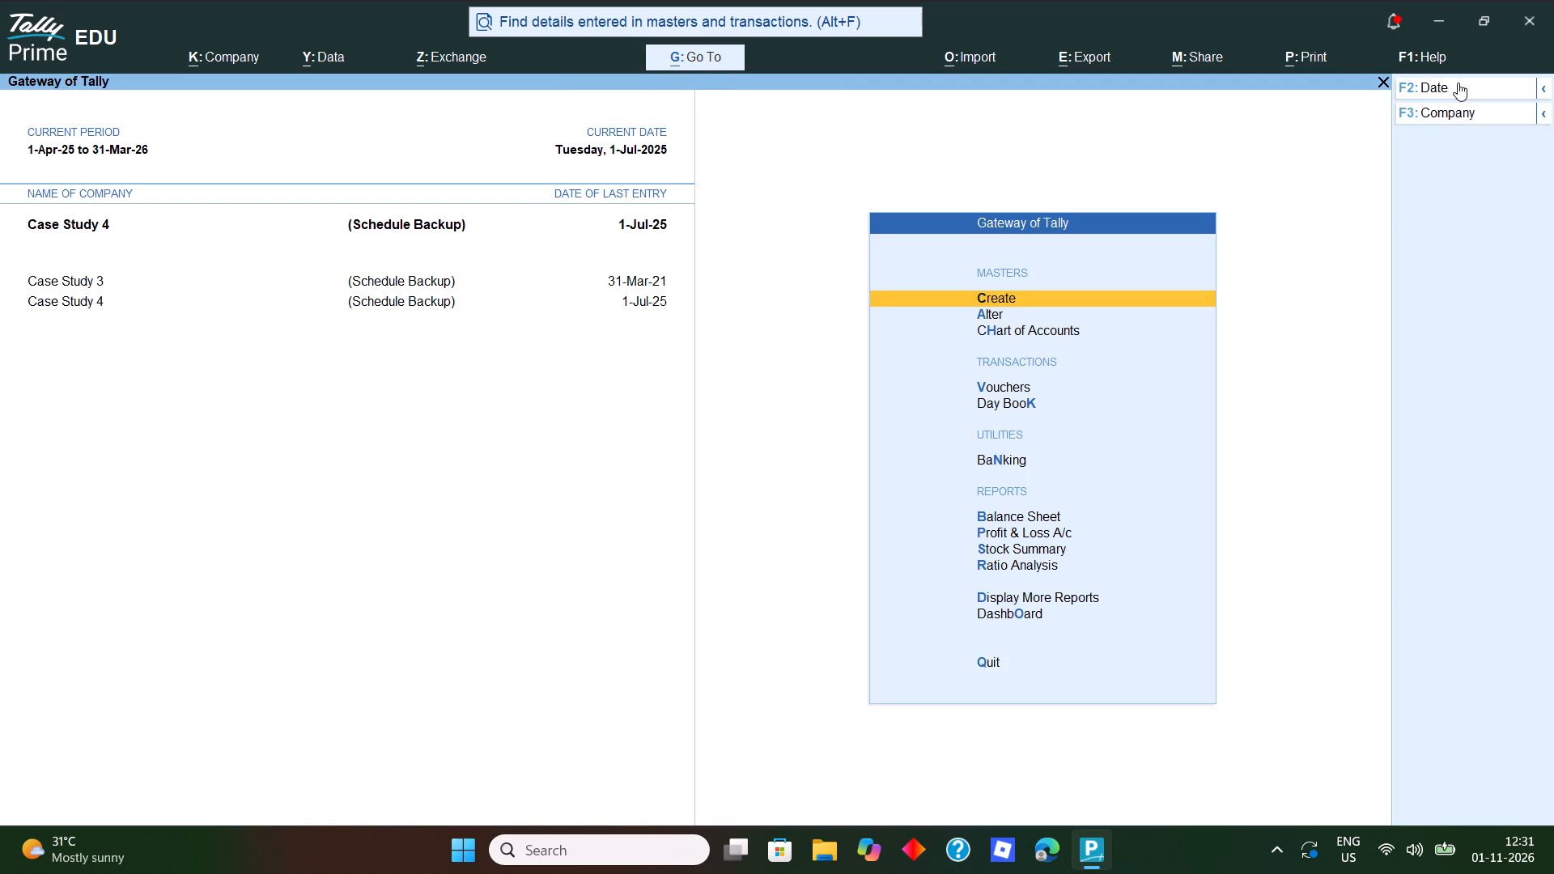
# Start a Purchase voucher dated 1-Jul-25, leaving the supplier invoice number and date blank.
pyautogui.press('v')
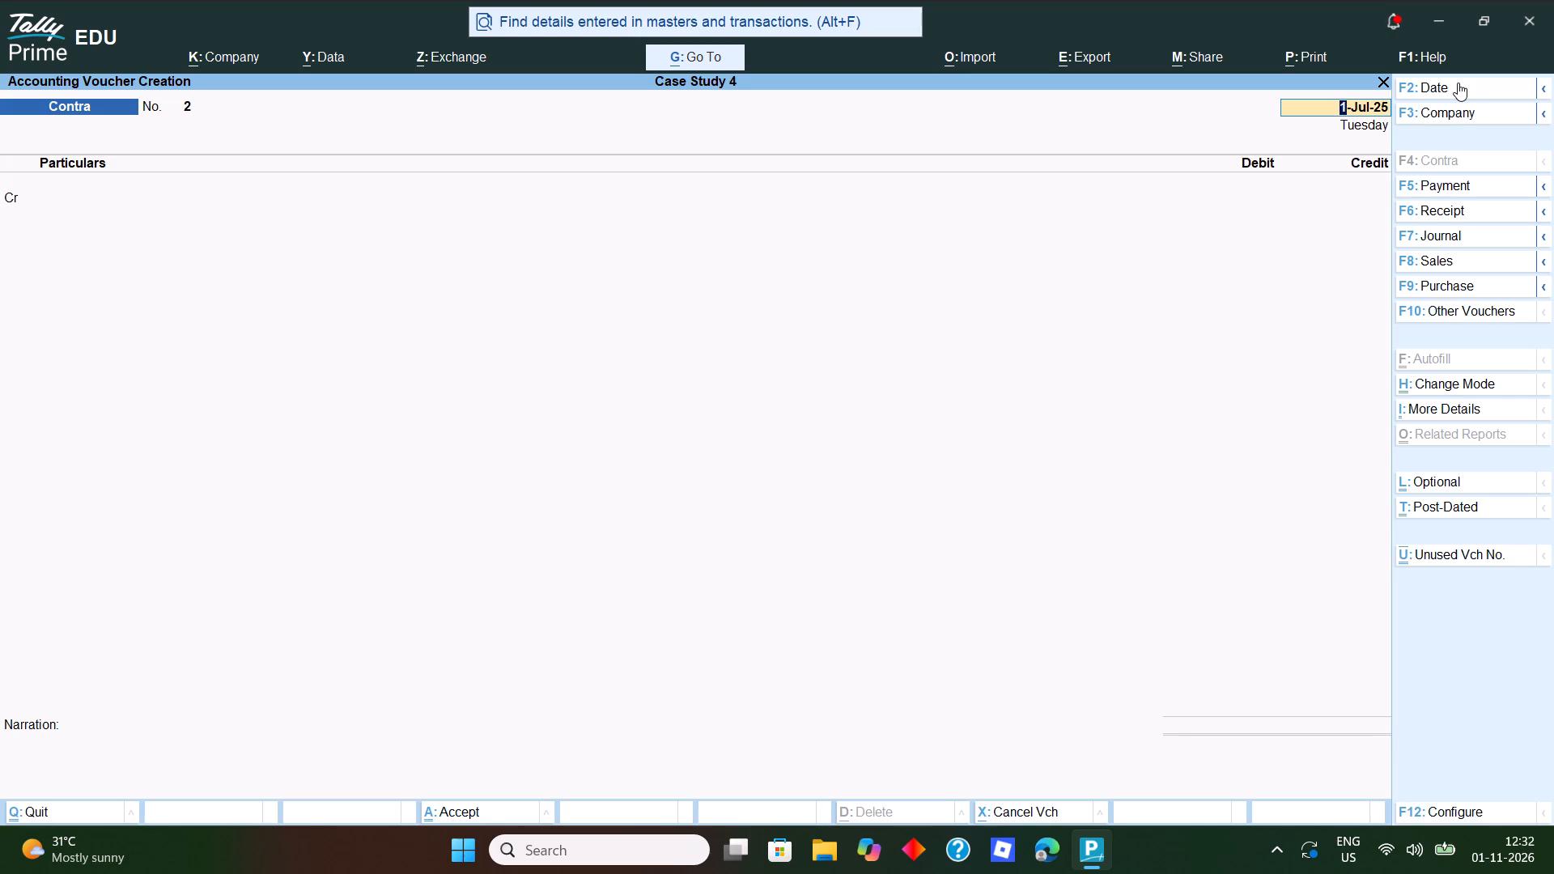
pyautogui.press('F9')
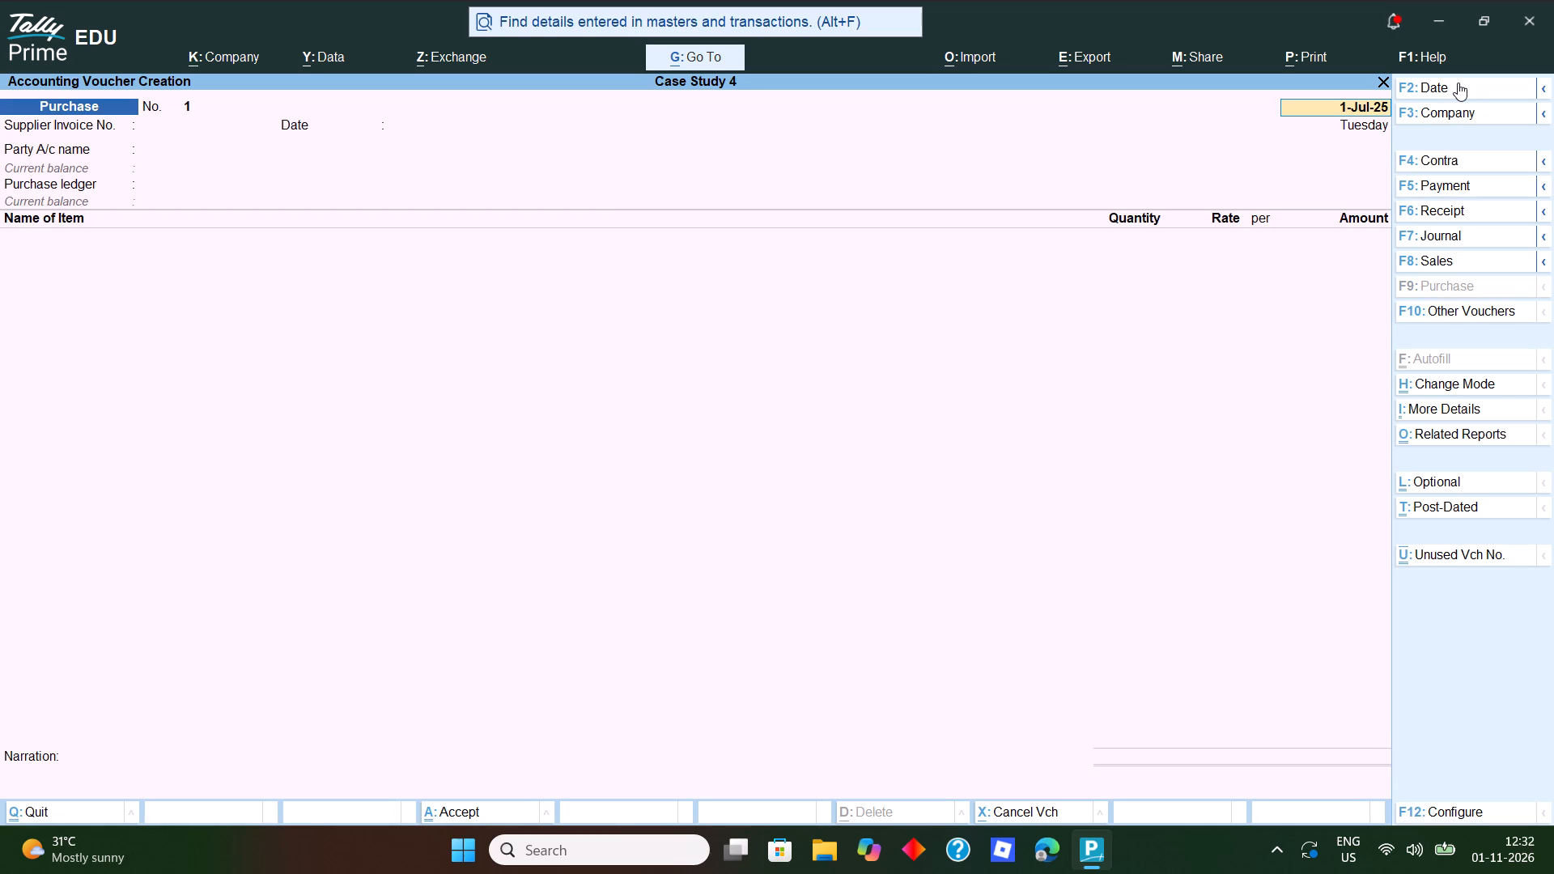
pyautogui.press('Return')
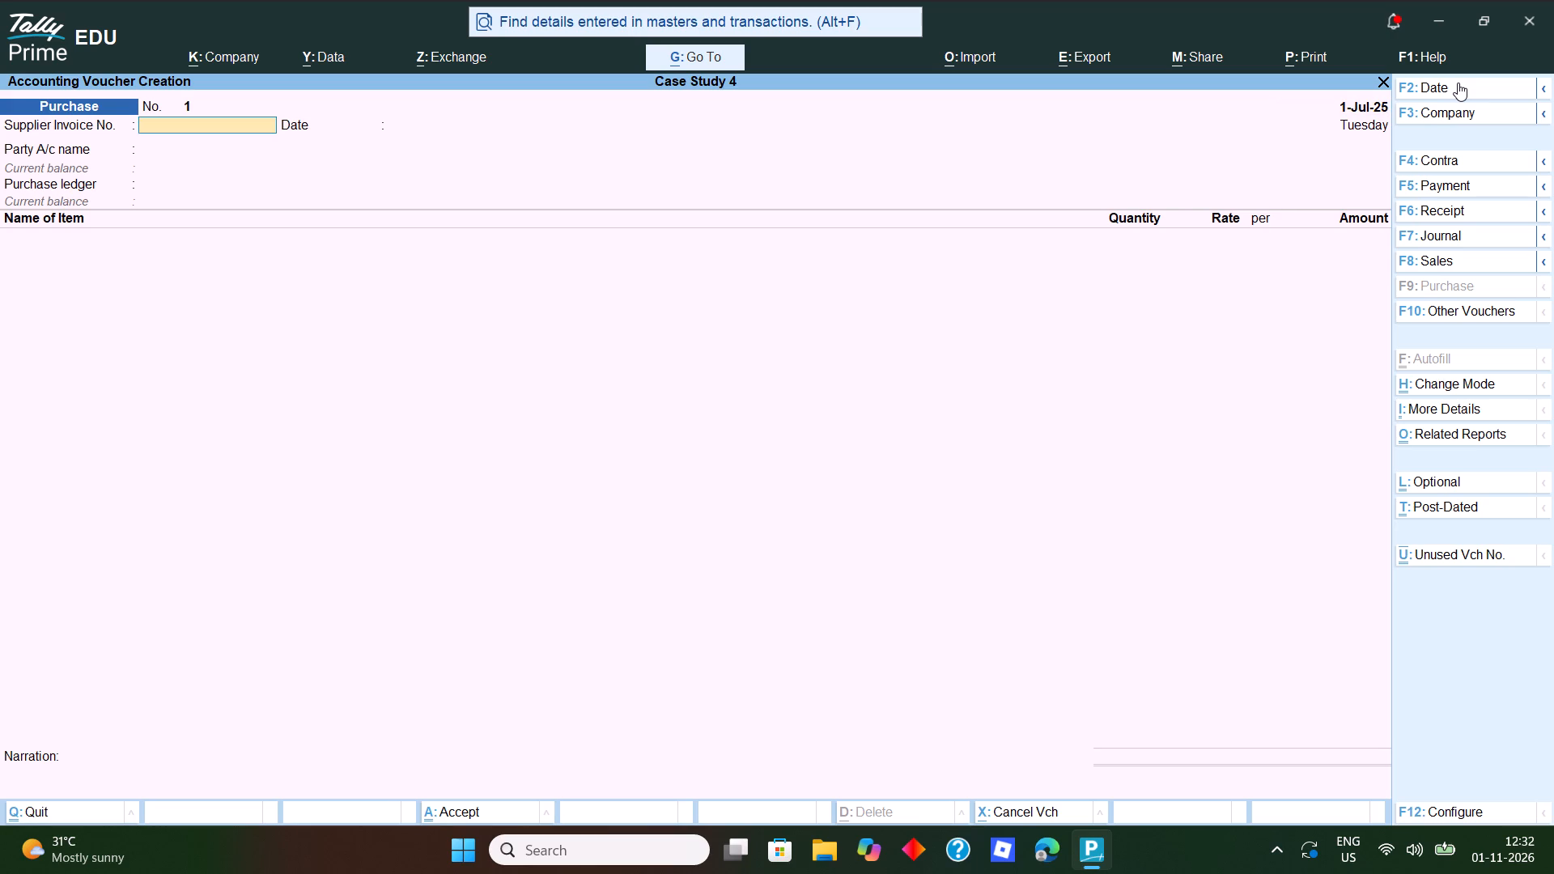
pyautogui.press('Return')
pyautogui.press('Return')
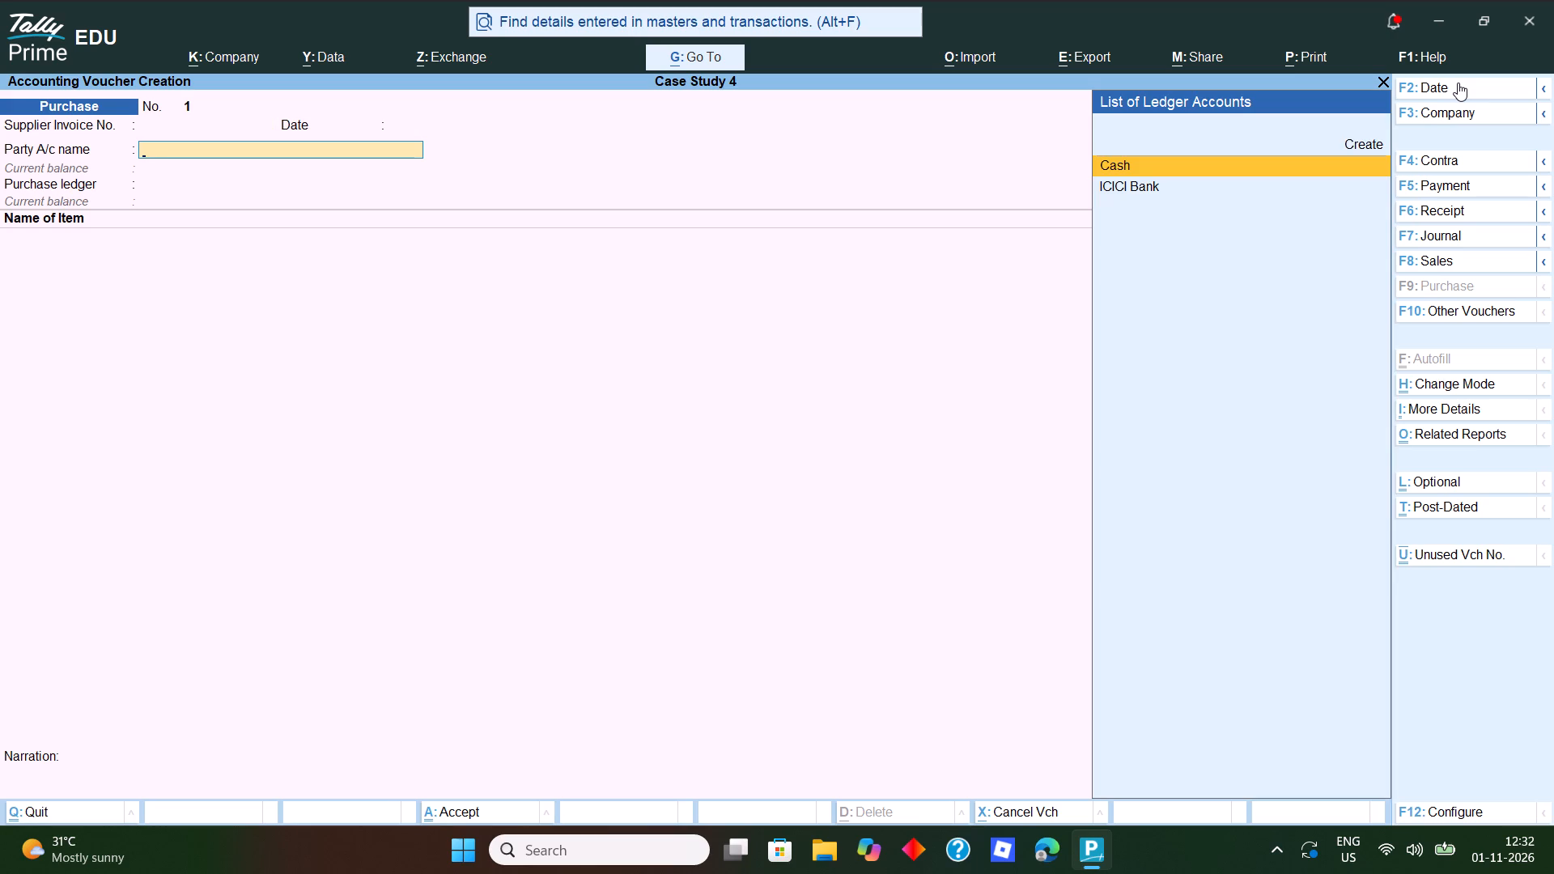
# Create party ledger Neha Computer under Sundry Creditors from within the voucher, with bill-by-bill balances Yes, state Delhi, country India, and address and pincode blank.
pyautogui.hotkey('alt', 'c')
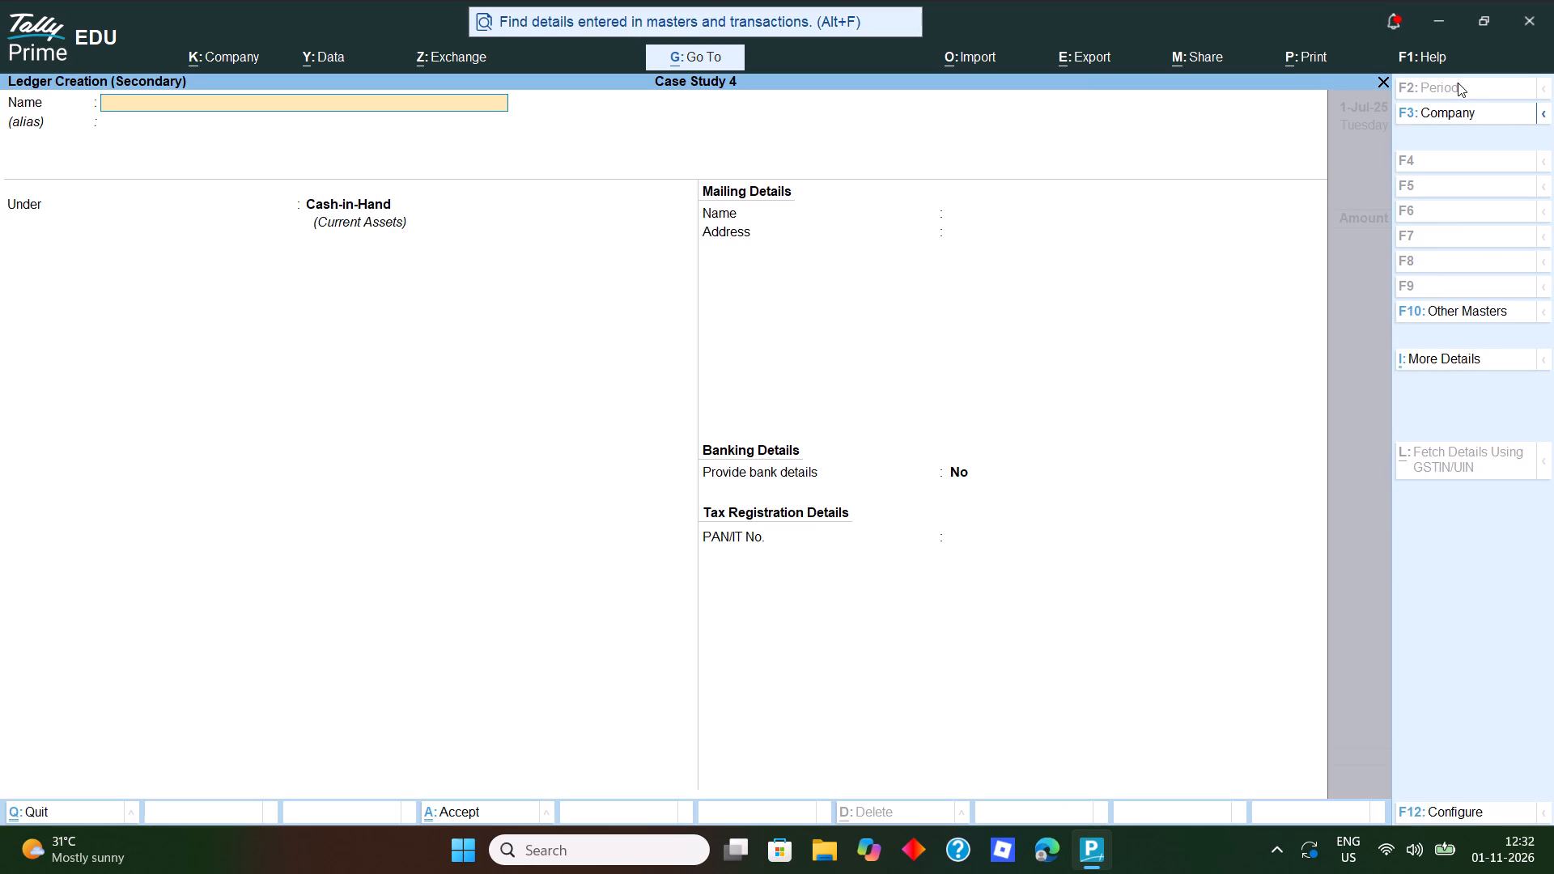
pyautogui.write('neha com')
pyautogui.write('puter')
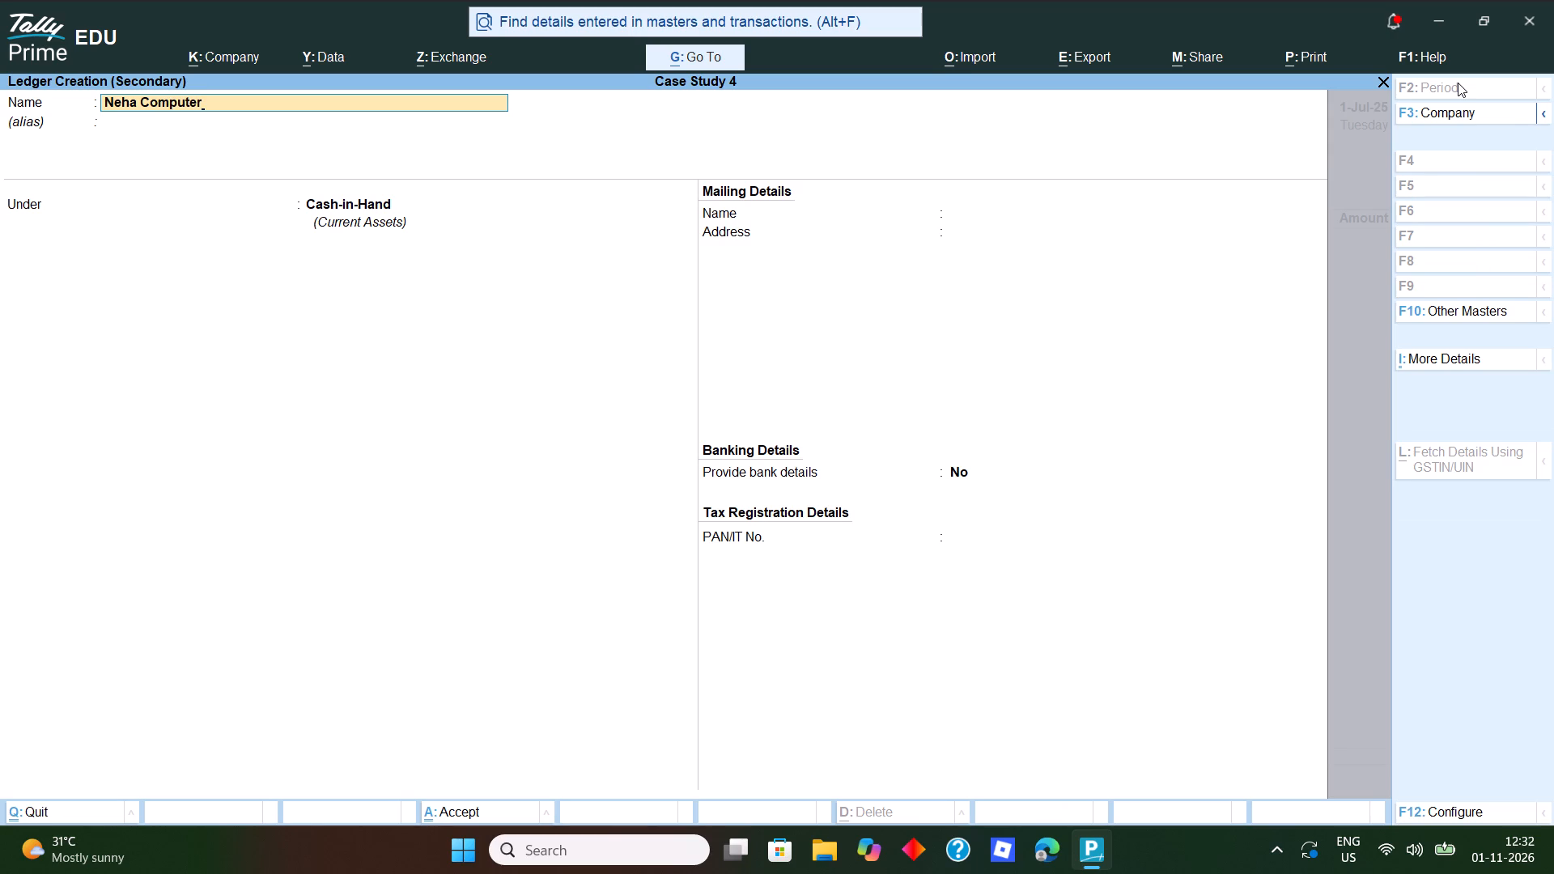
pyautogui.press('Return')
pyautogui.press('Return')
pyautogui.write('su')
pyautogui.press('Down')
pyautogui.press('Return')
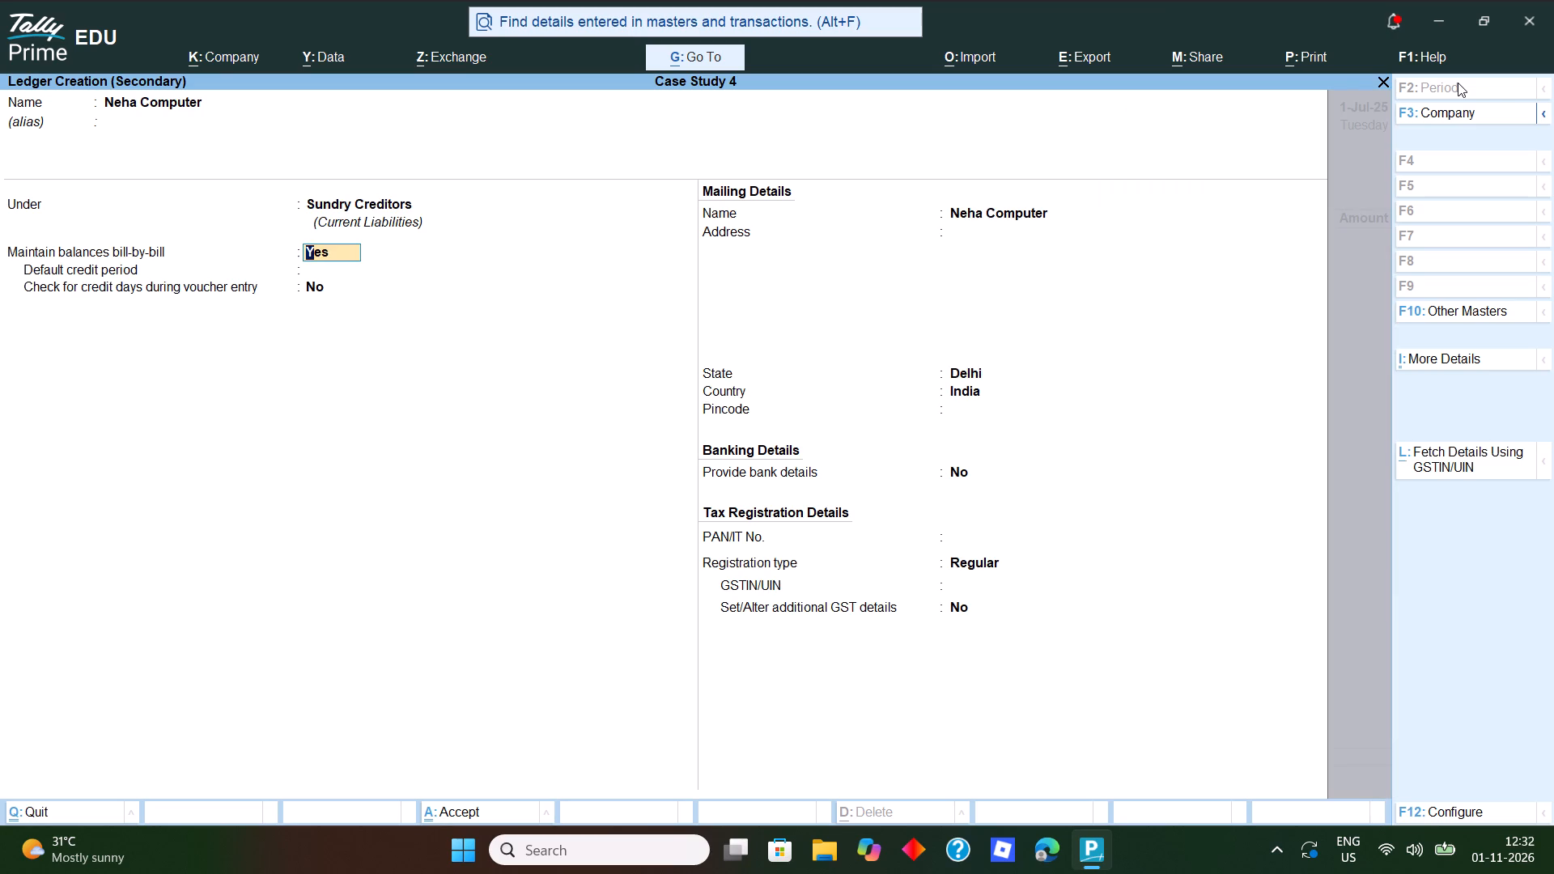
pyautogui.press('Return')
pyautogui.press('Return')
pyautogui.press('Return')
pyautogui.press('Return')
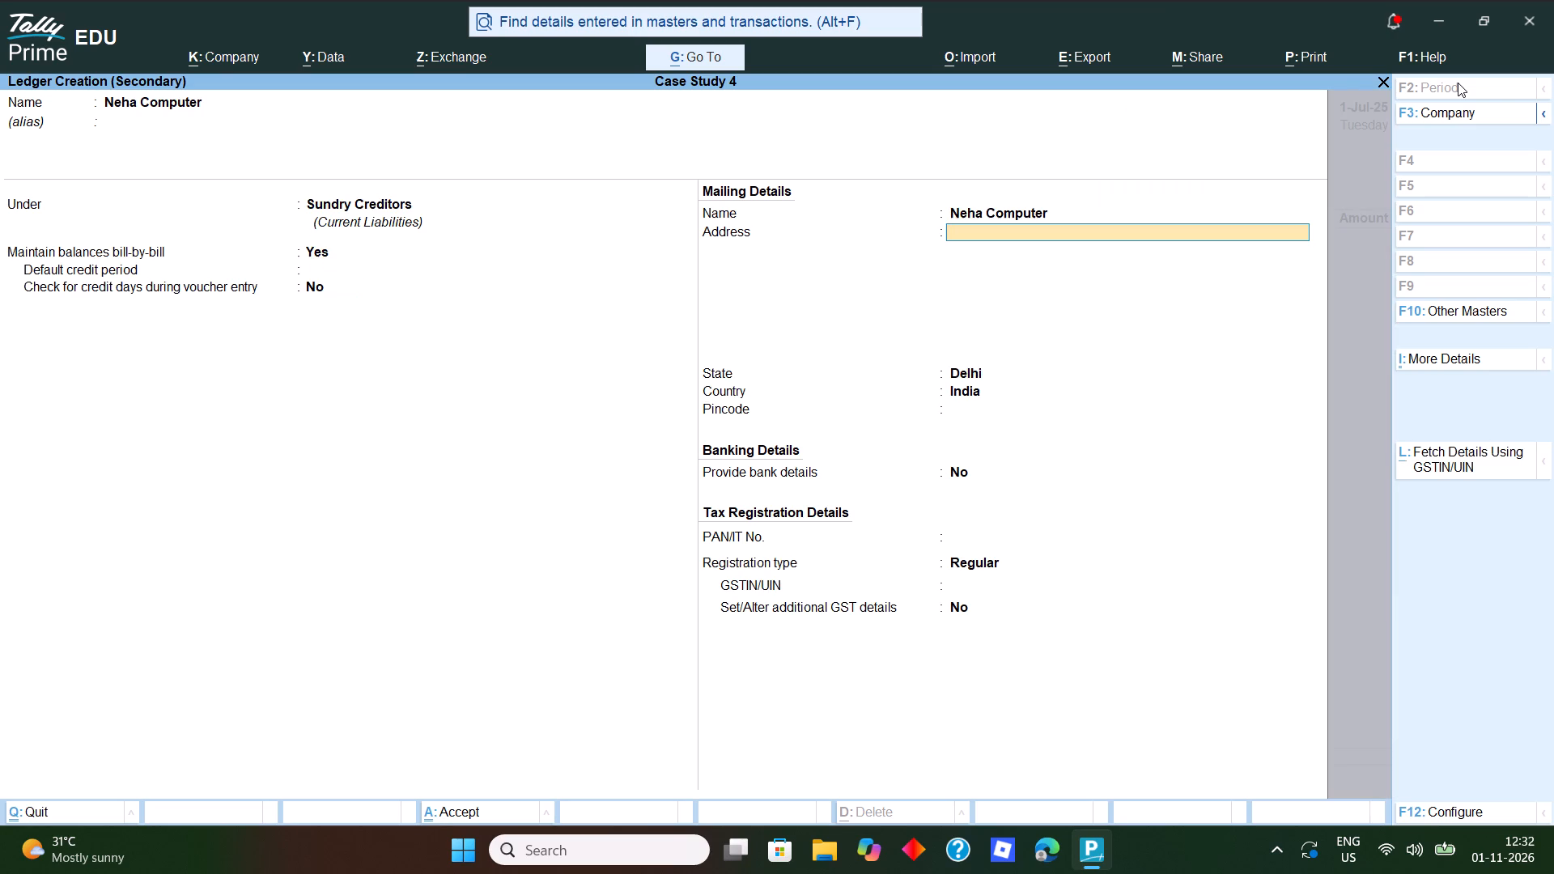
pyautogui.press('Return')
pyautogui.press('Return')
pyautogui.press('Return')
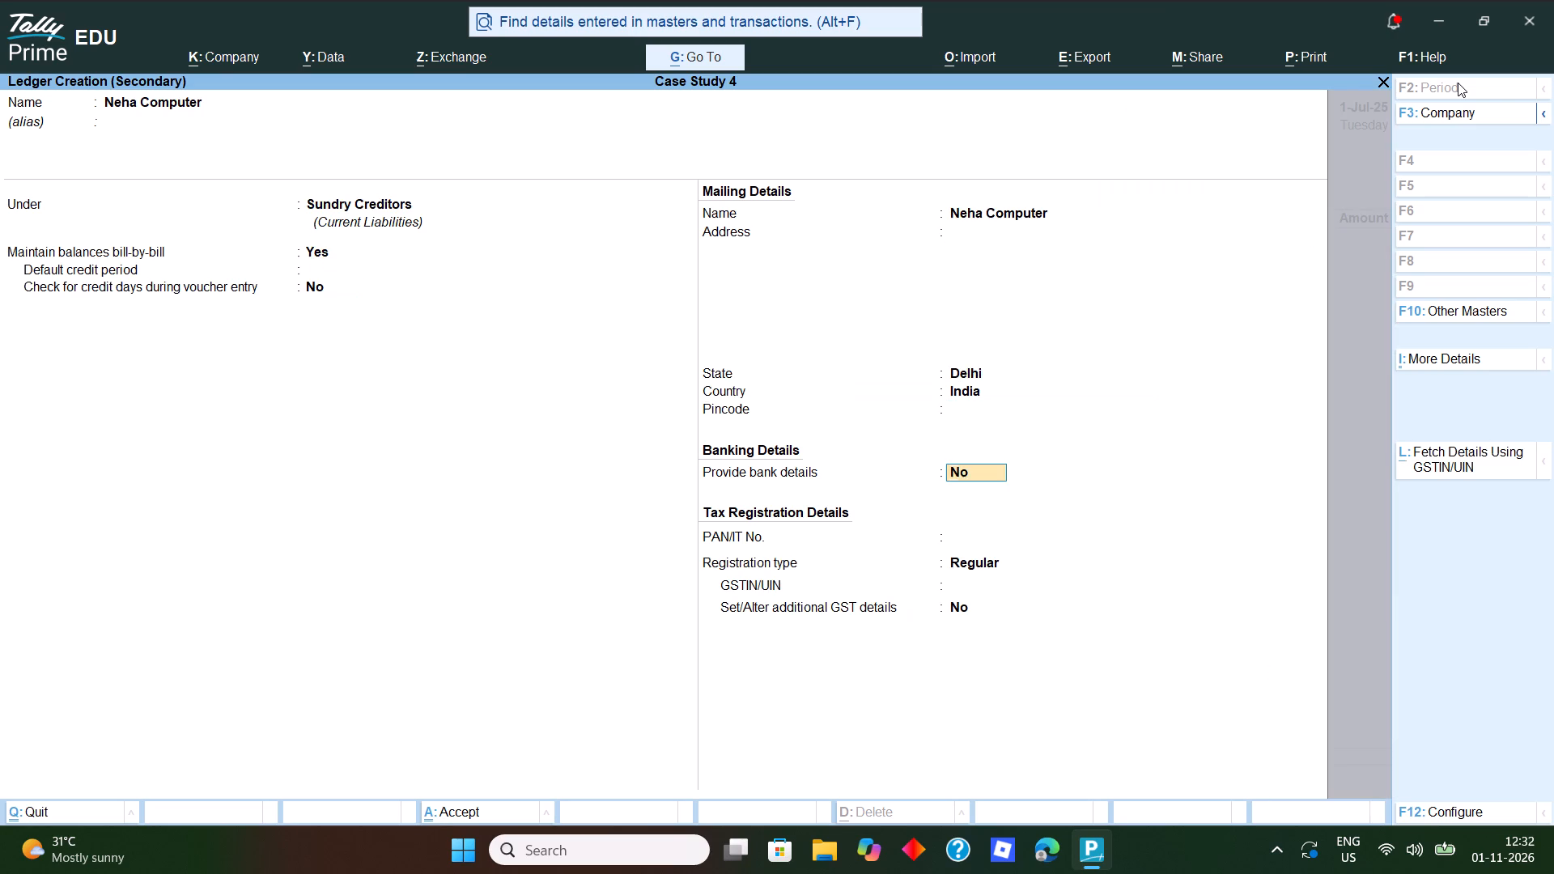
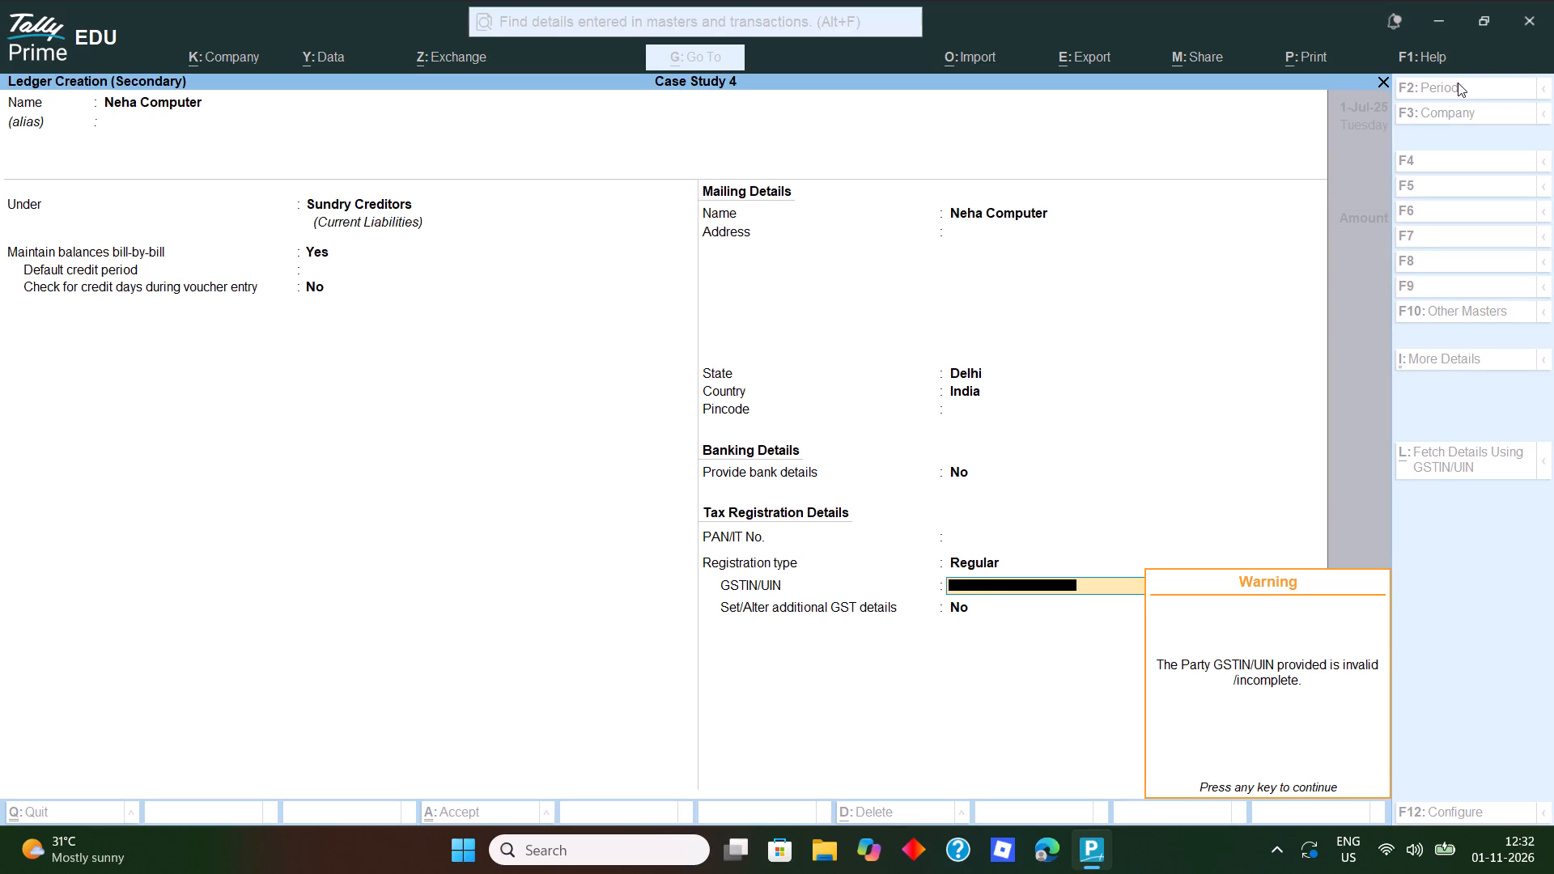
# Save the Neha Computer ledger with the entered GSTIN and additional GST details set to No.
pyautogui.press('Return')
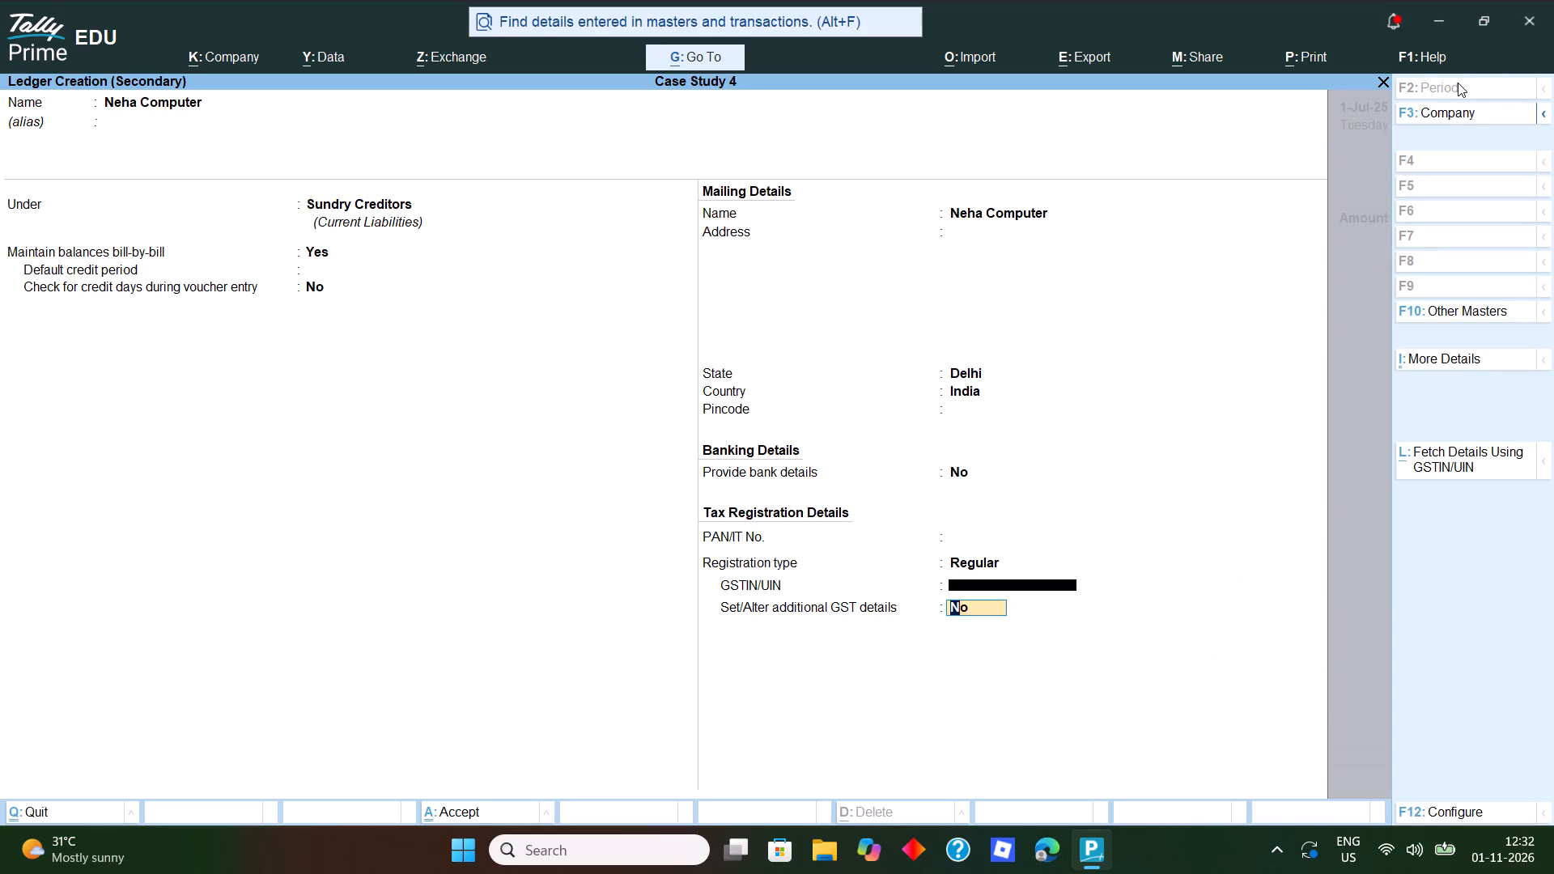
pyautogui.press('Return')
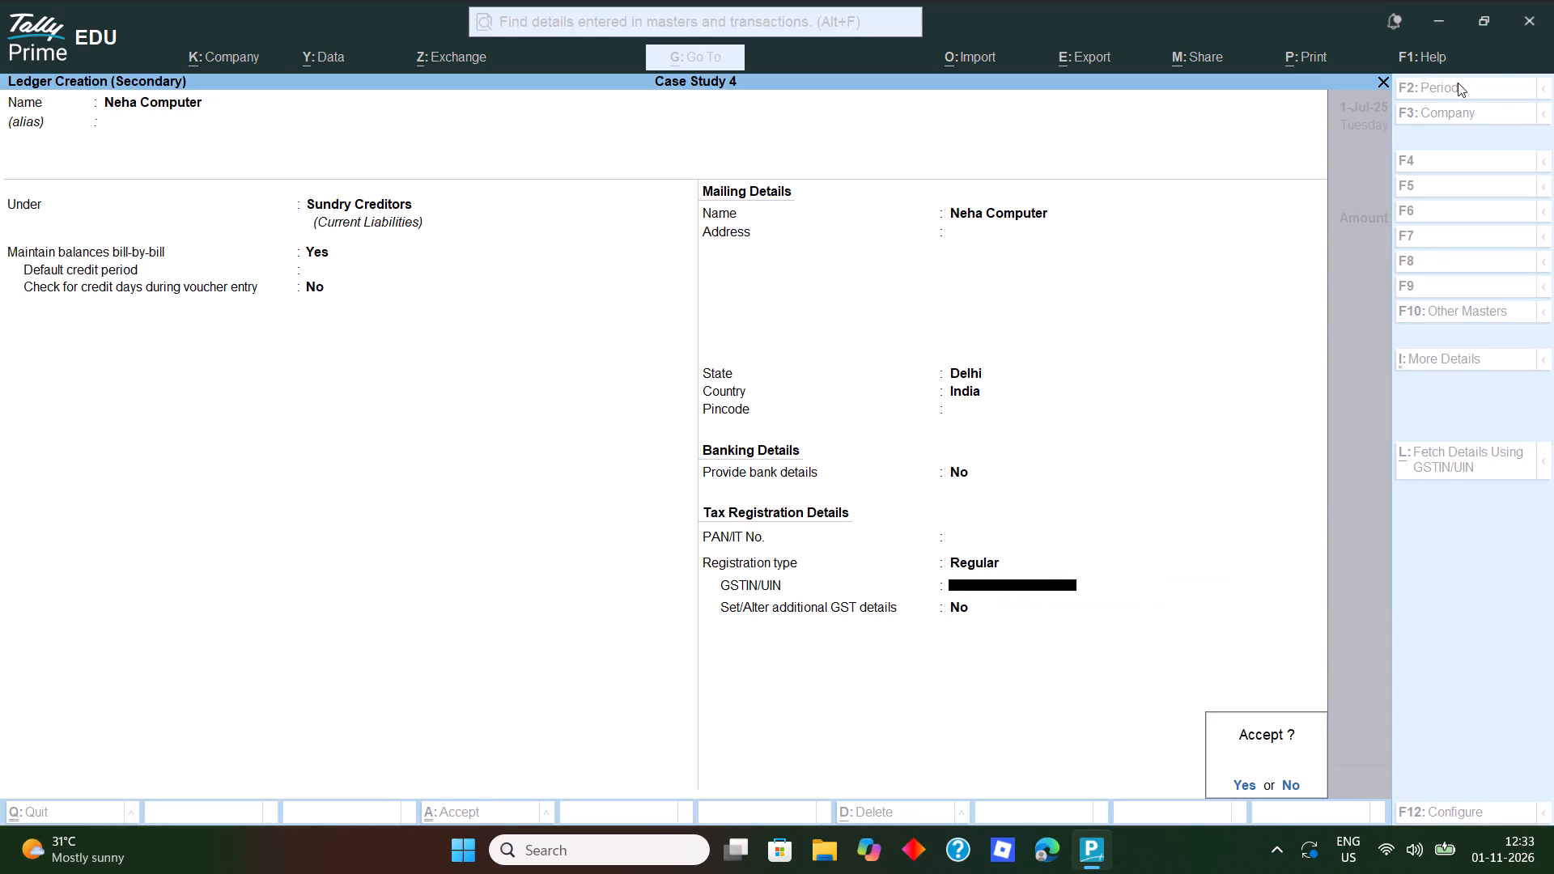
pyautogui.press('y')
# Leave the voucher's receipt details blank and accept Neha Computer's party details with Delhi as place of supply.
pyautogui.press('Return')
pyautogui.press('Return')
pyautogui.press('Return')
pyautogui.press('Return')
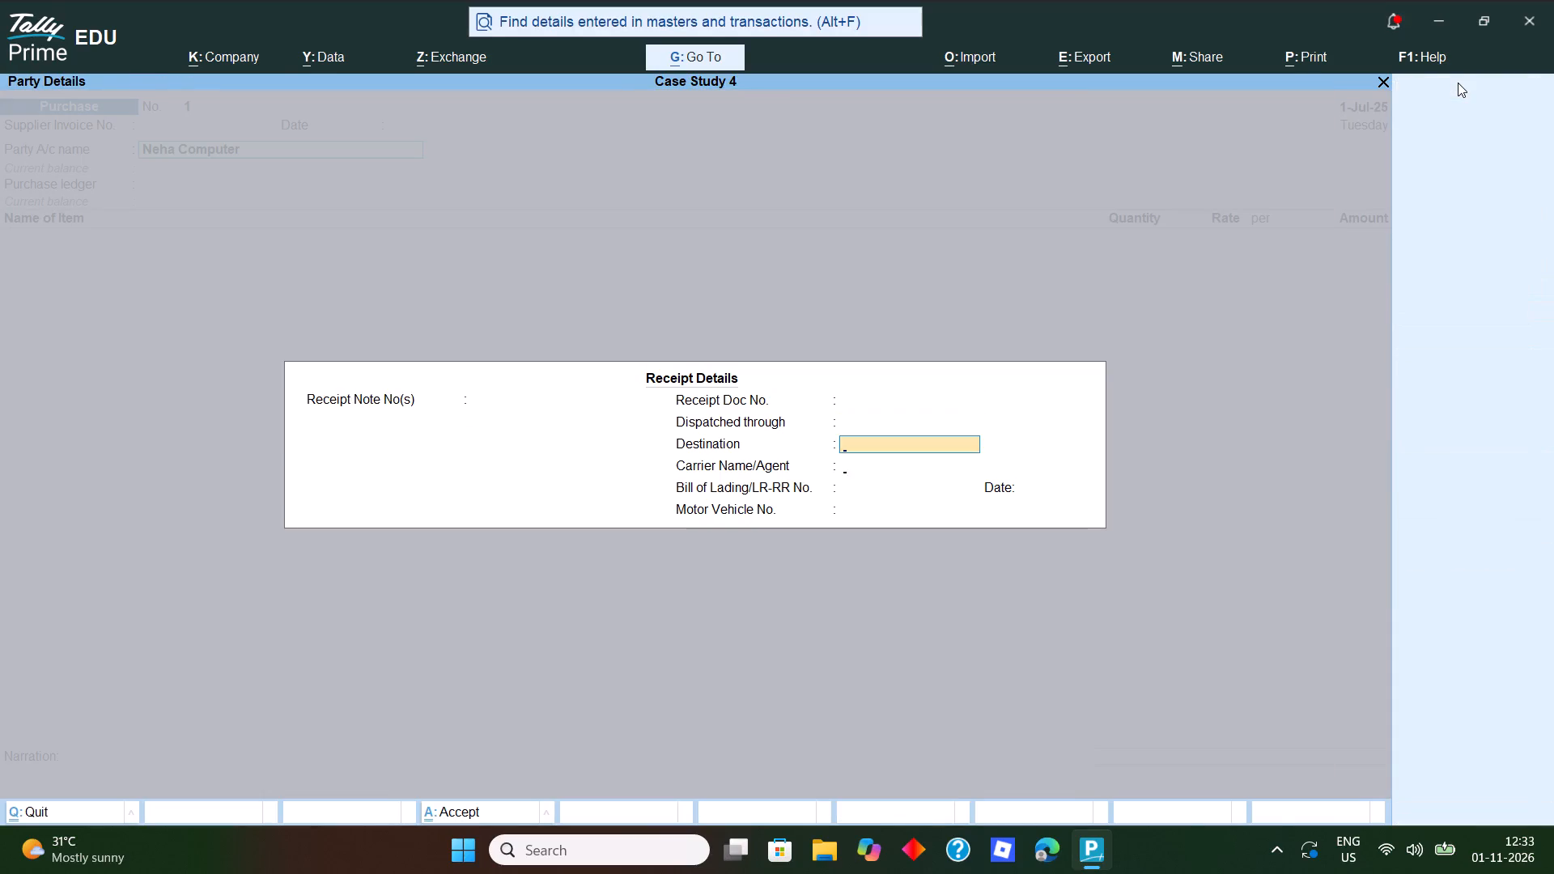
pyautogui.press('Return')
pyautogui.press('Return')
pyautogui.press('Return')
pyautogui.press('Return')
pyautogui.press('Return')
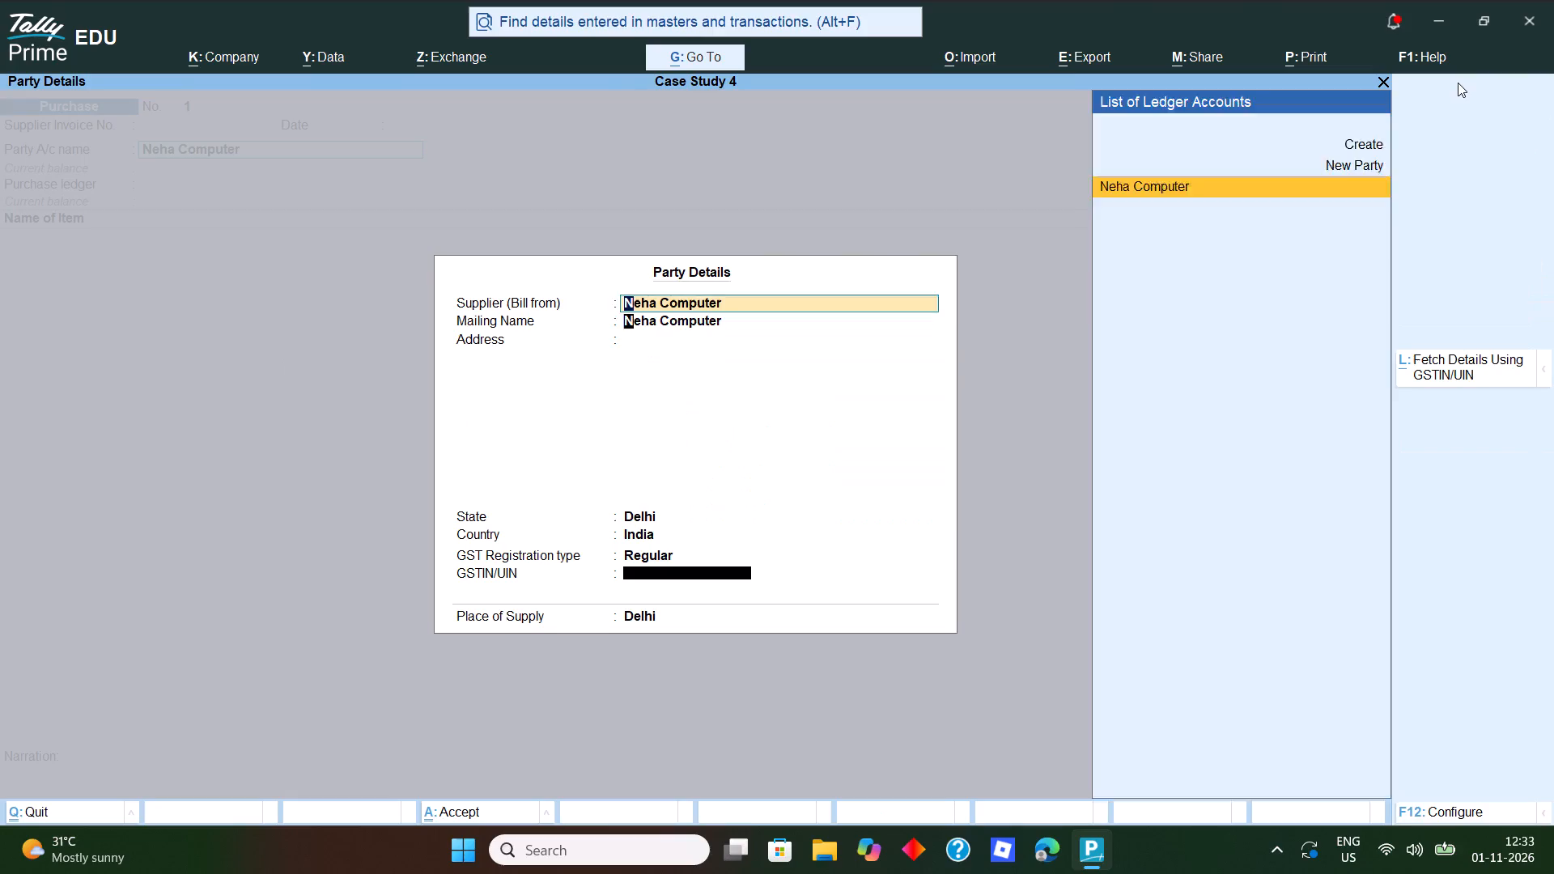
pyautogui.press('Return')
pyautogui.press('Return')
pyautogui.press('Return')
pyautogui.press('Return')
pyautogui.press('Return')
pyautogui.press('Return')
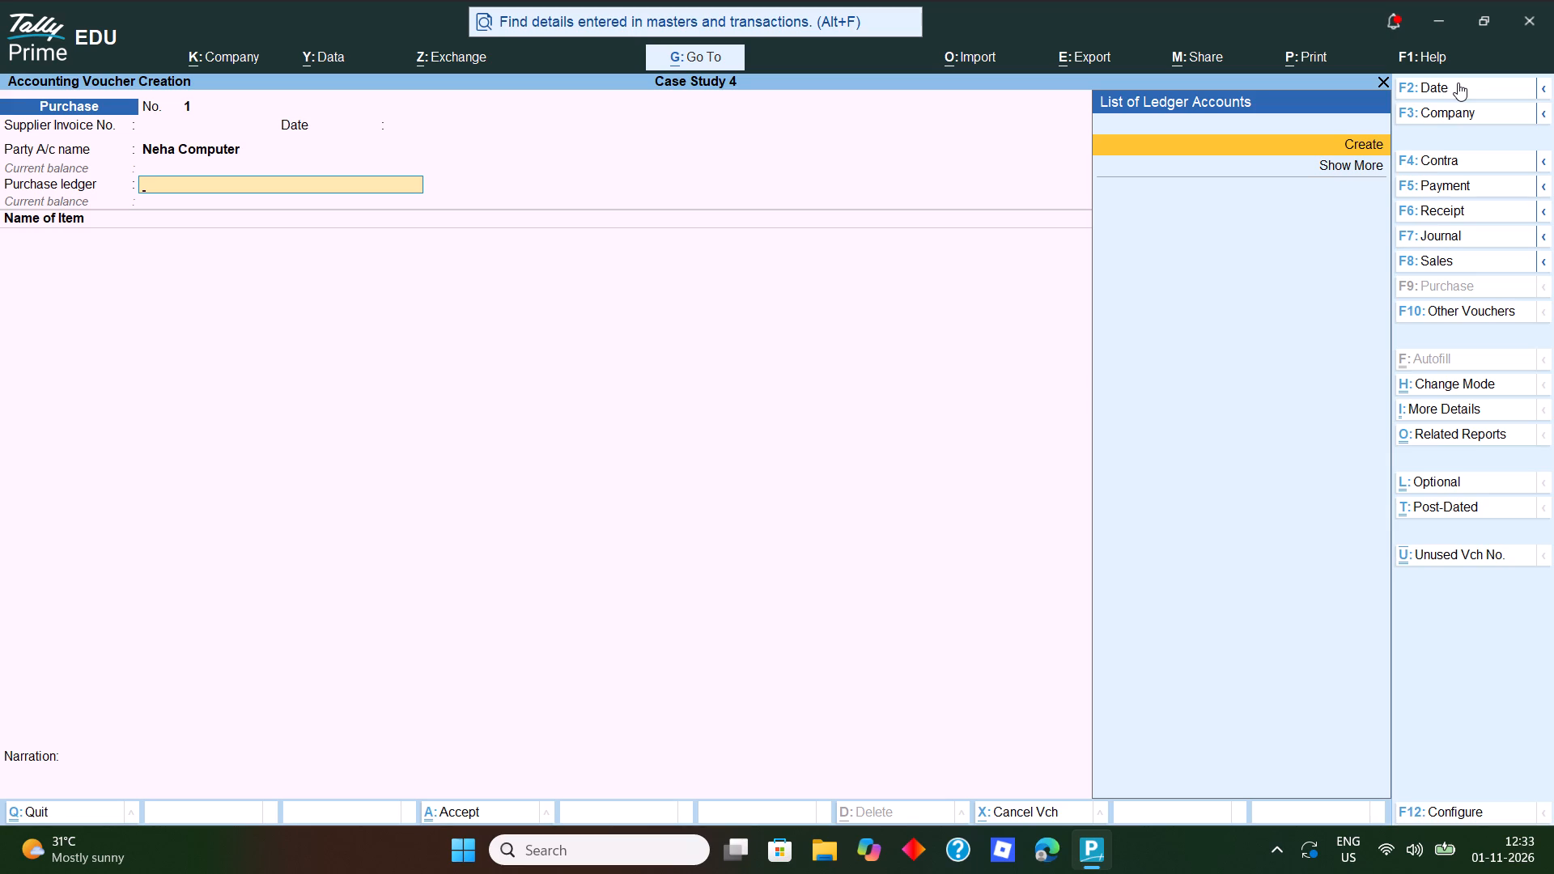
# Begin a new purchase ledger from within the voucher, named Purchase, without an alias, under Purchase Accounts.
pyautogui.hotkey('alt', 'c')
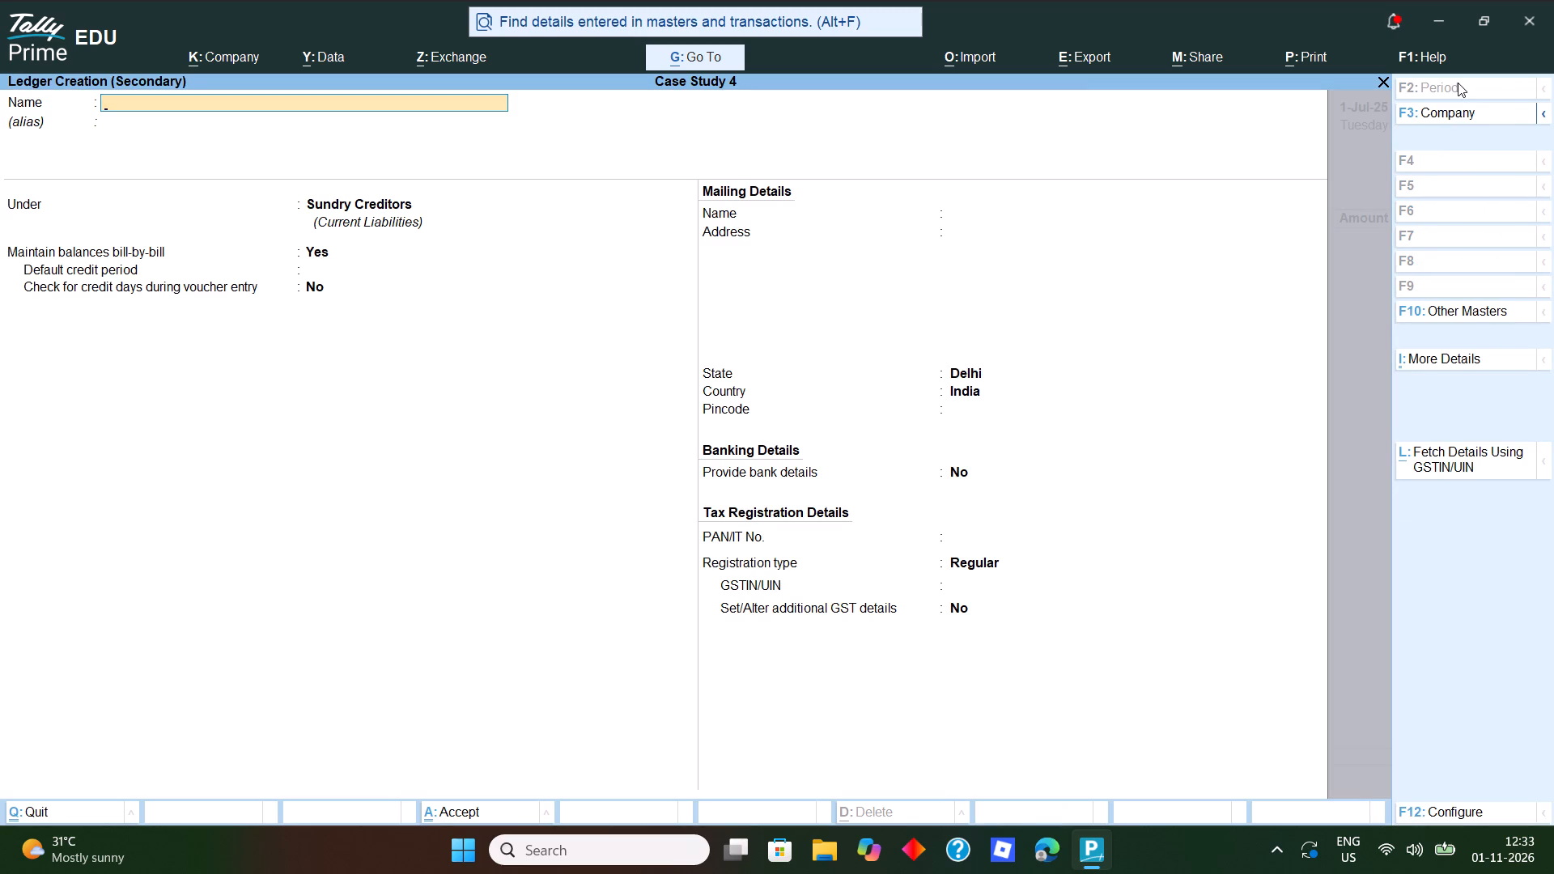
pyautogui.write('purchase')
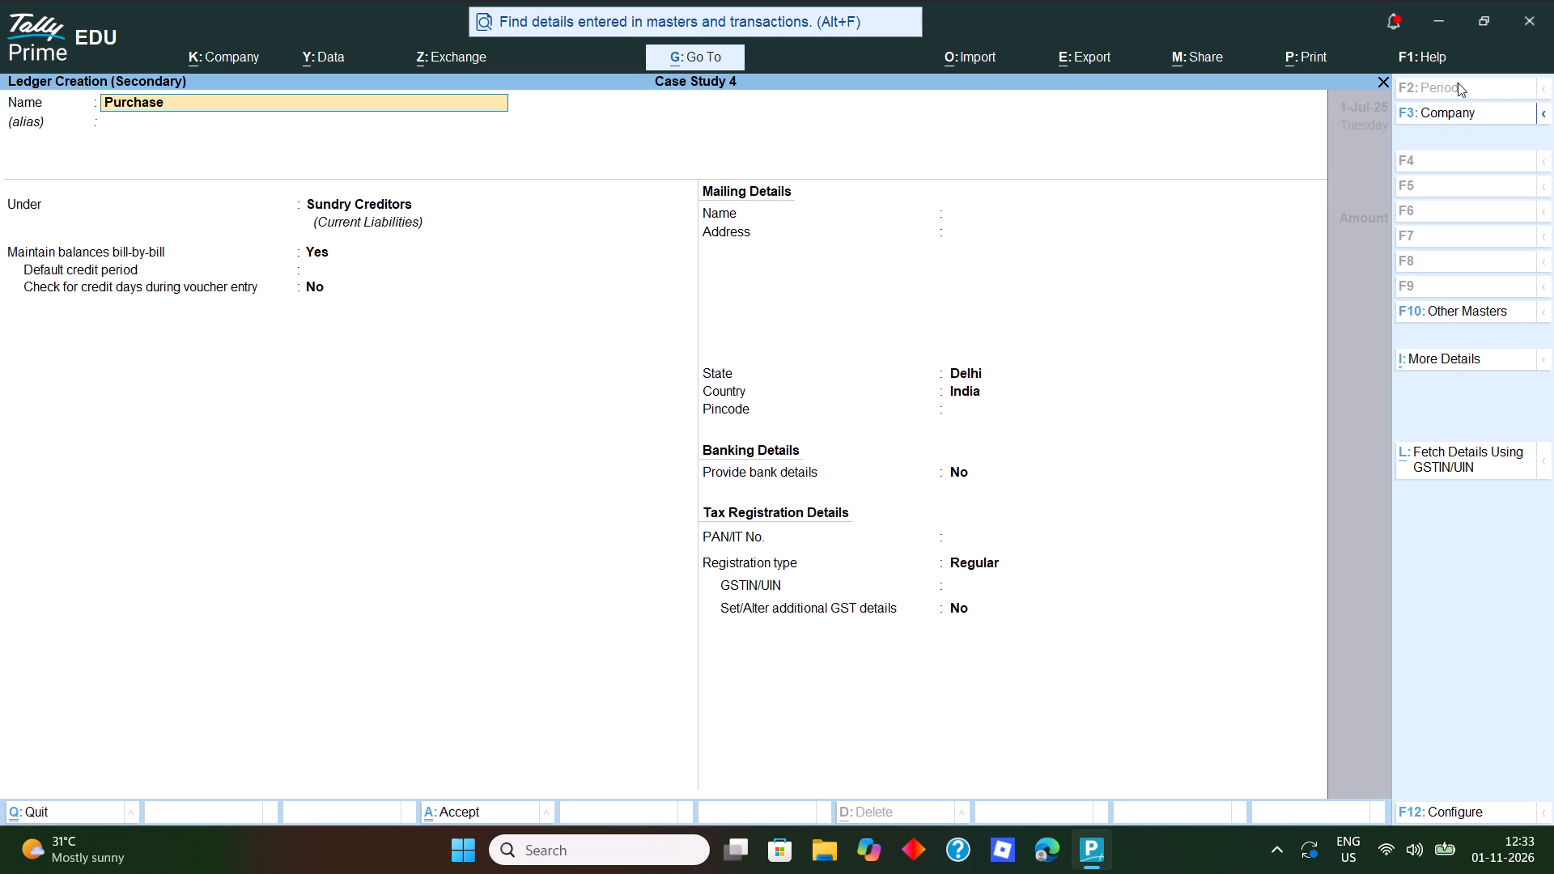
pyautogui.press('Return')
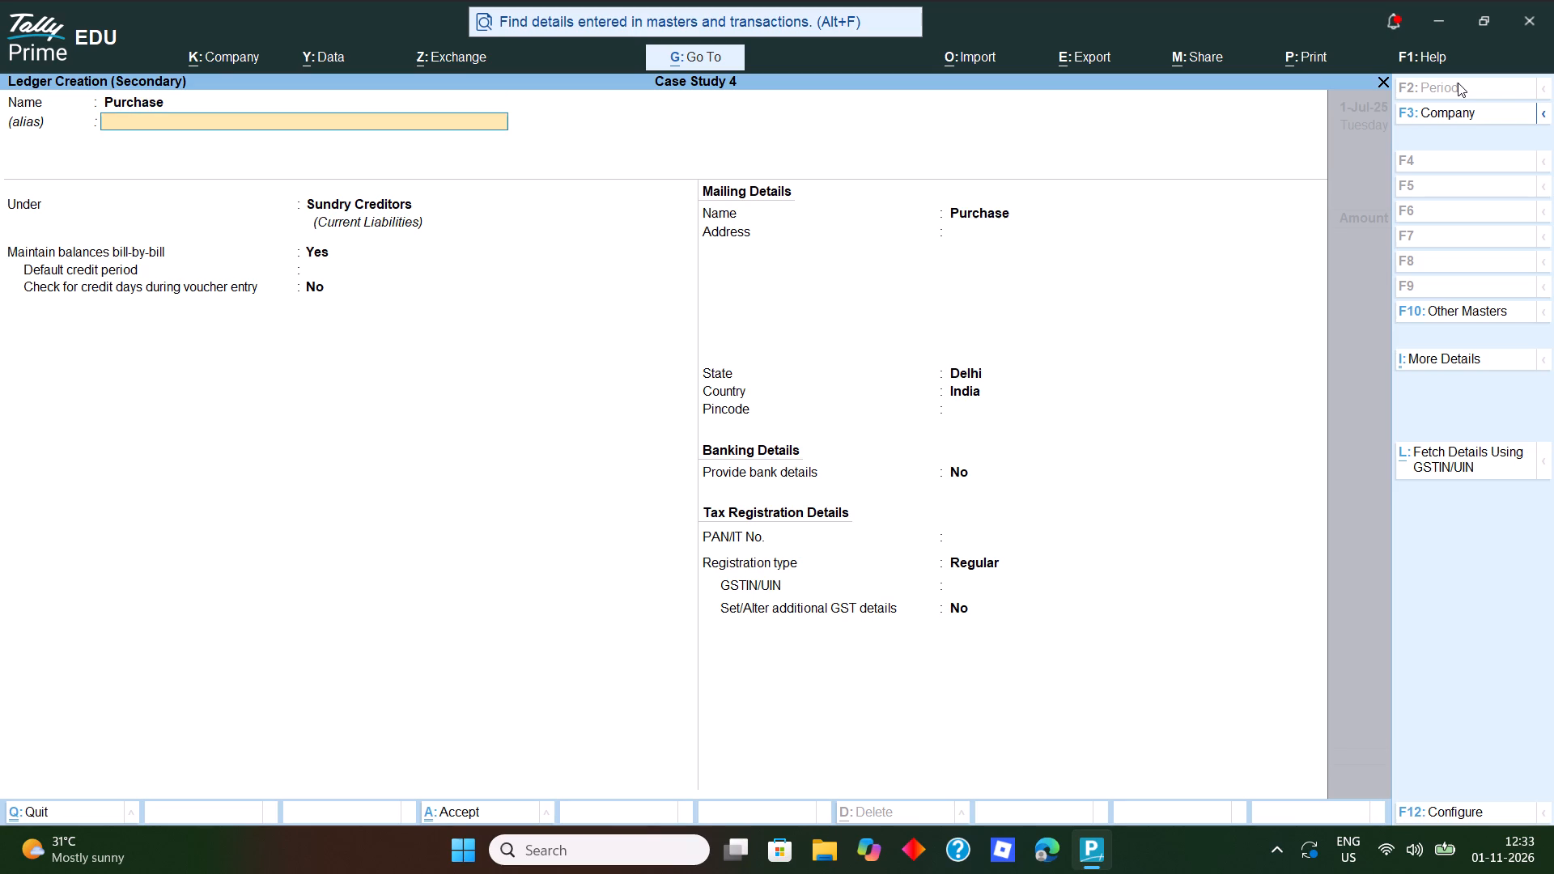
pyautogui.press('Return')
pyautogui.write('our')
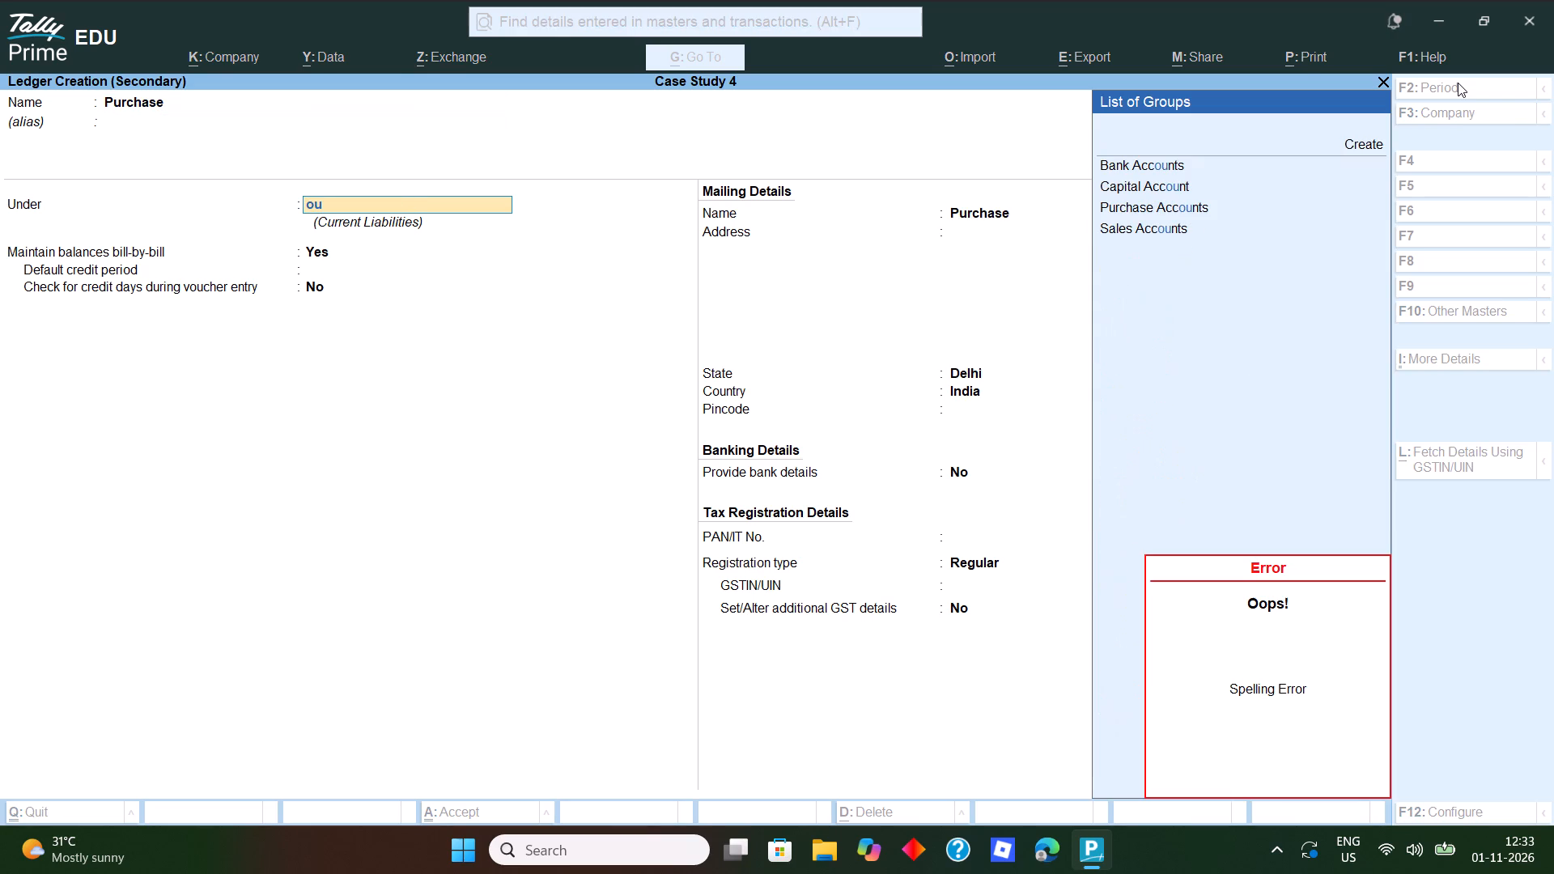
pyautogui.press('BackSpace')
pyautogui.press('BackSpace')
pyautogui.press('BackSpace')
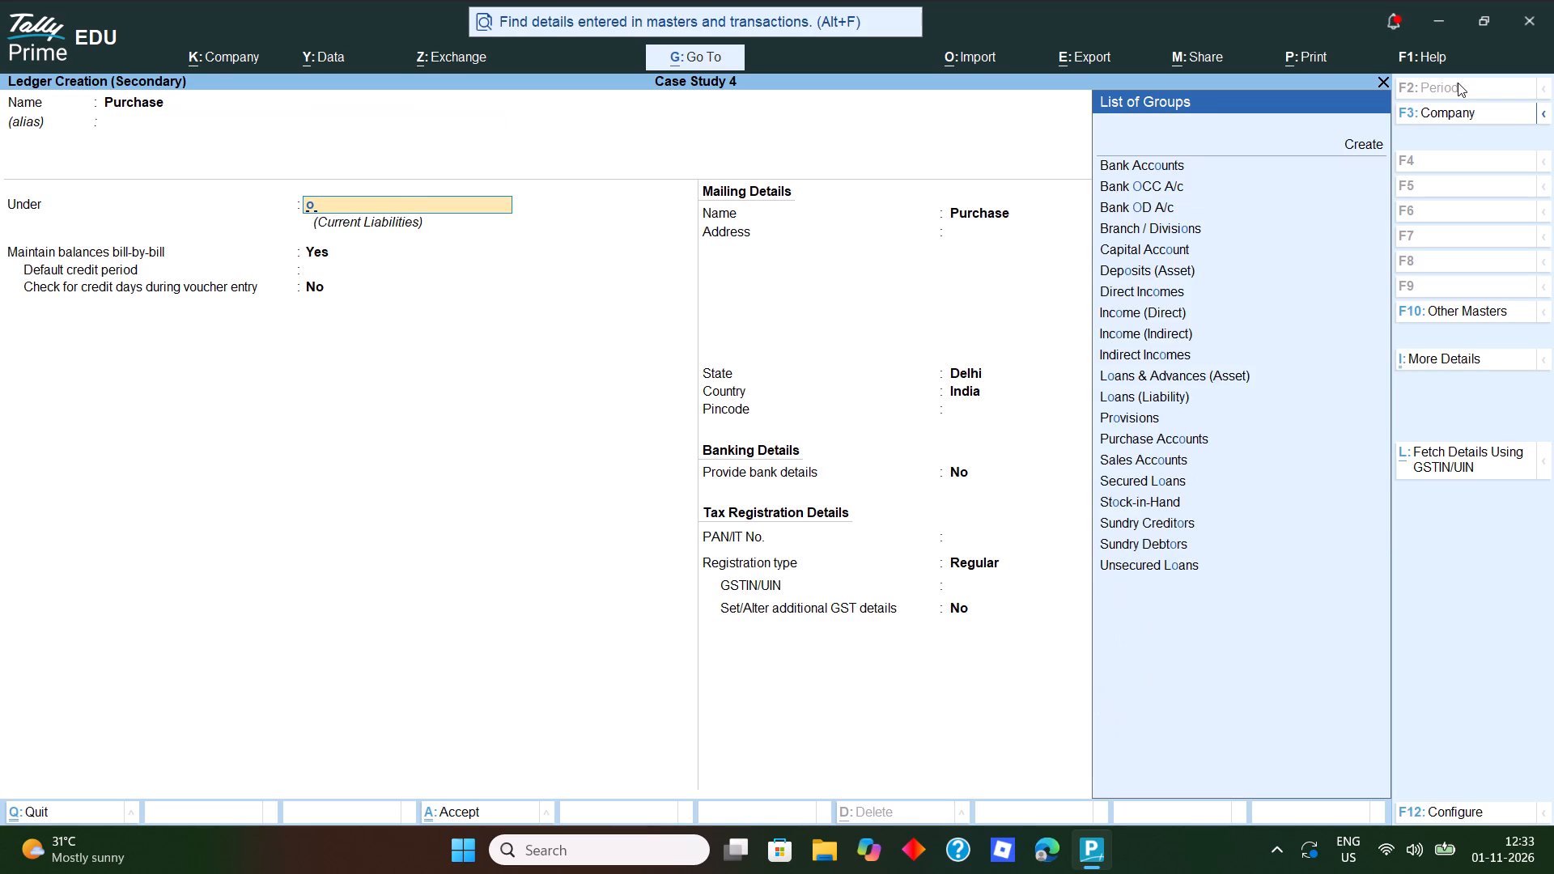
pyautogui.write('pur')
pyautogui.press('Return')
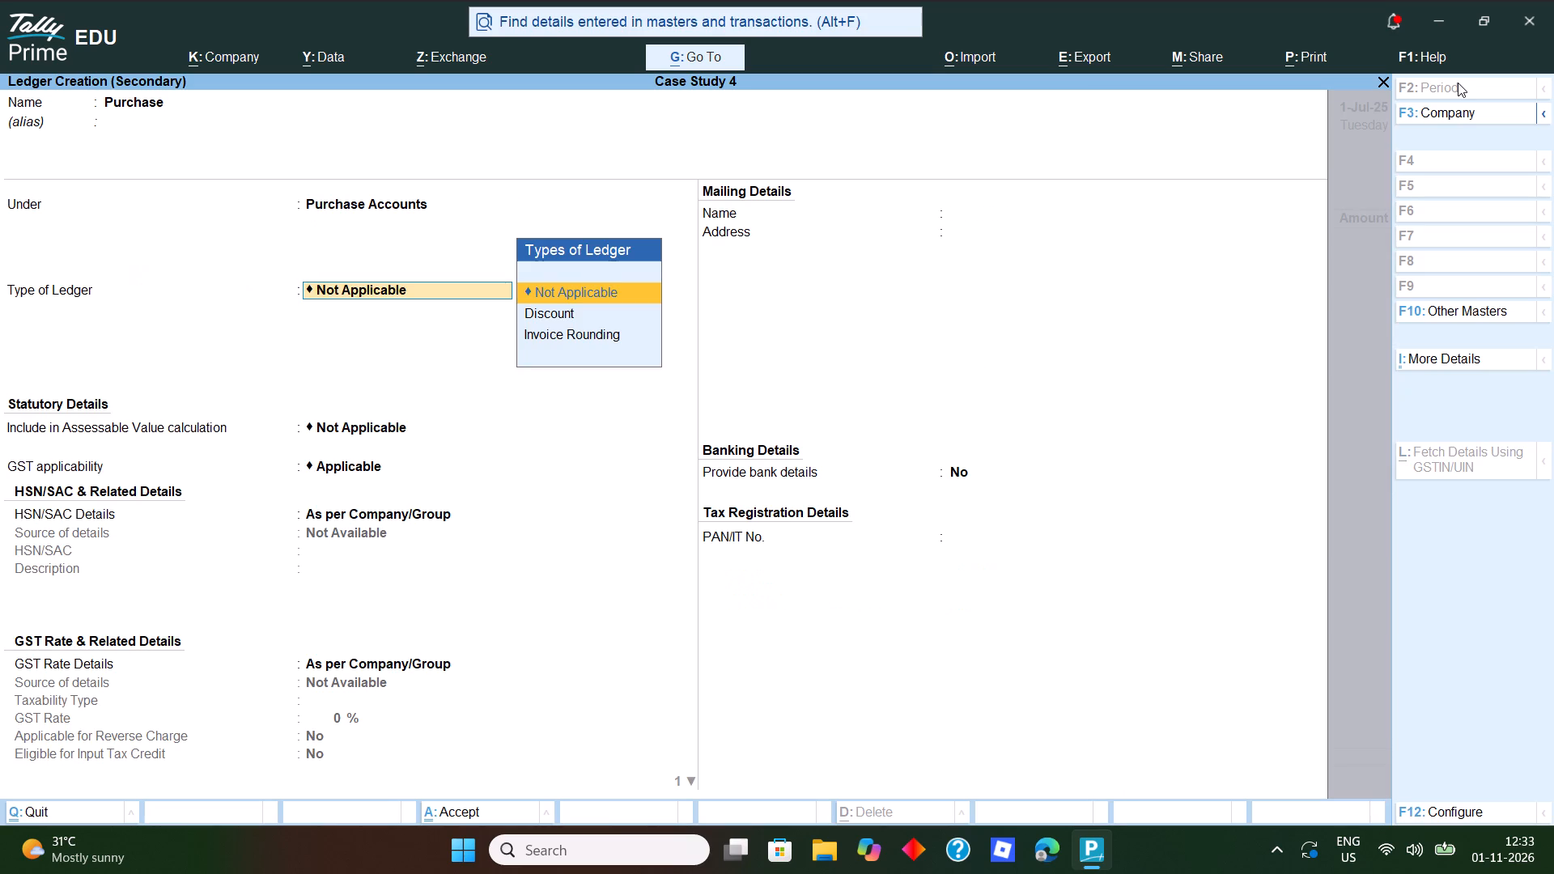
# Save the Purchase ledger with type Not Applicable, GST Applicable, HSN/SAC and GST rate details As per Company/Group, and type of supply Goods.
pyautogui.press('Return')
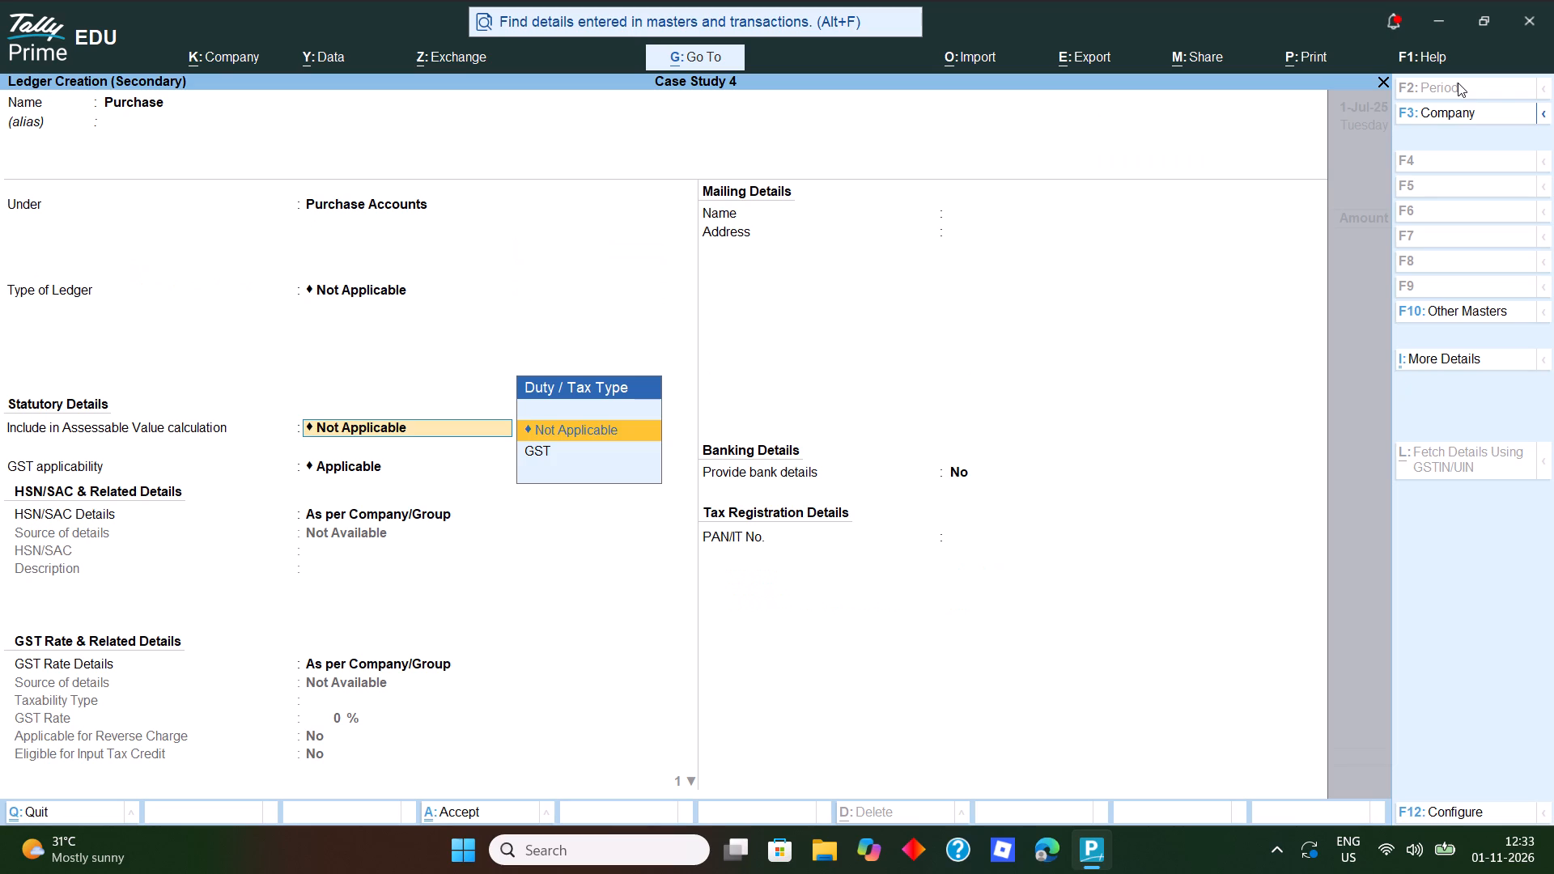
pyautogui.press('Return')
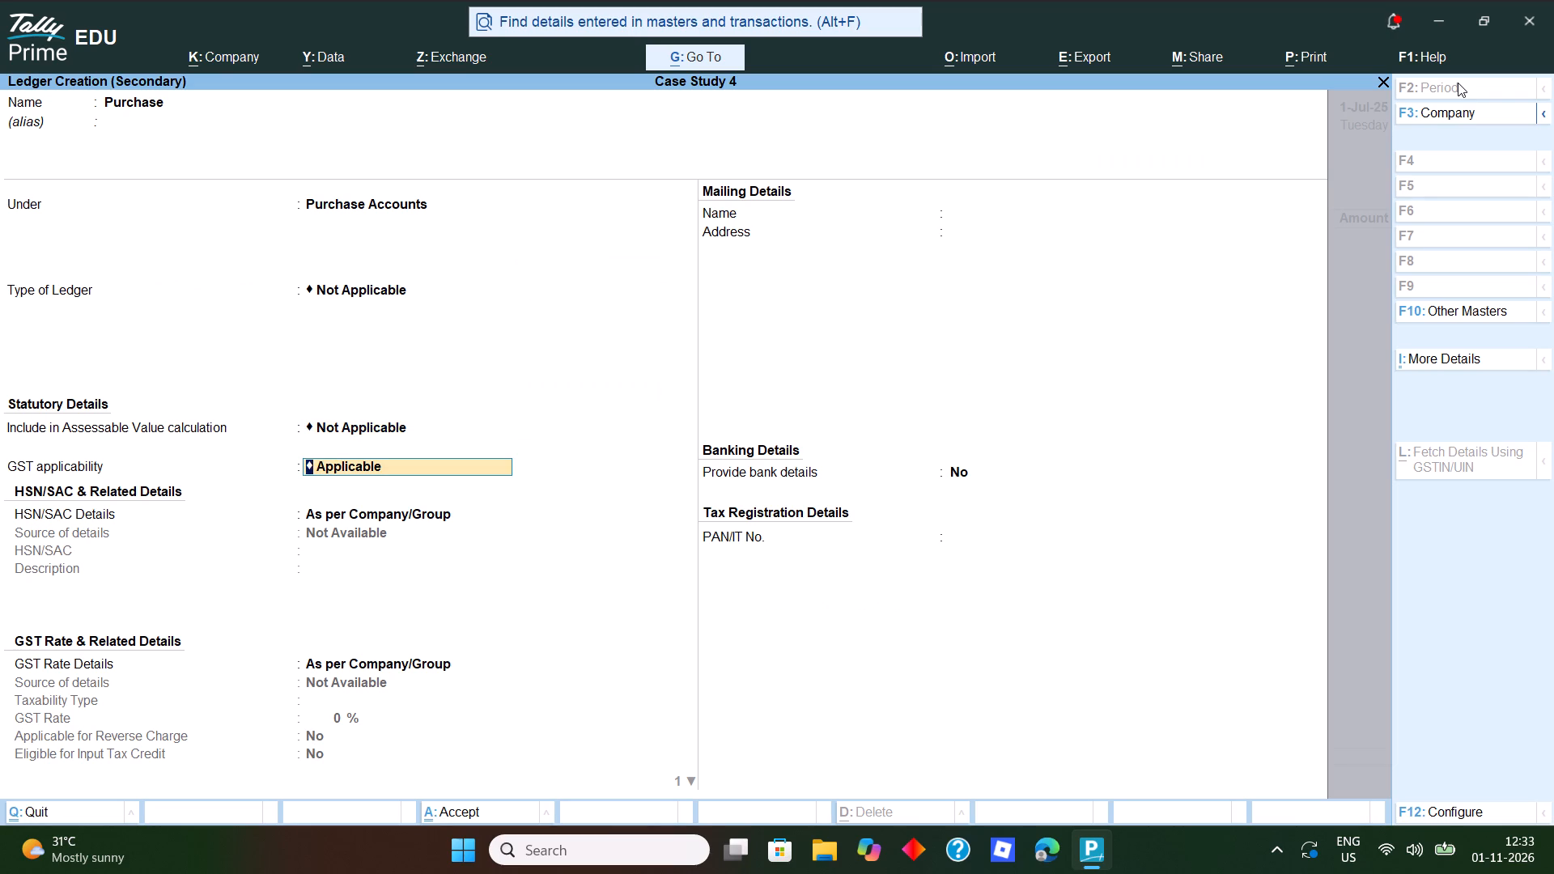
pyautogui.press('Return')
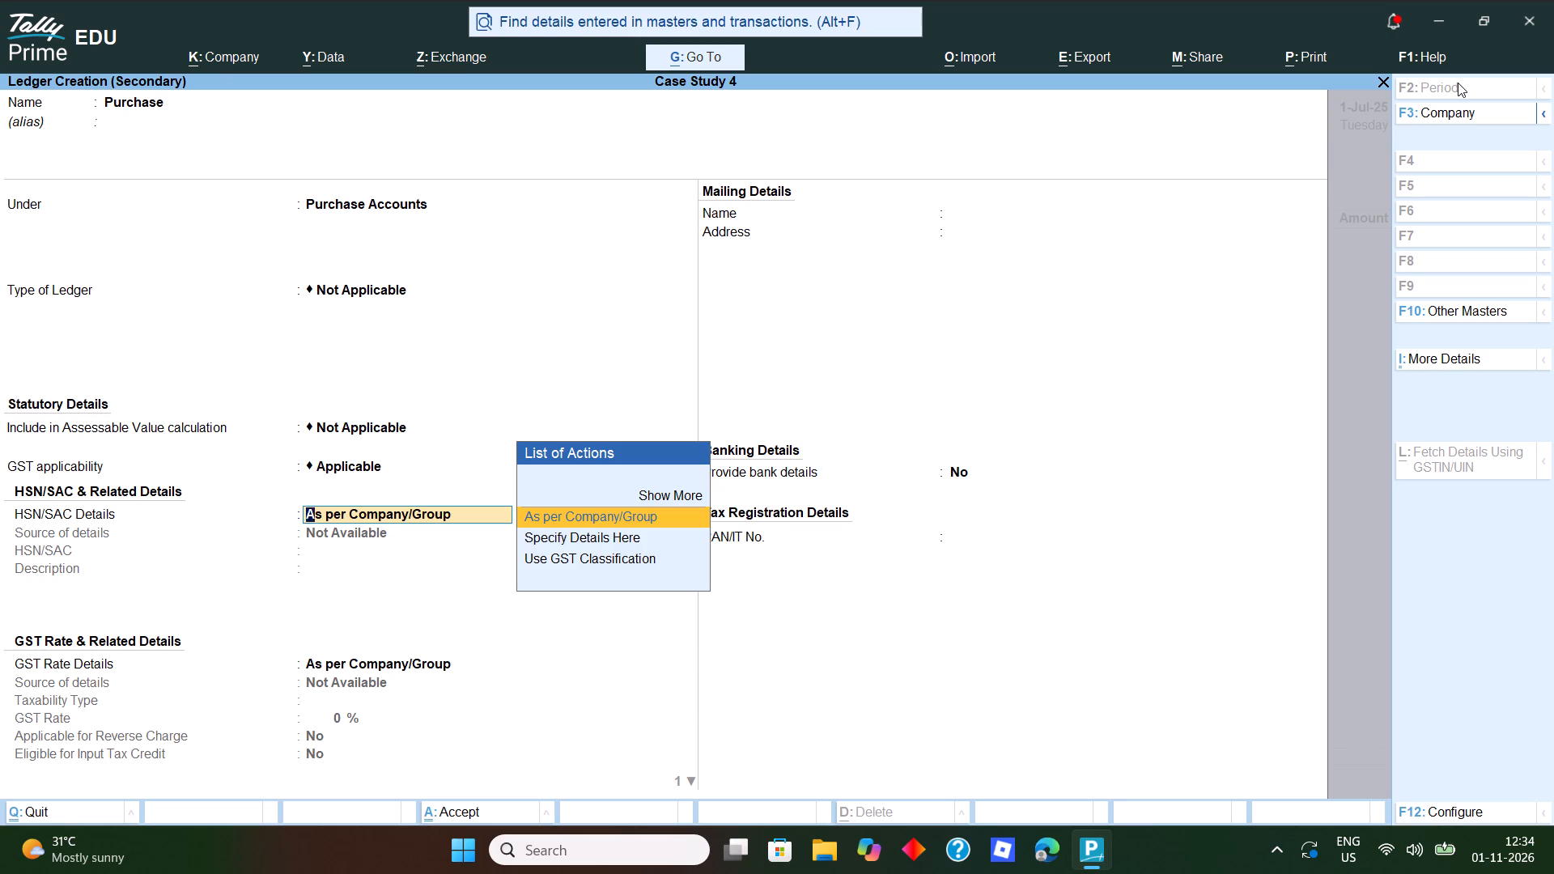
pyautogui.press('Return')
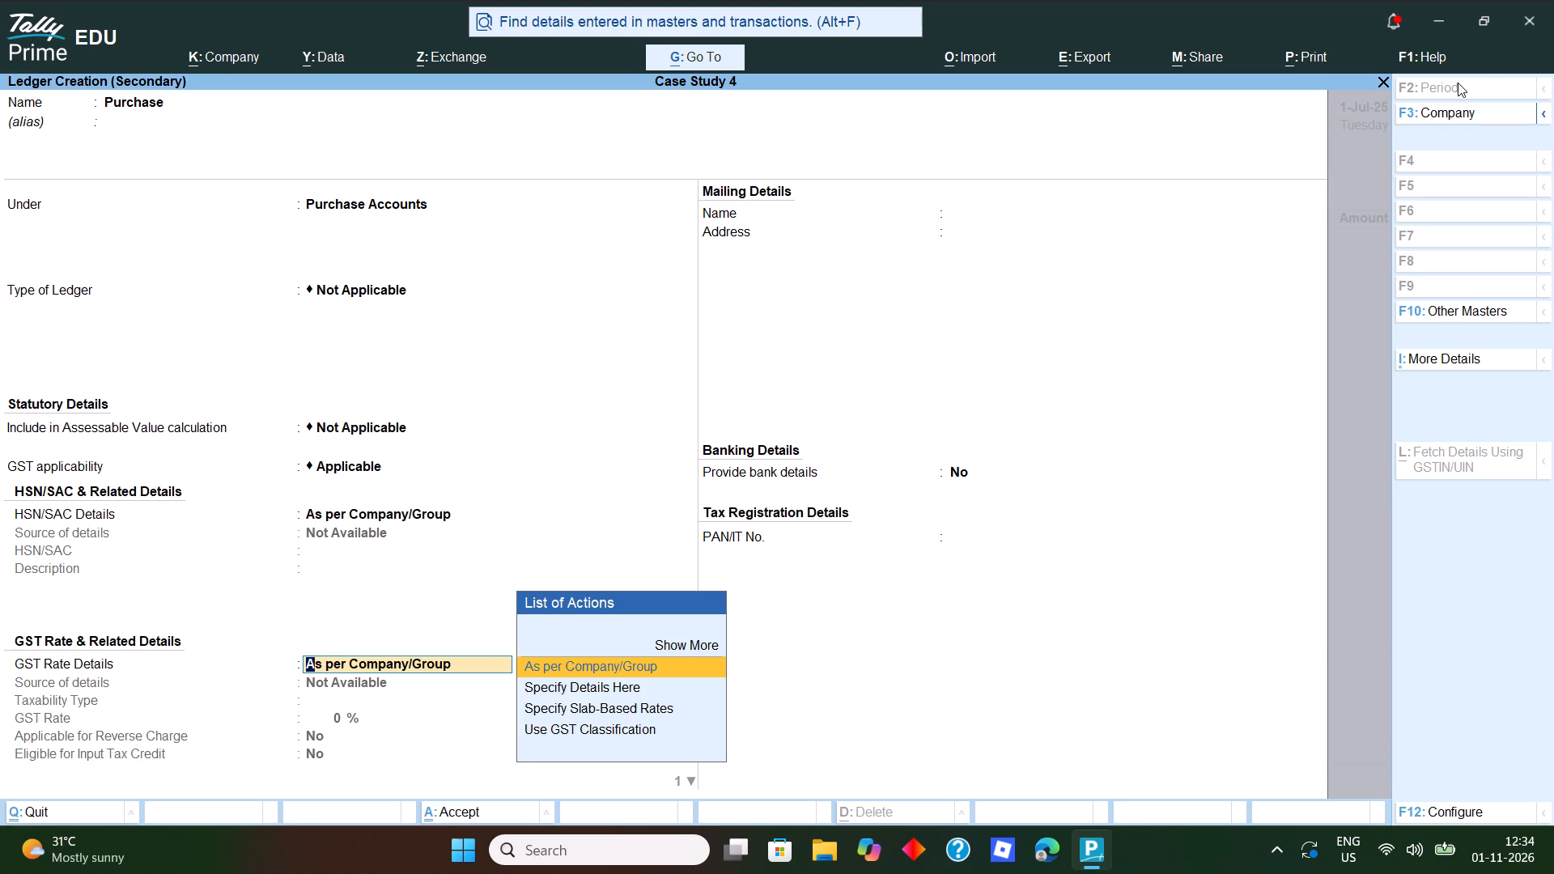
pyautogui.press('Return')
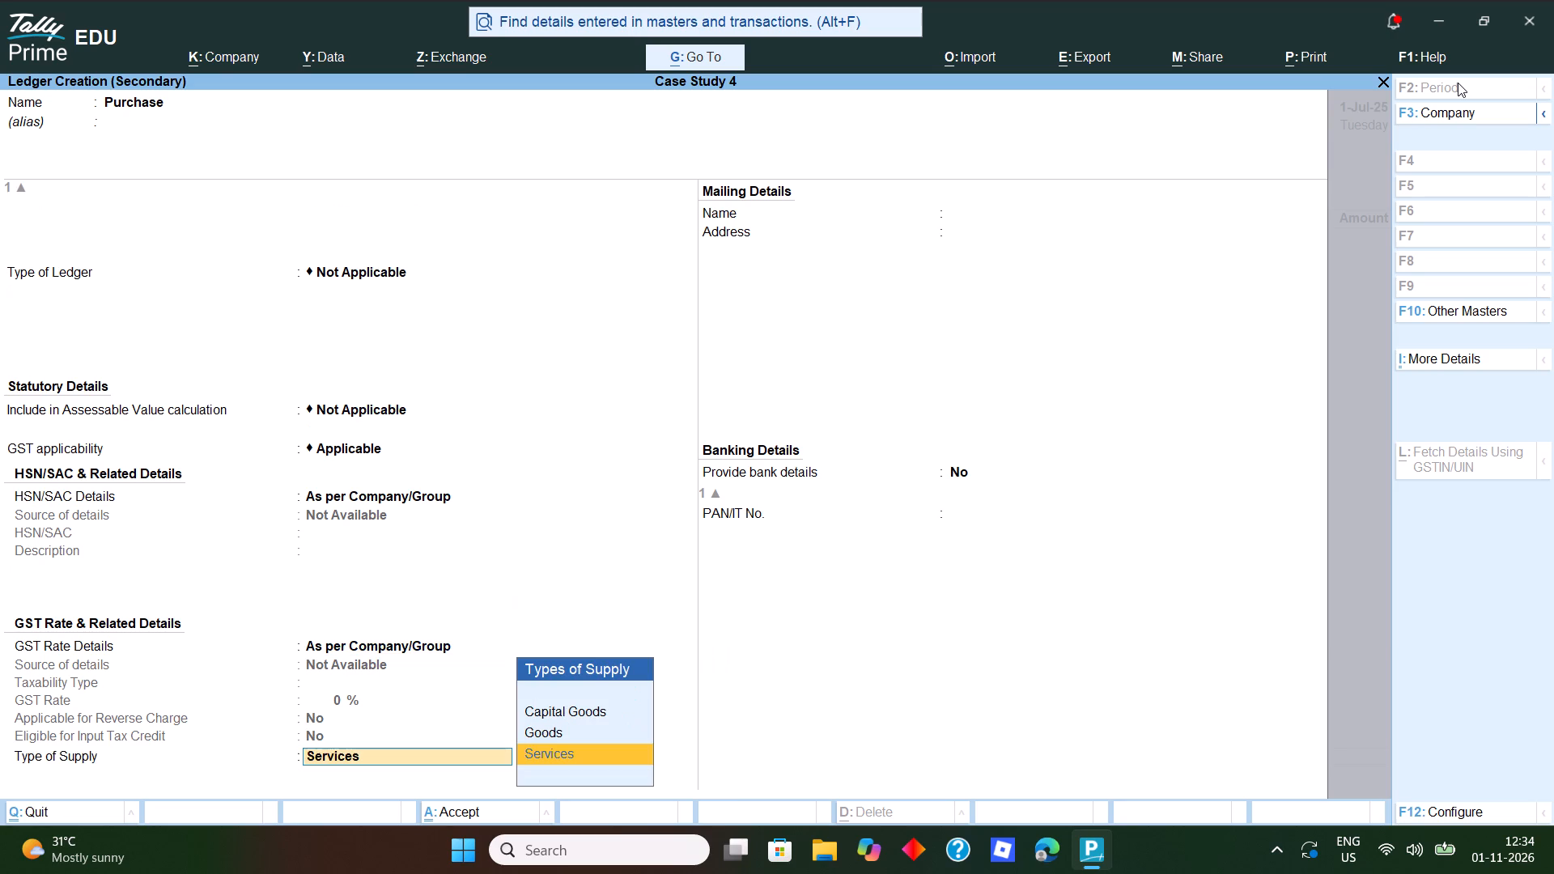
pyautogui.press('Up')
pyautogui.press('Return')
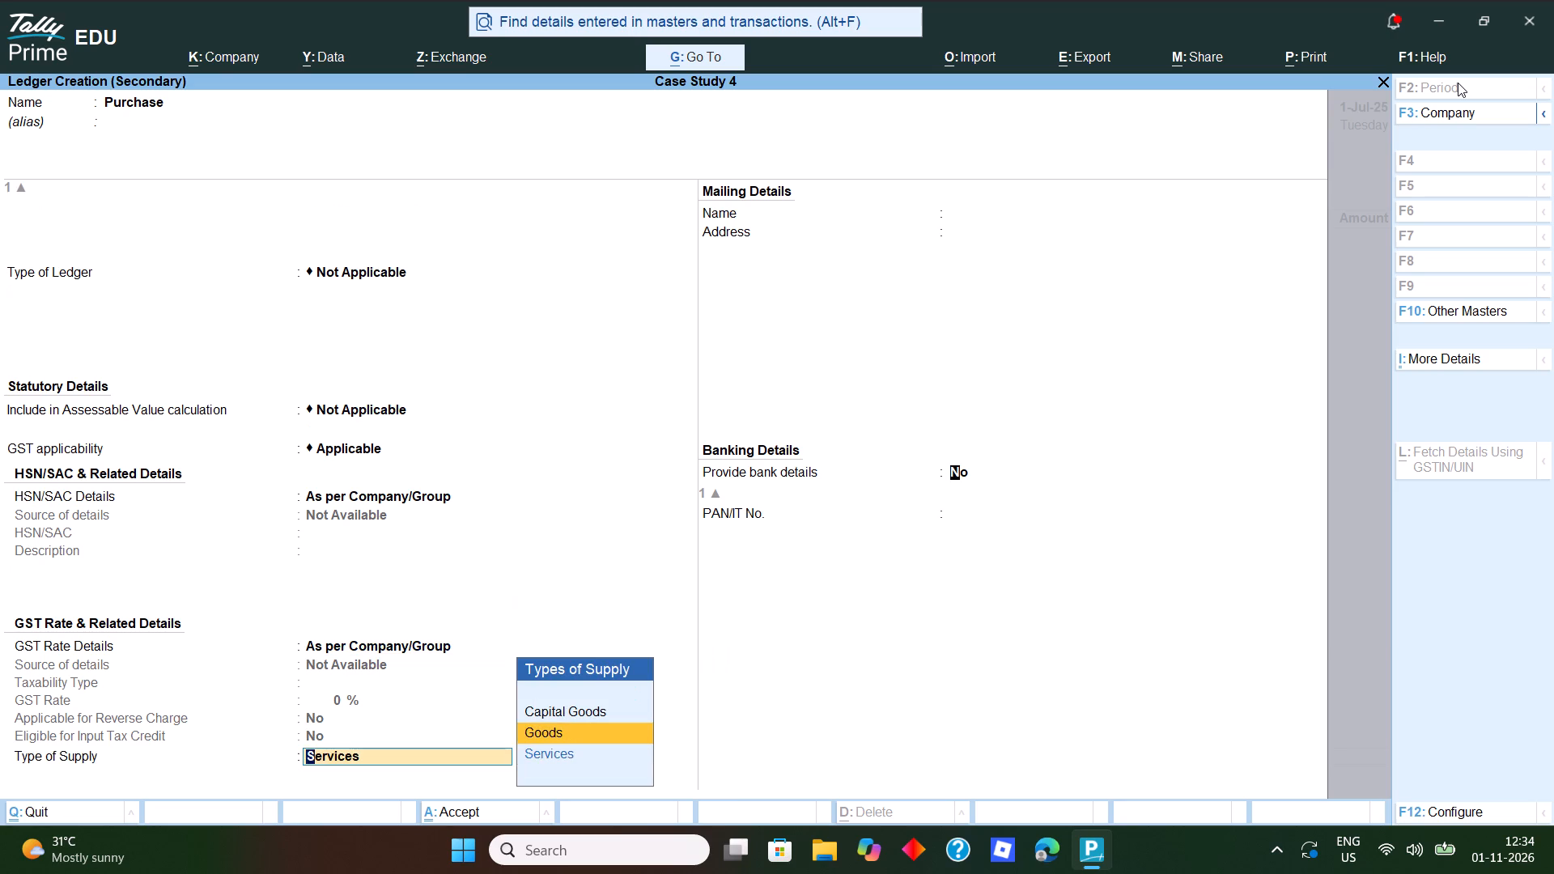
pyautogui.press('Return')
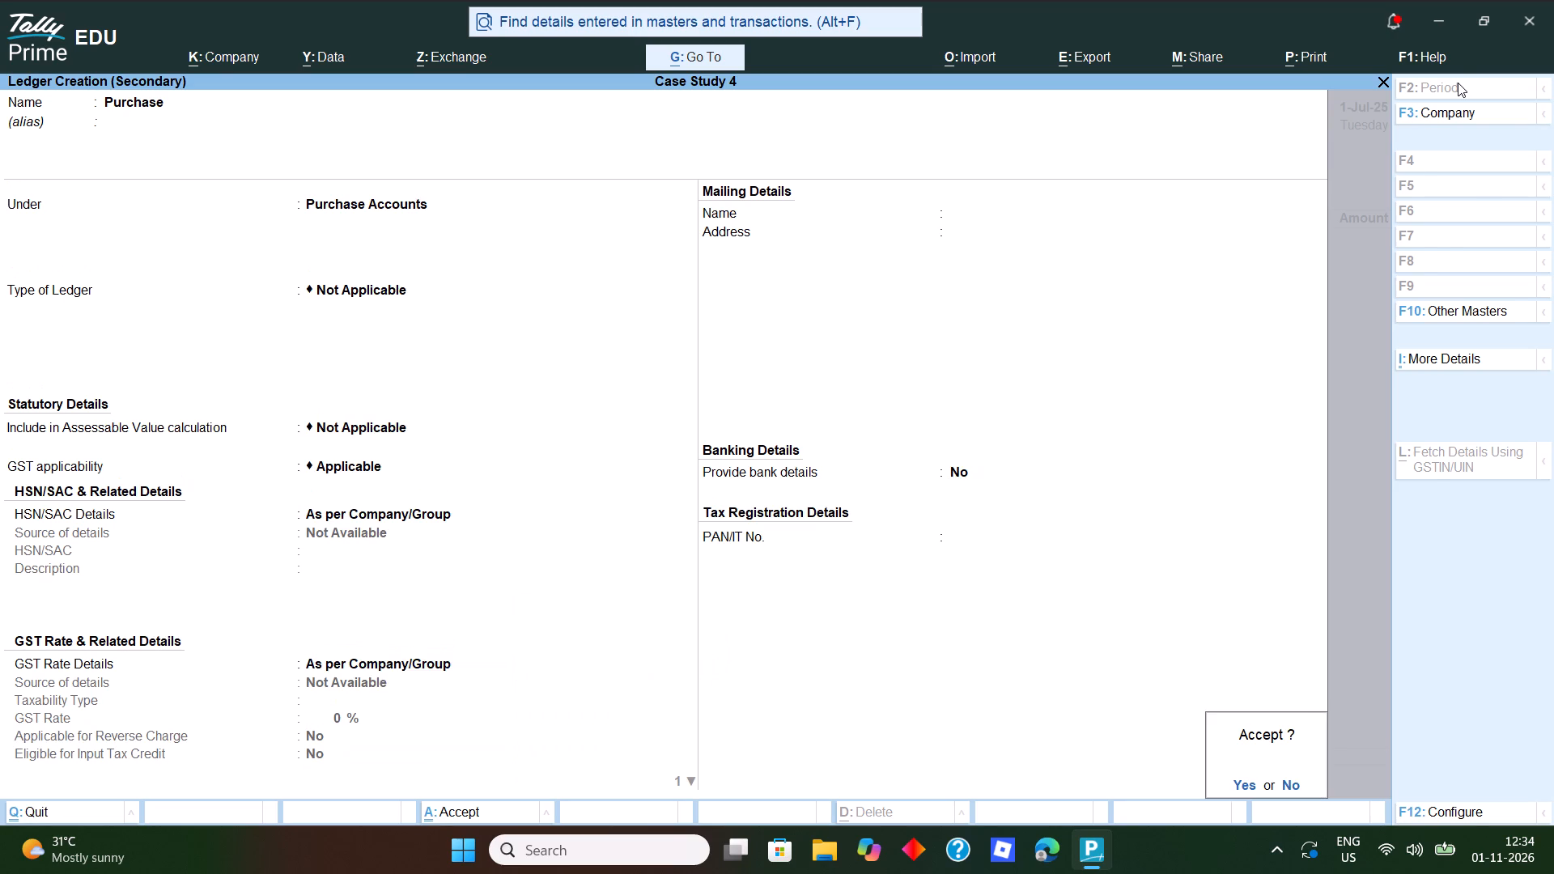
pyautogui.press('y')
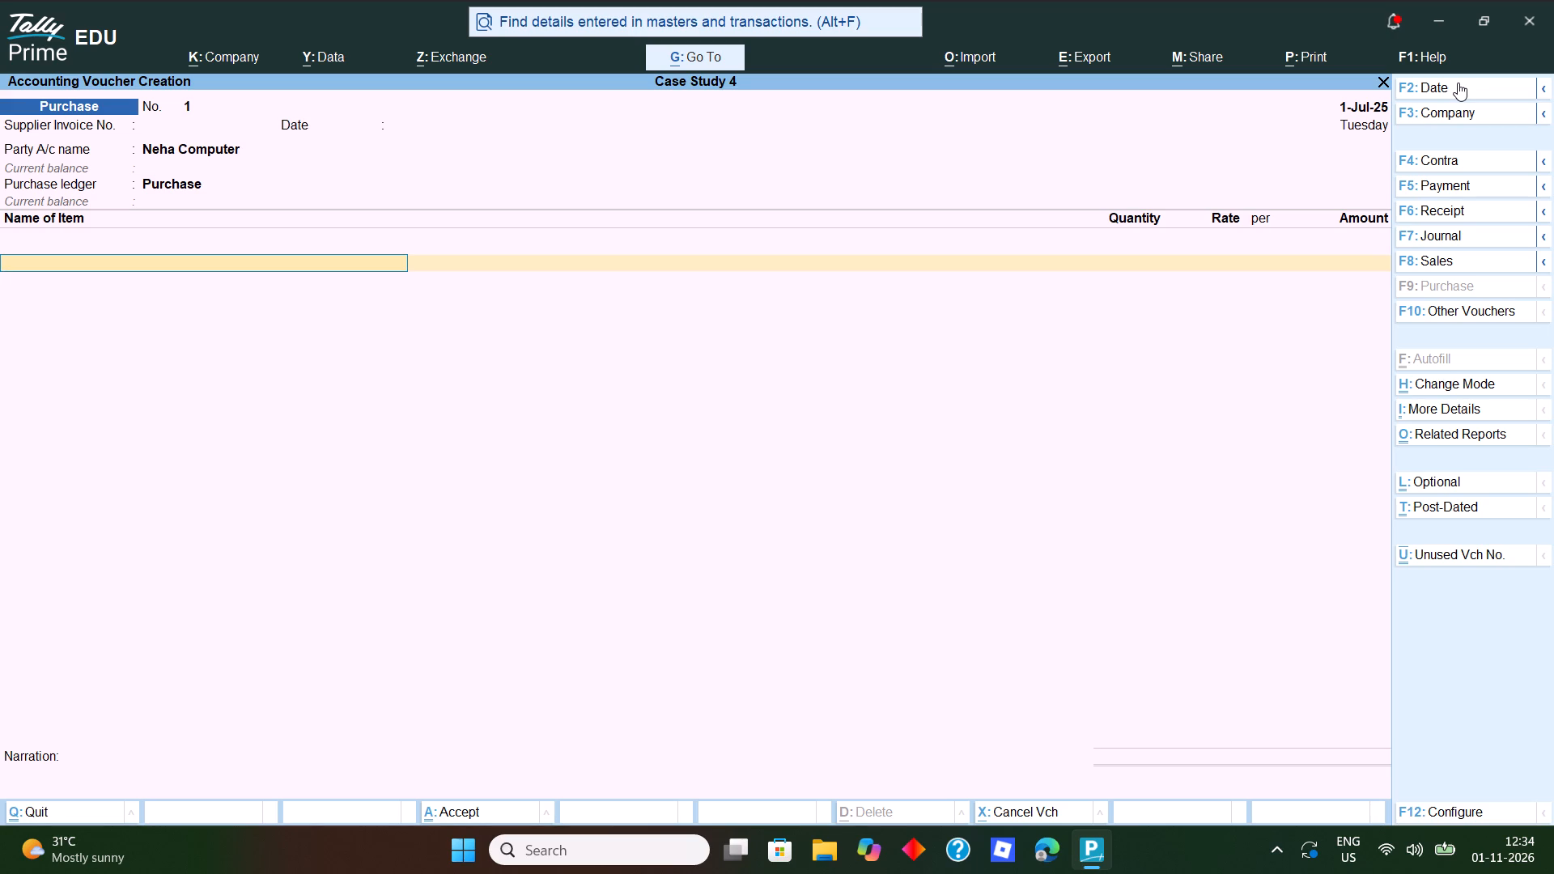
# Begin a new stock item from within the voucher, named Cabinet, without an alias, under the Raw Material group.
pyautogui.hotkey('alt', 'c')
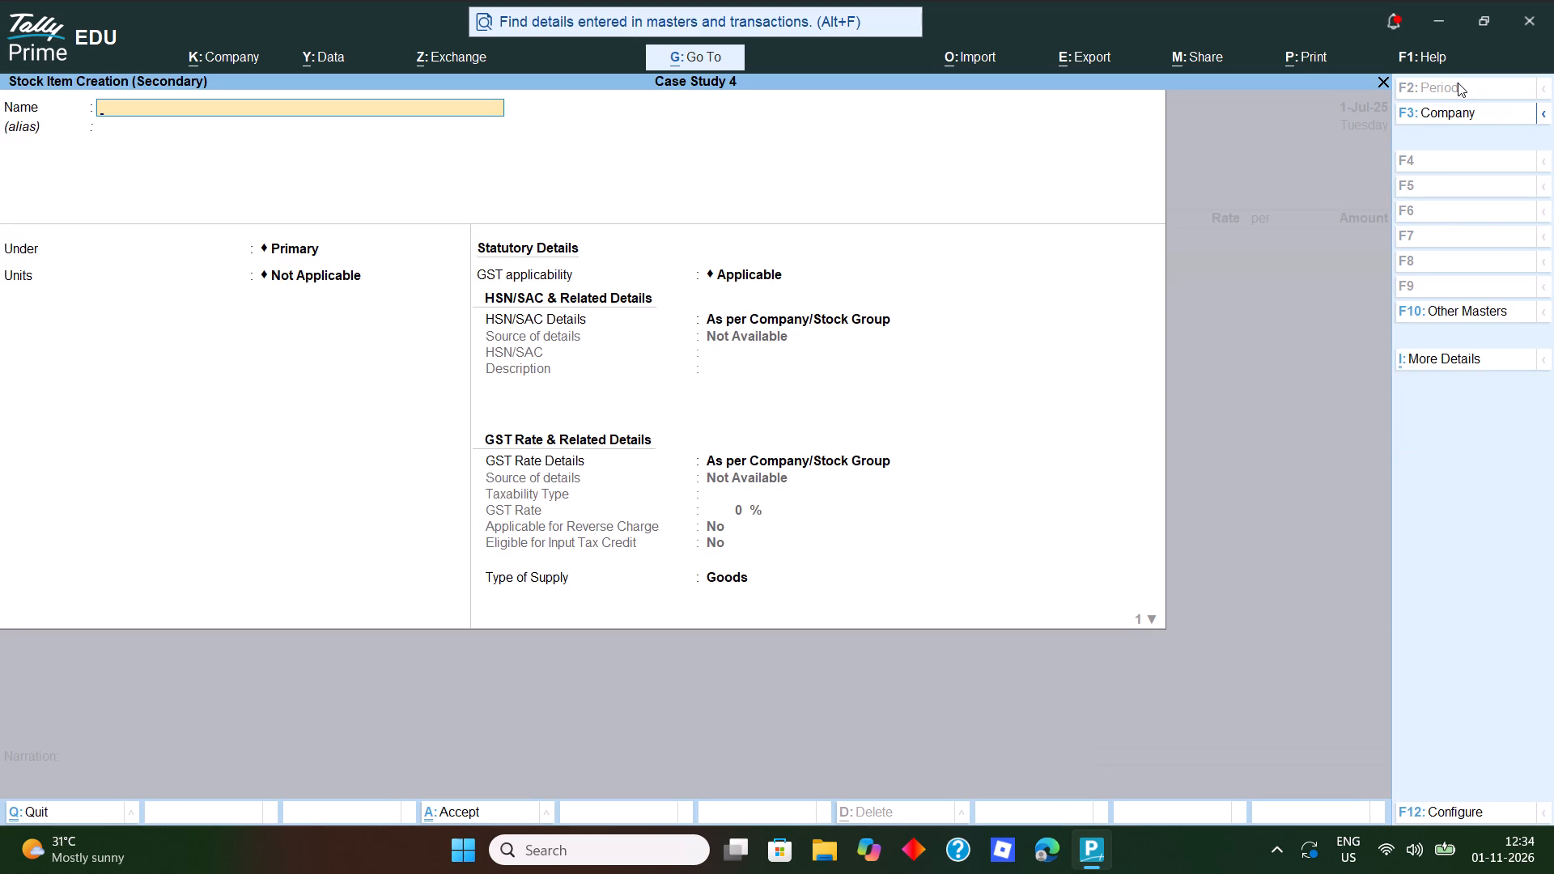
pyautogui.write('ca')
pyautogui.write('binet')
pyautogui.press('Return')
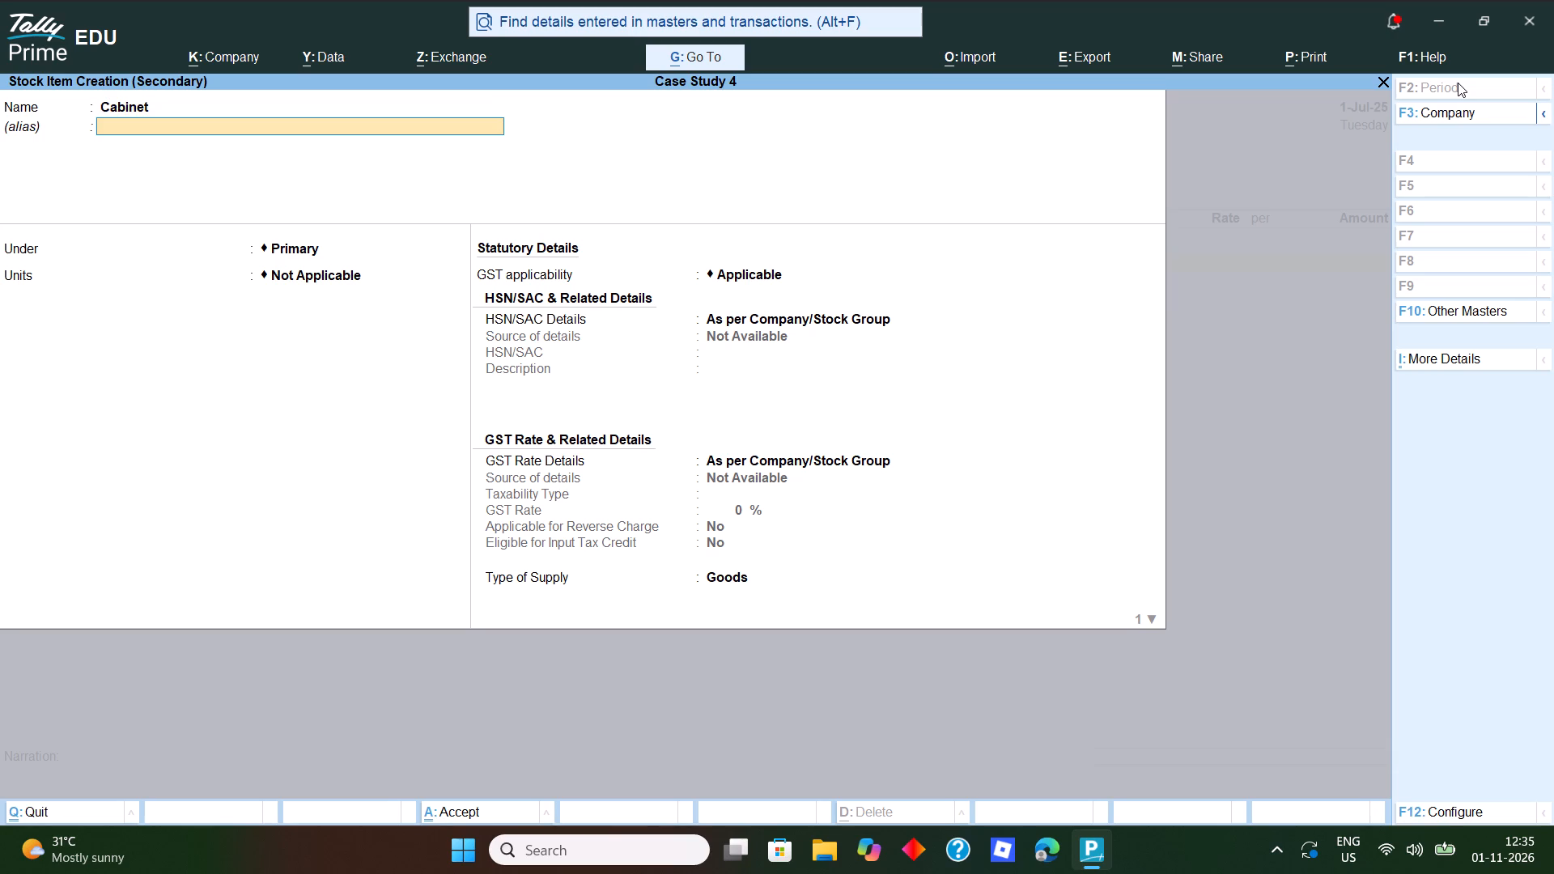
pyautogui.press('Return')
pyautogui.press('Down')
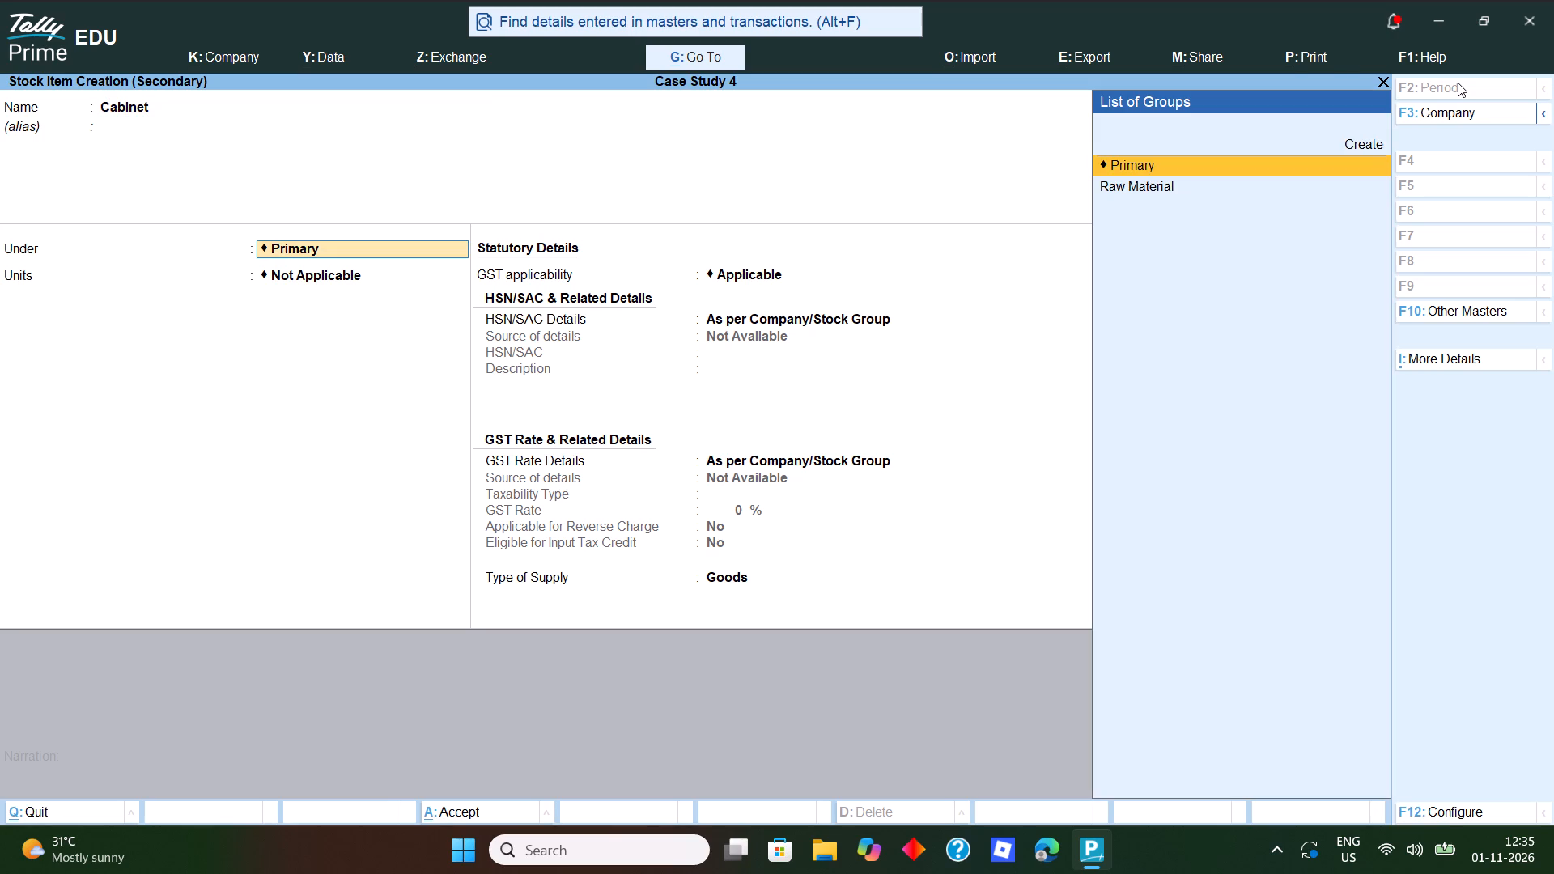
pyautogui.press('Return')
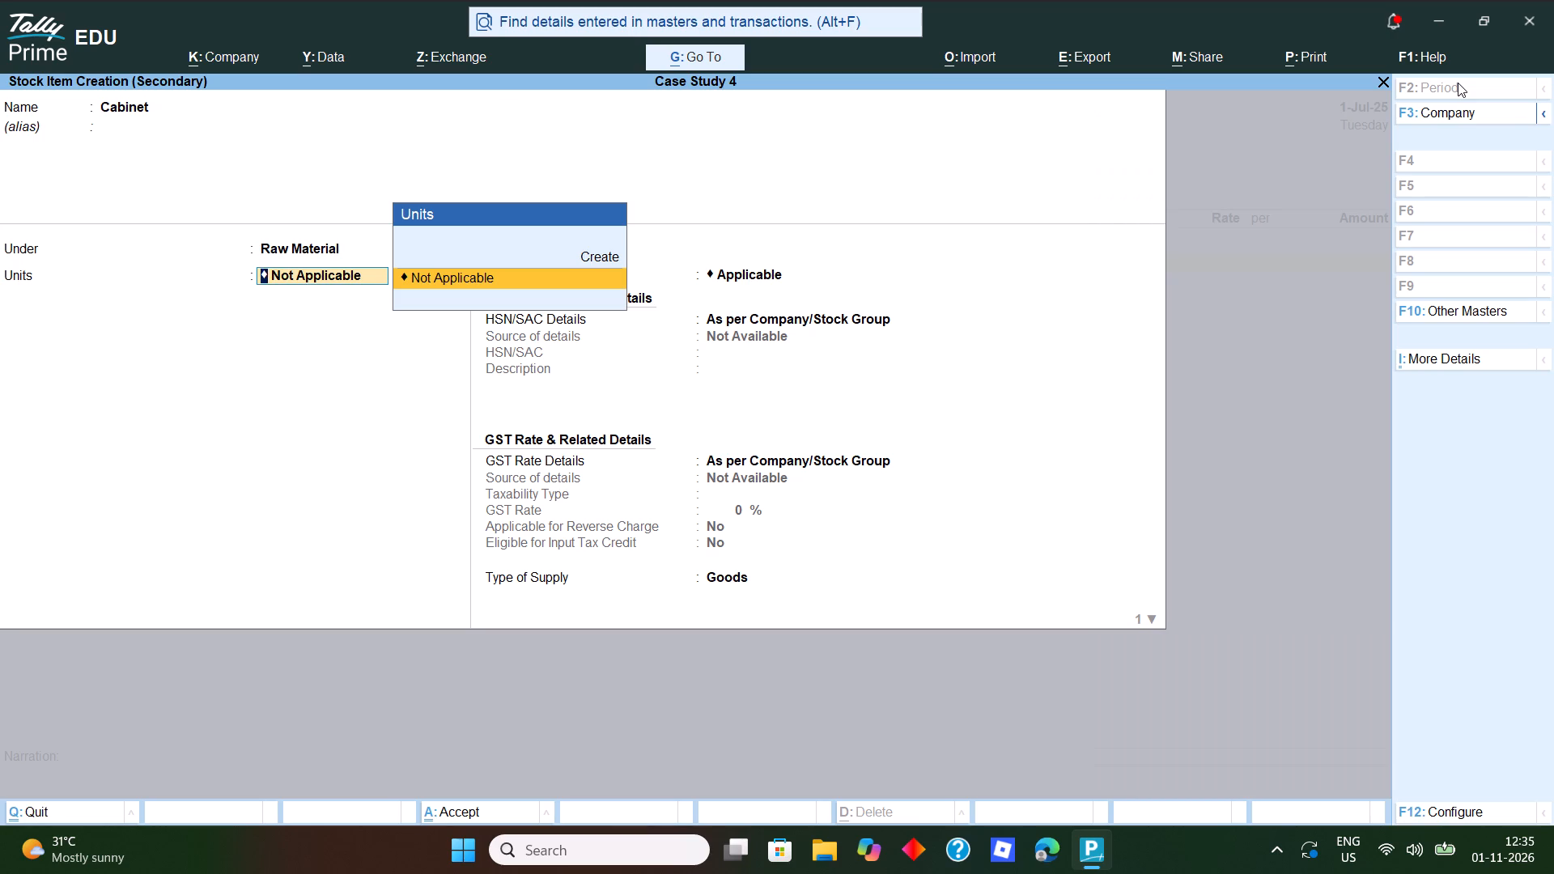
# Create a simple unit for Cabinet with symbol nos, formal name Number, UQC NOS-NUMBERS and 0 decimal places.
pyautogui.hotkey('alt', 'c')
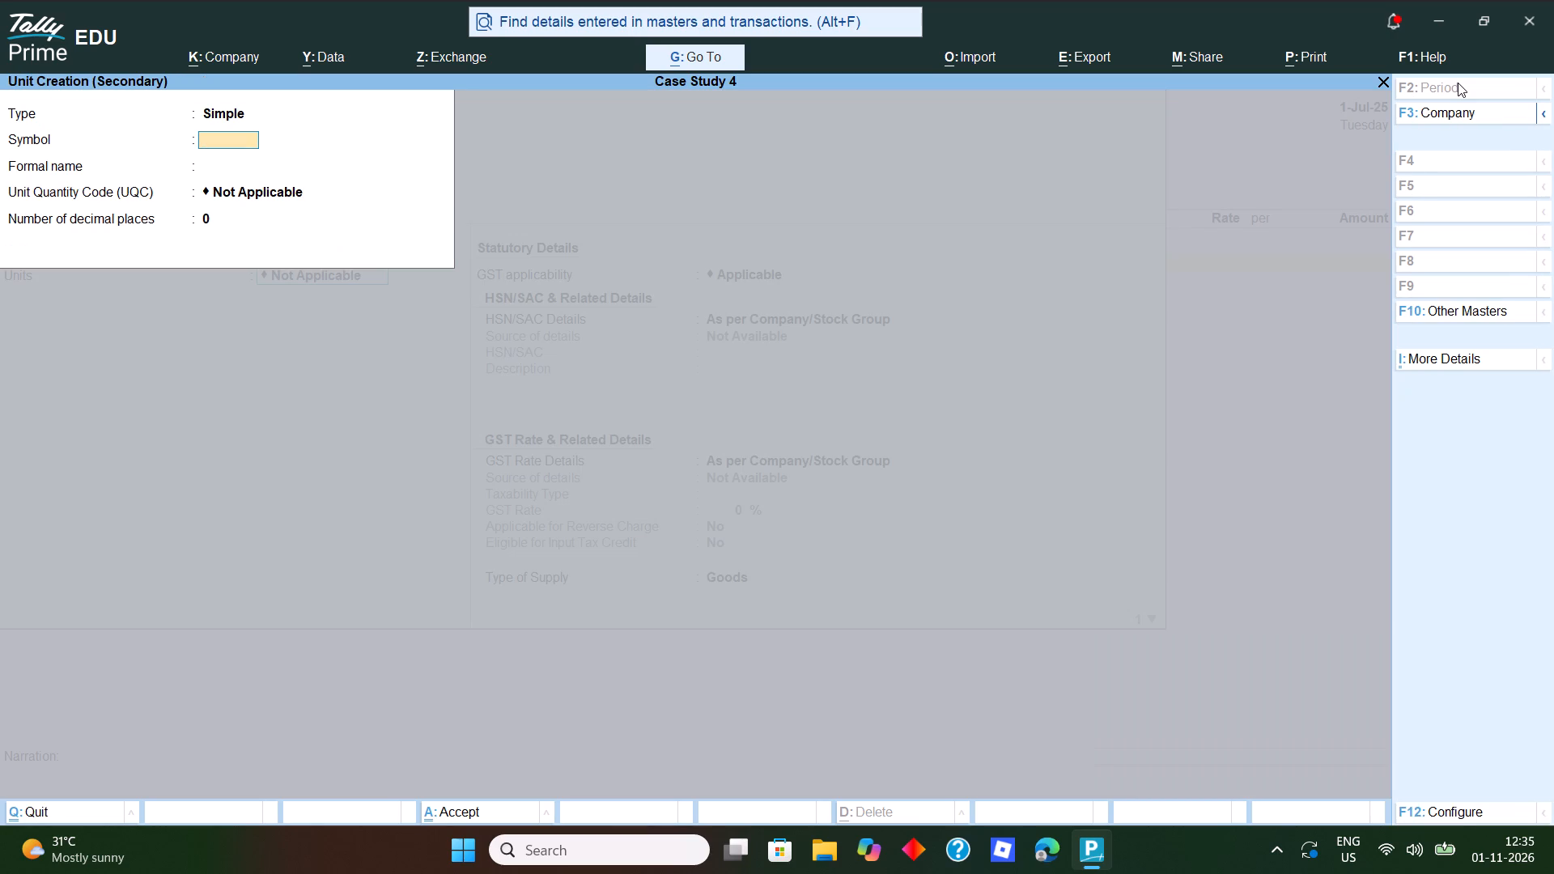
pyautogui.write('nos')
pyautogui.press('Return')
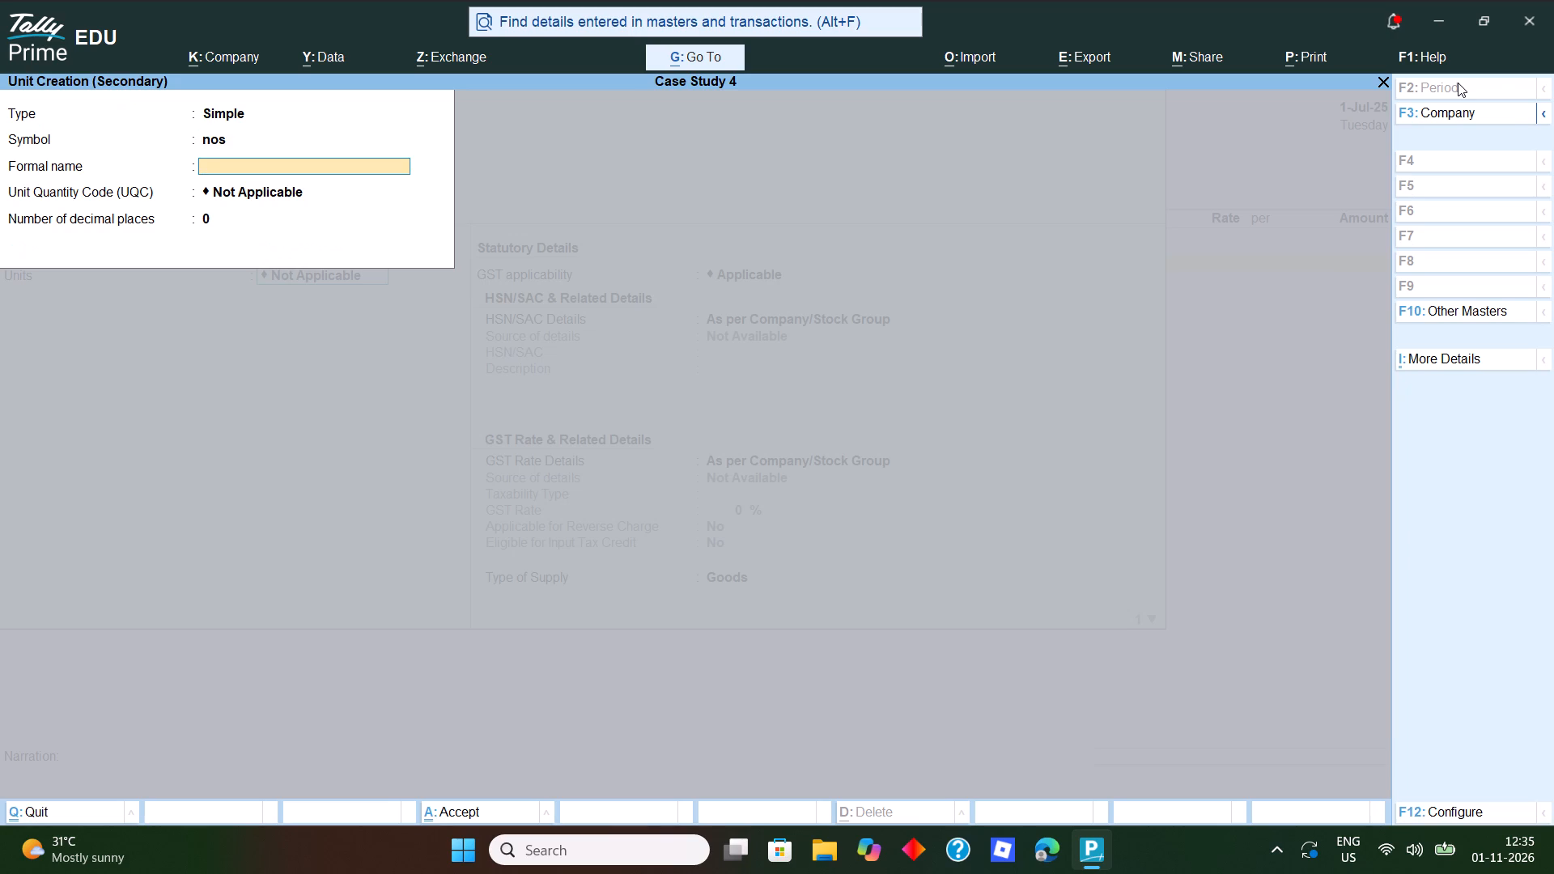
pyautogui.press('n')
pyautogui.write('umber')
pyautogui.press('Return')
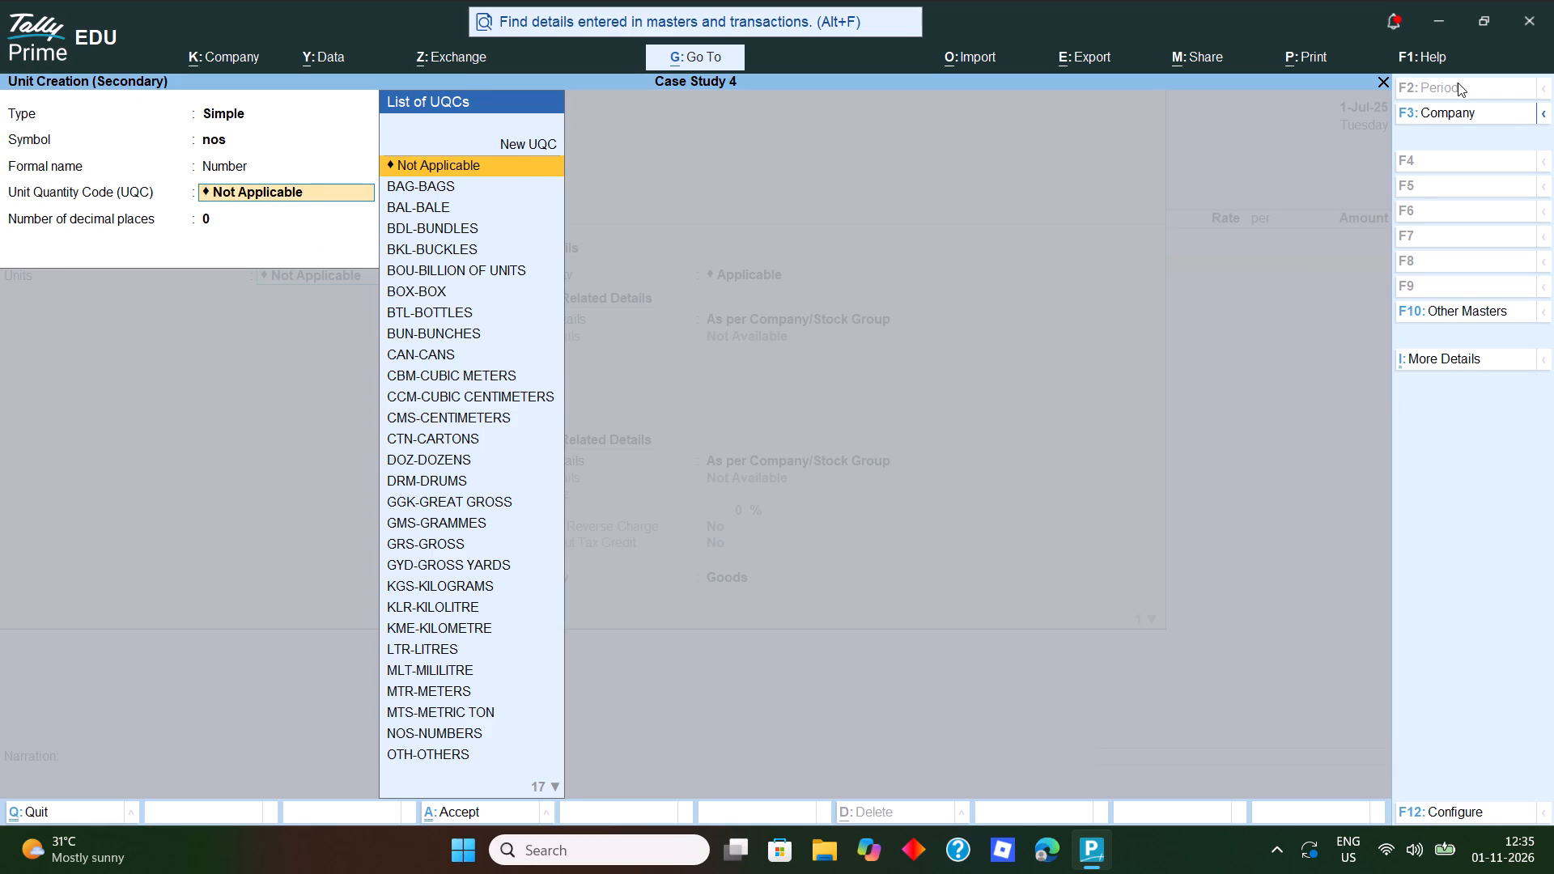
pyautogui.write('nos')
pyautogui.press('Return')
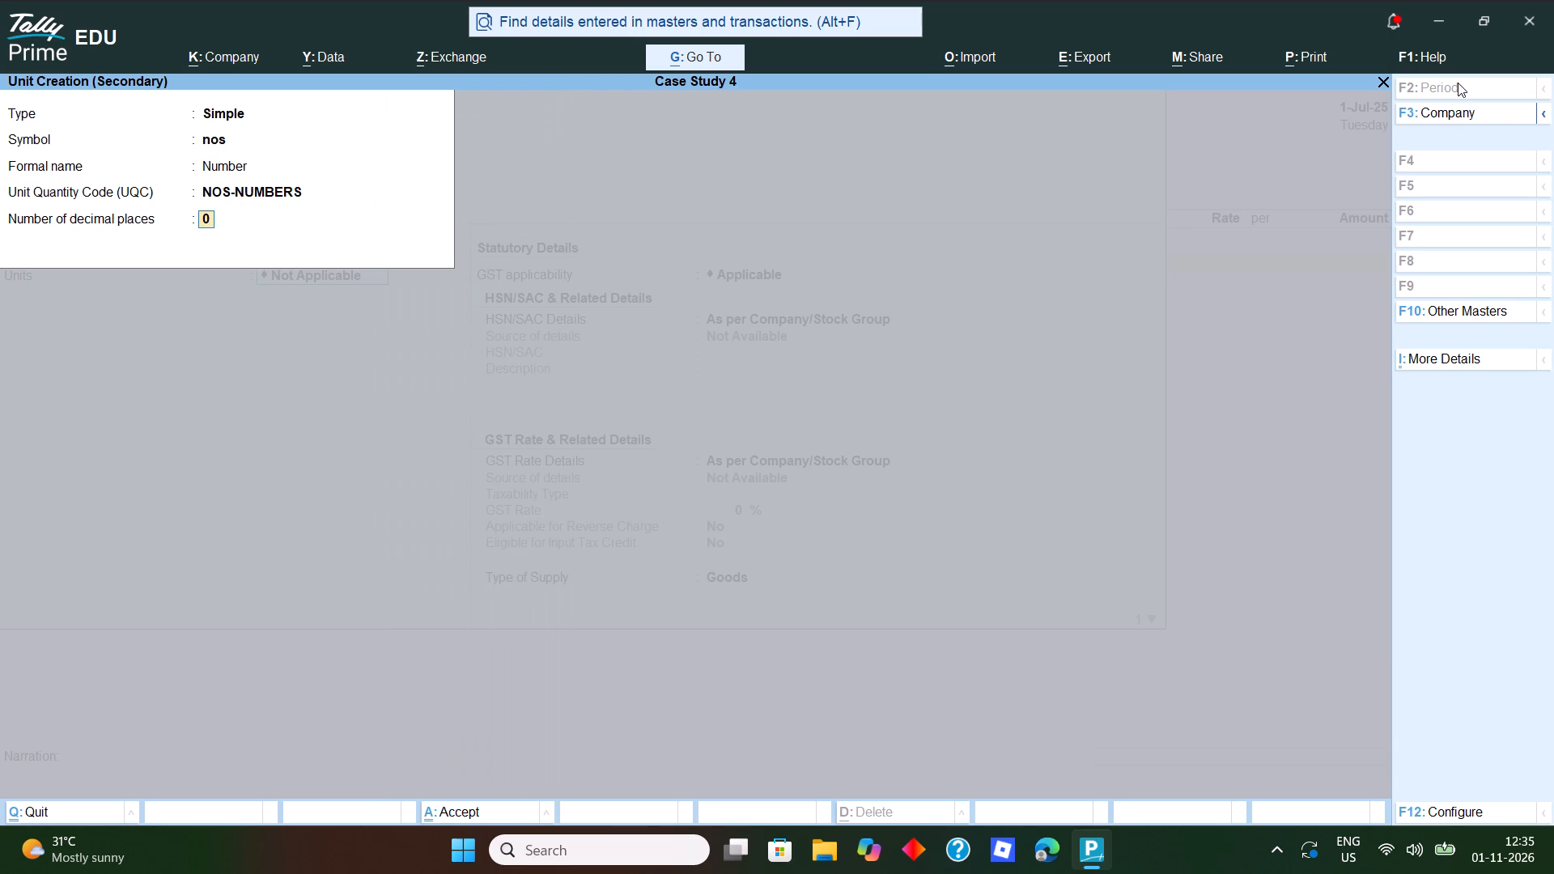
pyautogui.press('Return')
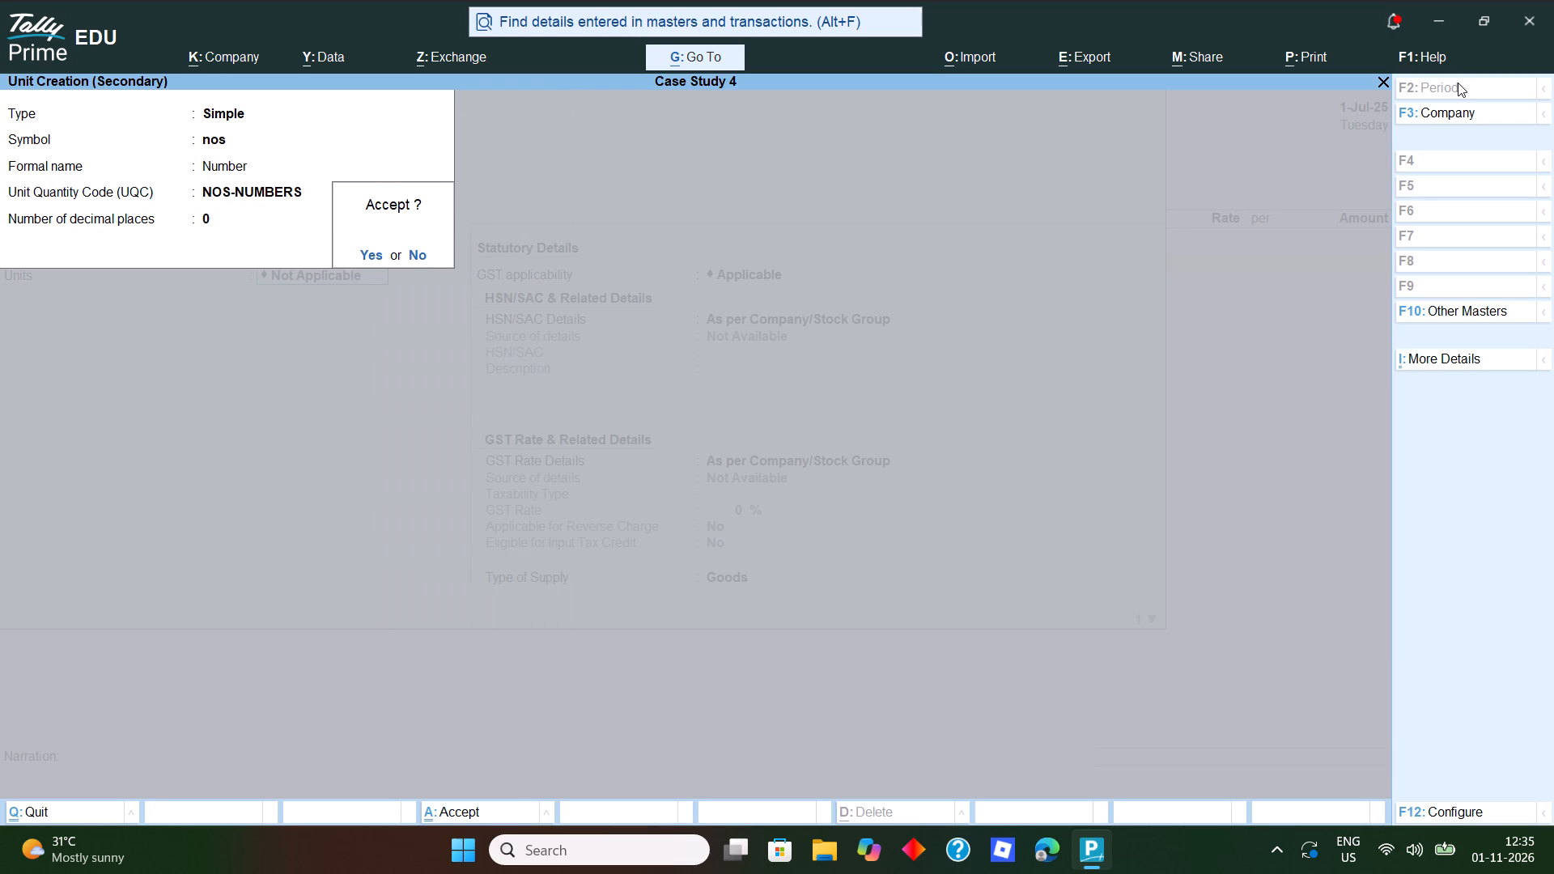
pyautogui.press('y')
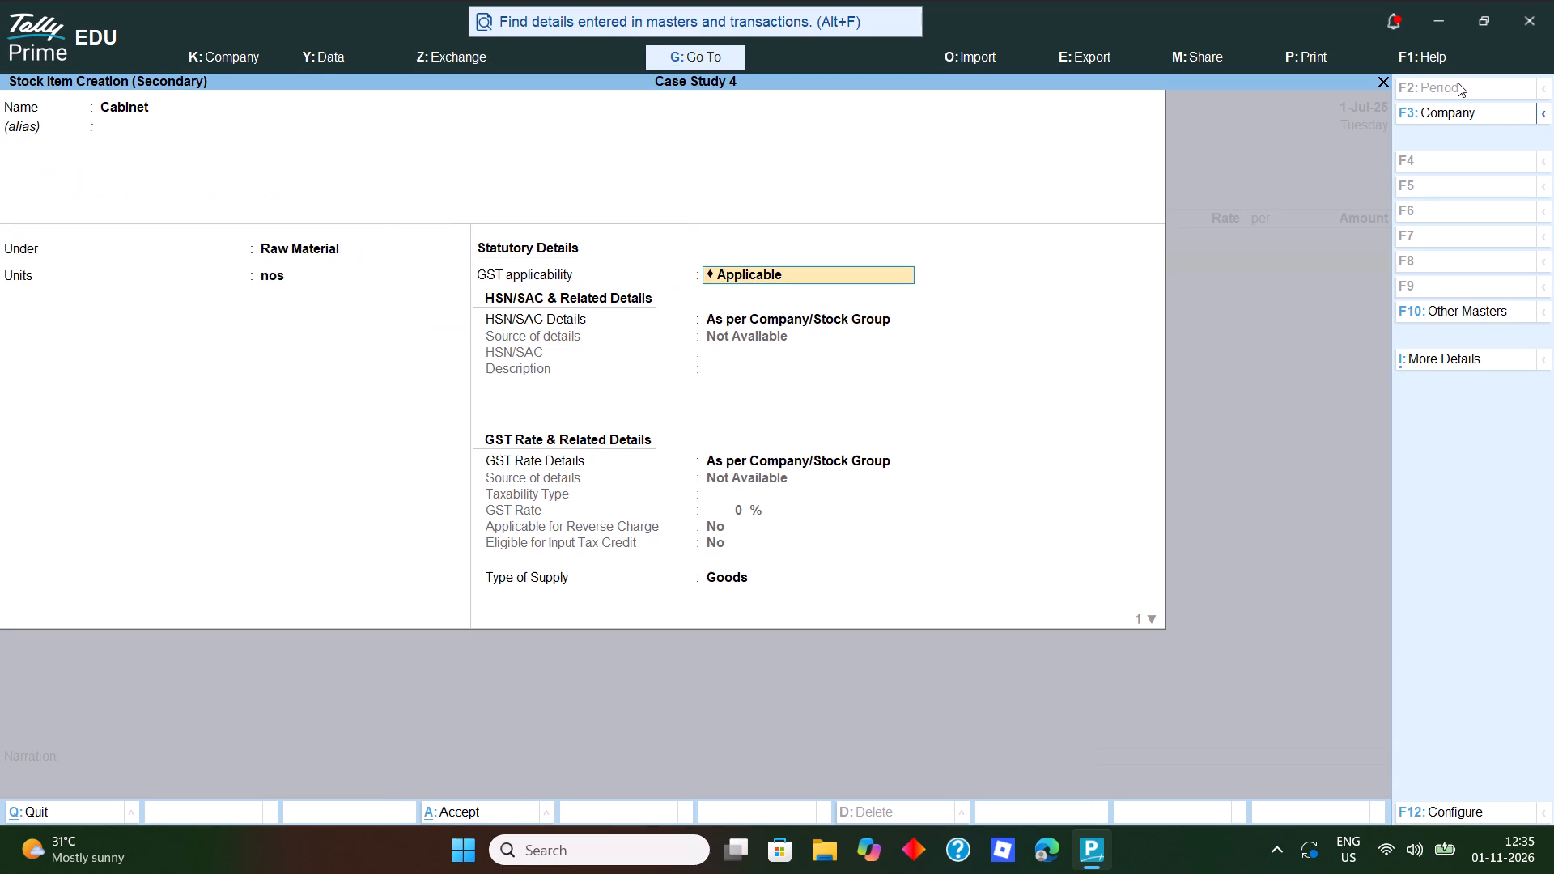
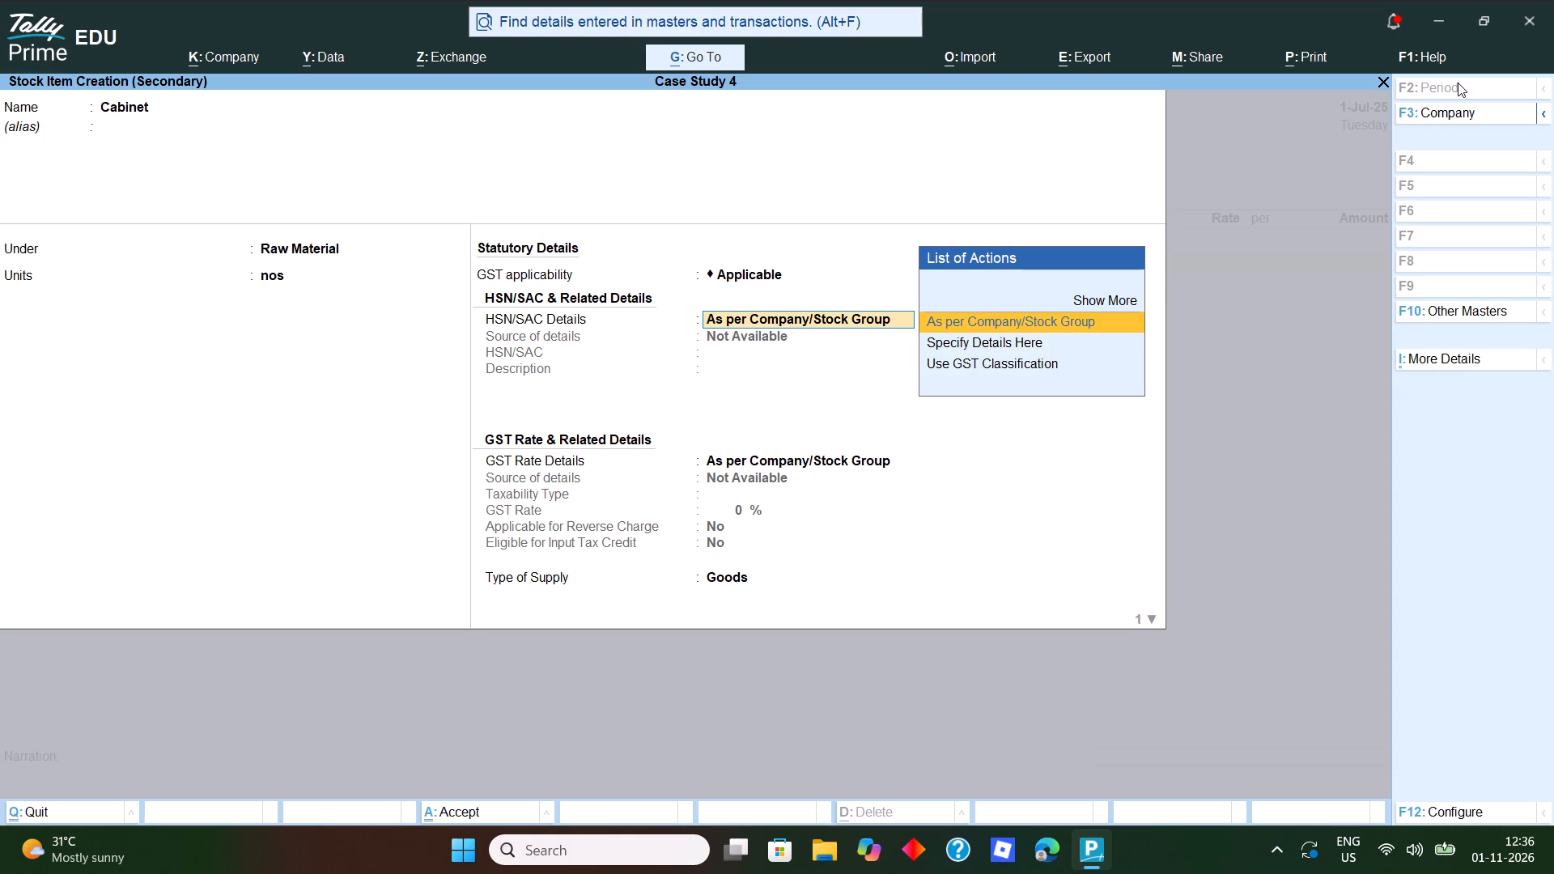
# Specify HSN/SAC 84732900 directly in the Cabinet stock item, leaving its description blank.
pyautogui.press('Down')
pyautogui.press('Return')
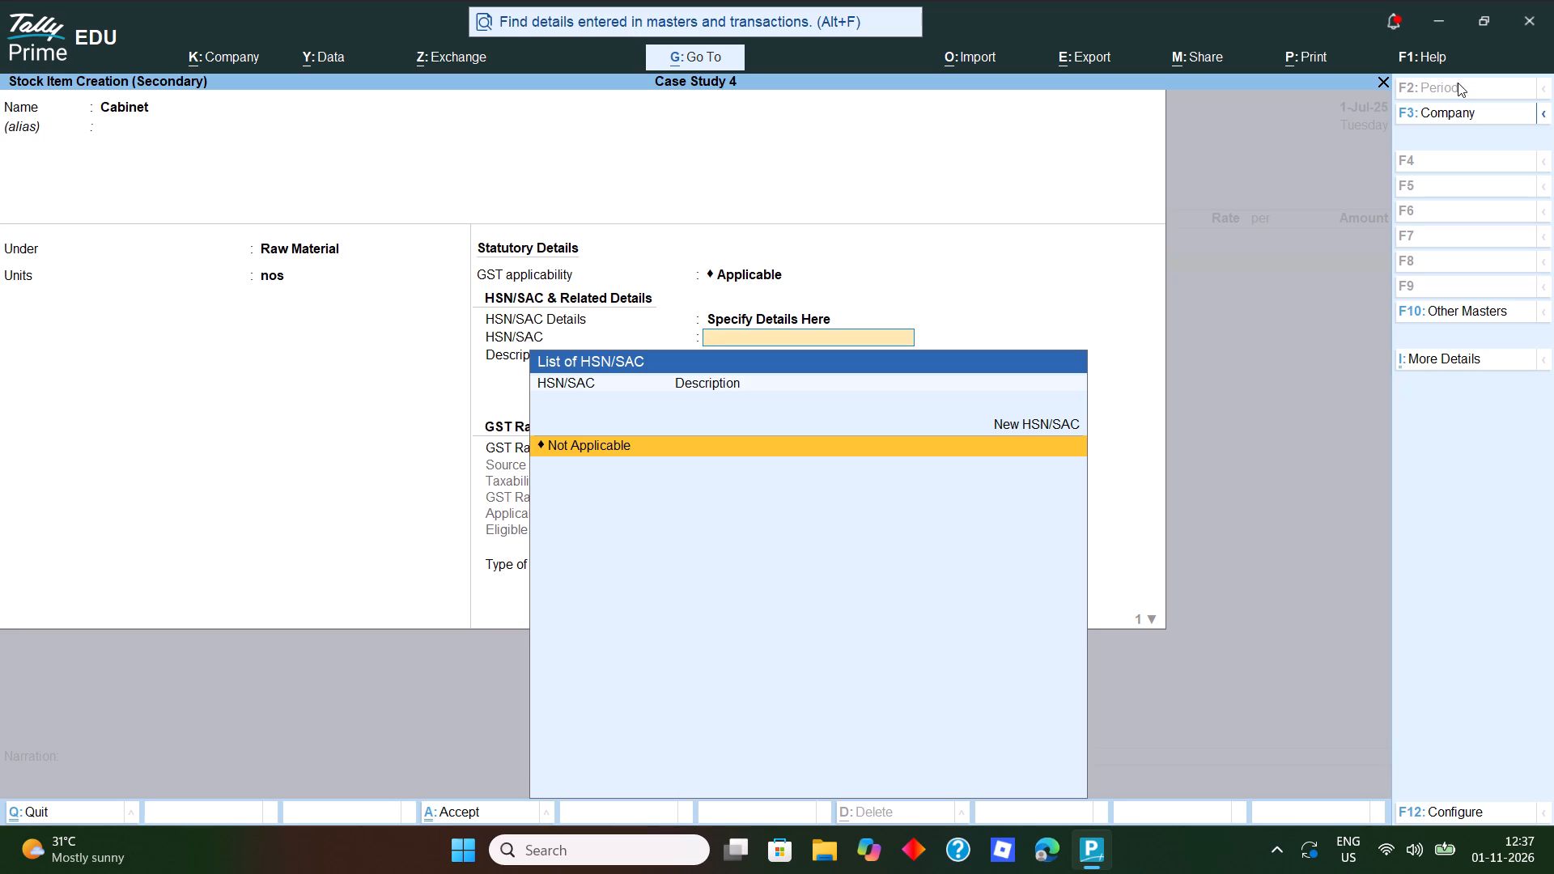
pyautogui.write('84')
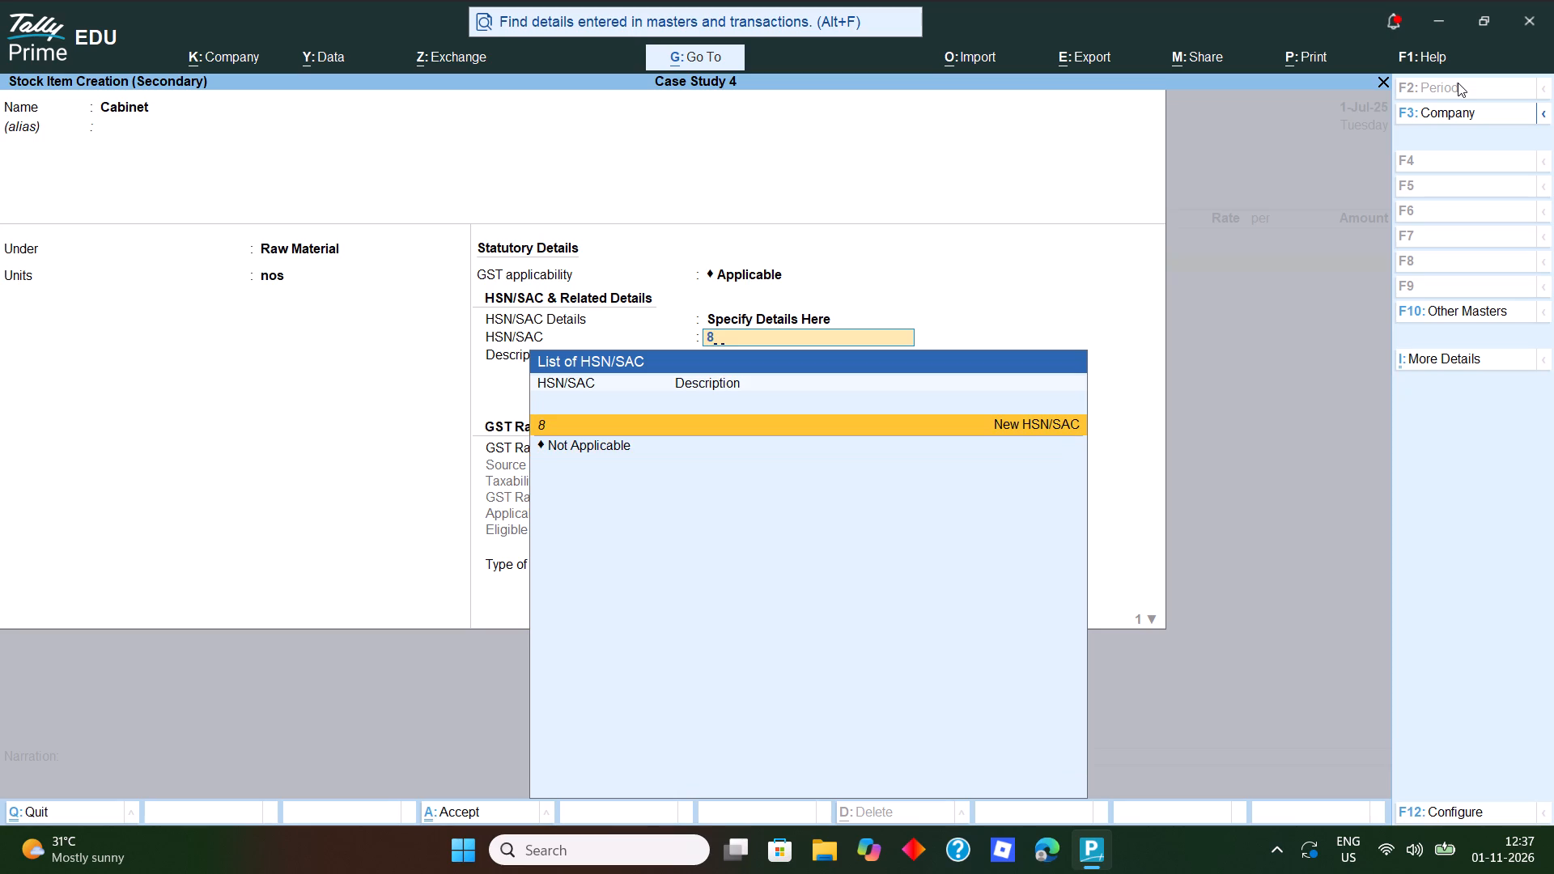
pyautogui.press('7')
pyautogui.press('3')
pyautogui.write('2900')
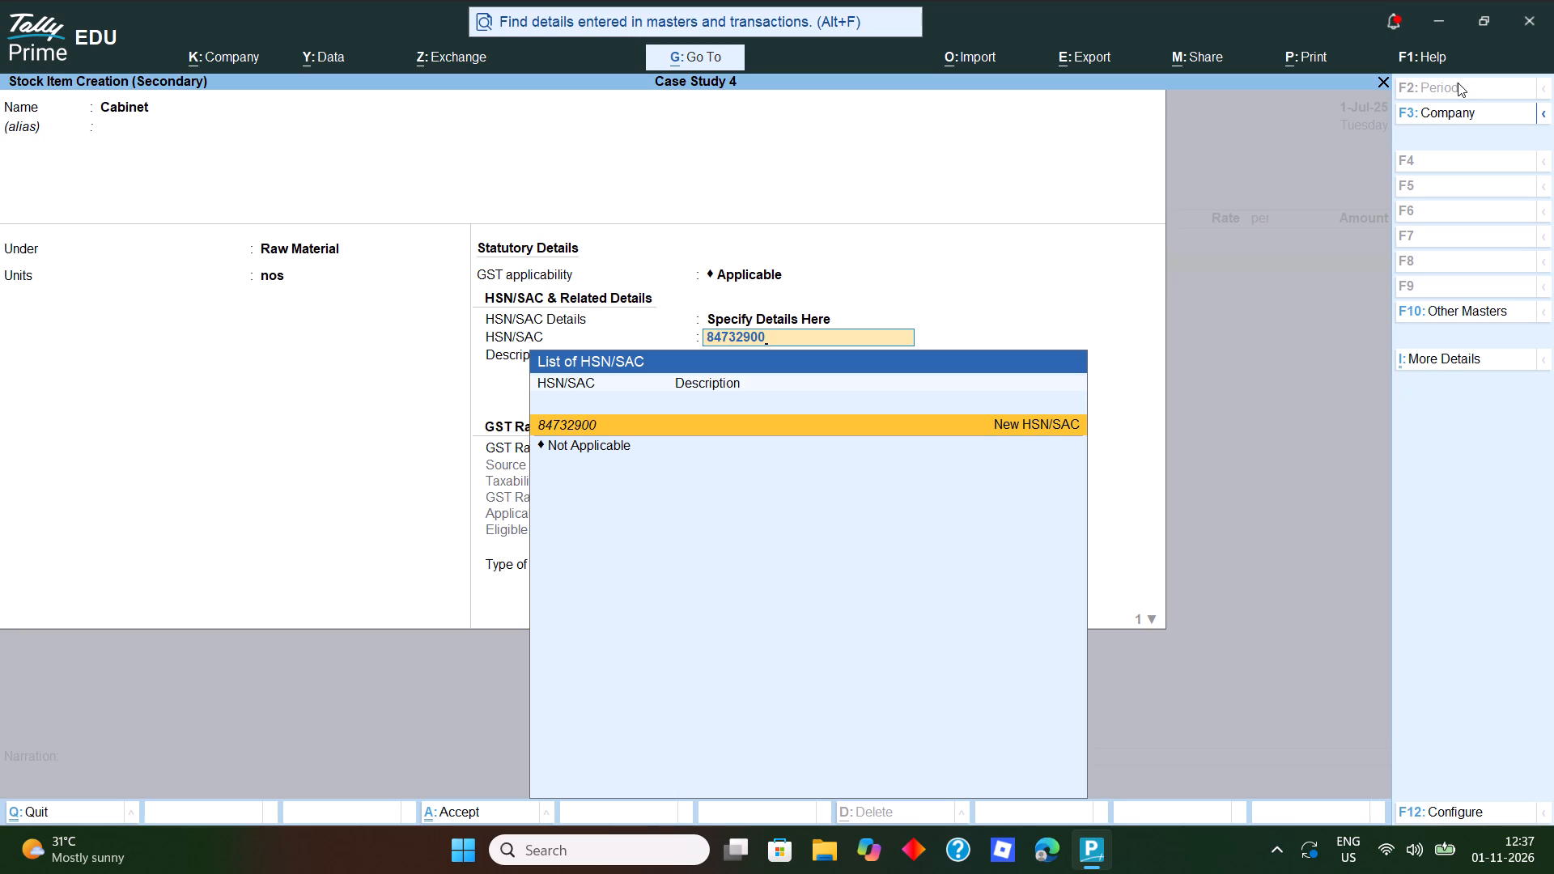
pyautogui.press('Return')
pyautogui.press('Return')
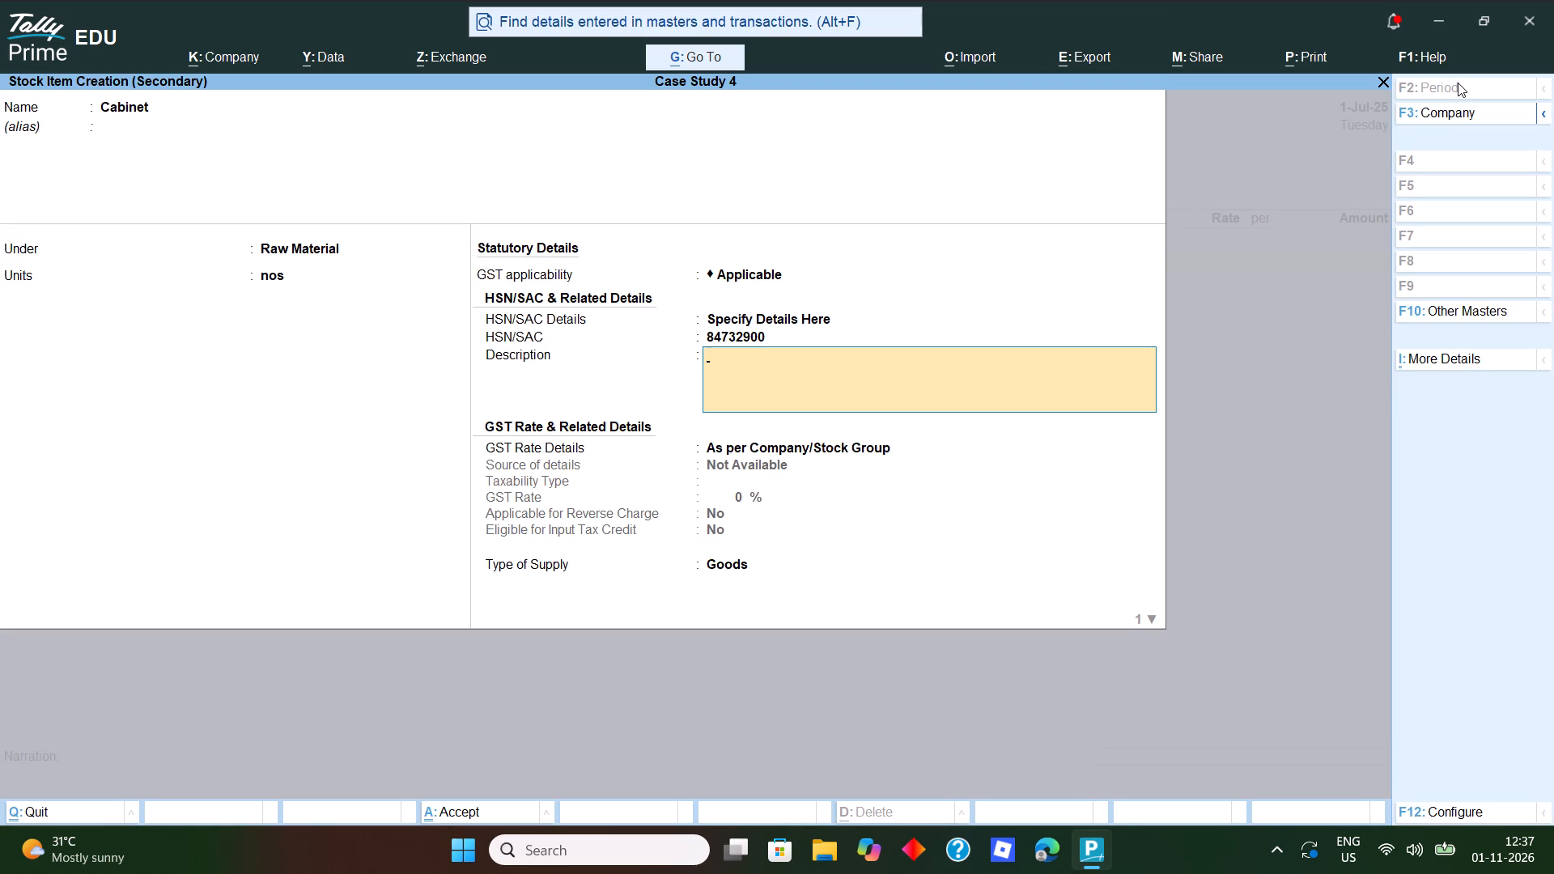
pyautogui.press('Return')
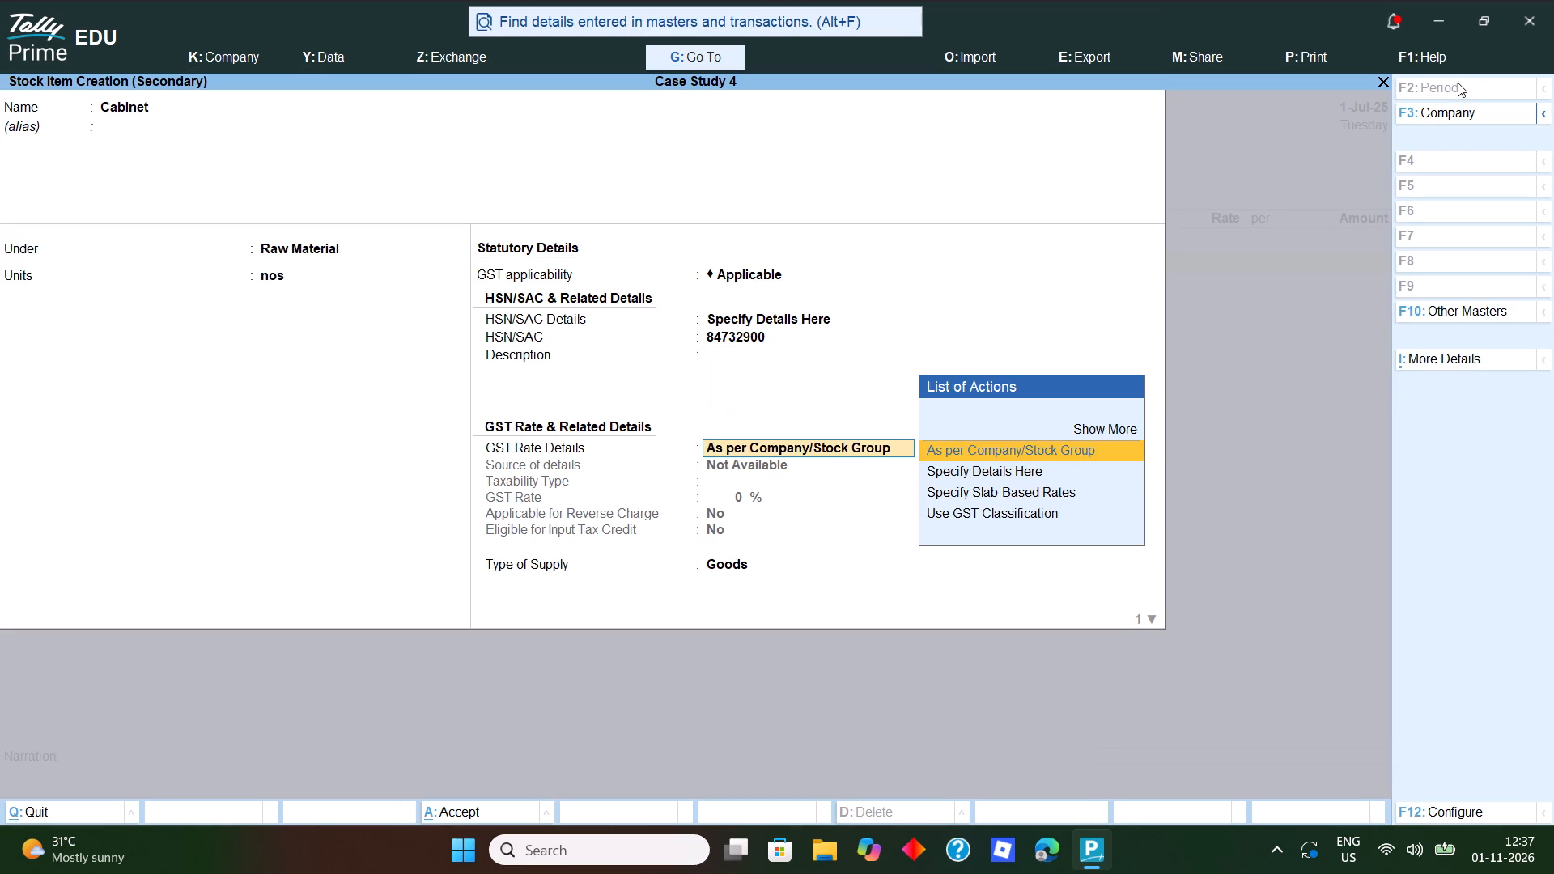
# Specify Cabinet's GST rate details as Taxable at 18%, no reverse charge, input tax credit eligible, type Goods, without duty, and save the item.
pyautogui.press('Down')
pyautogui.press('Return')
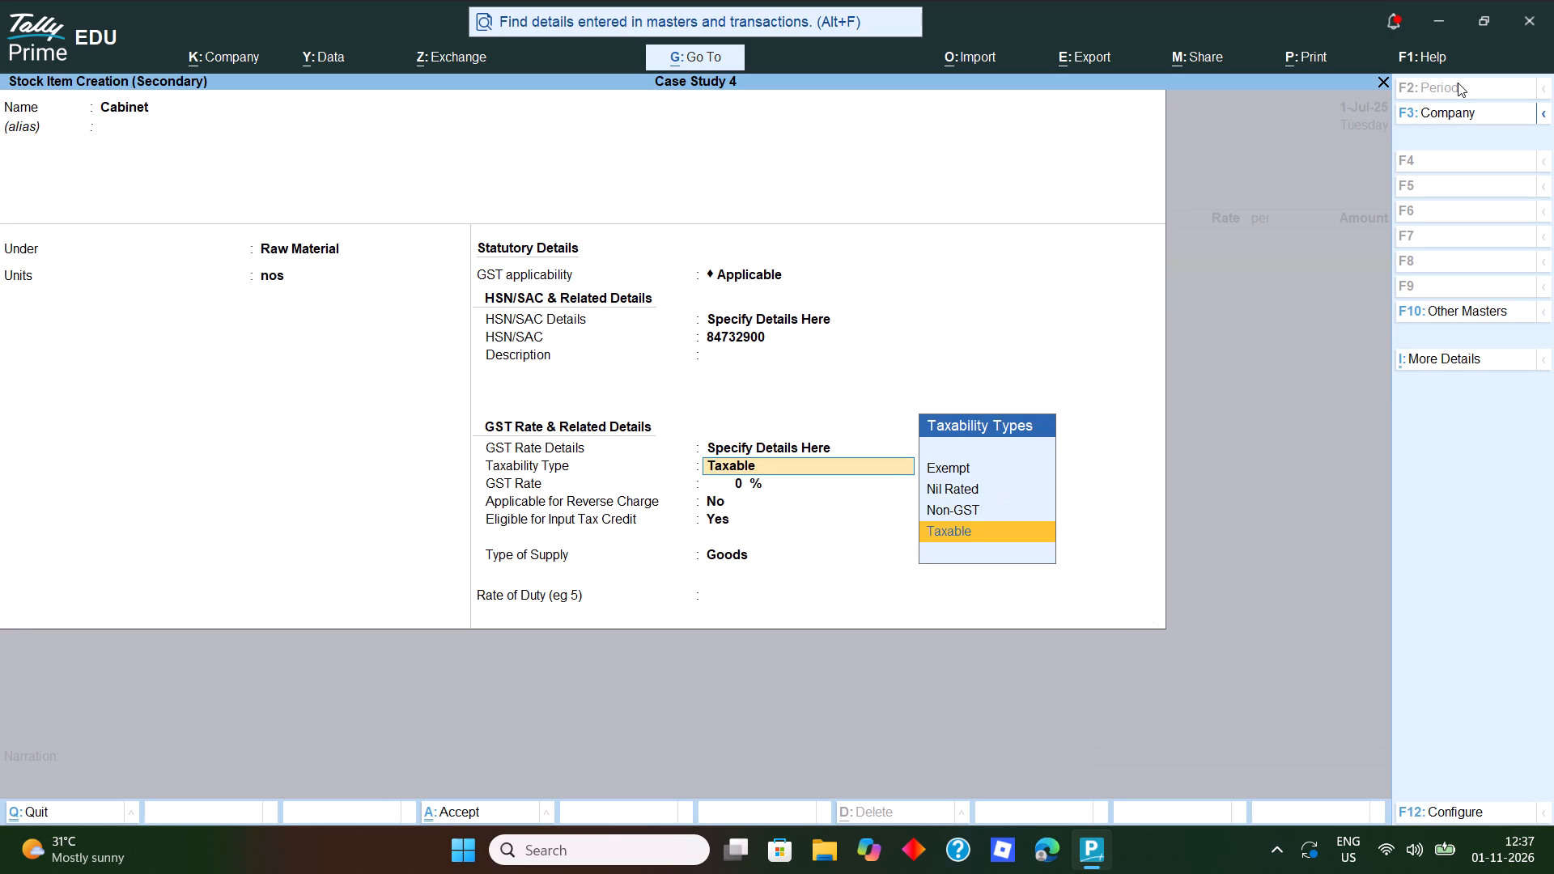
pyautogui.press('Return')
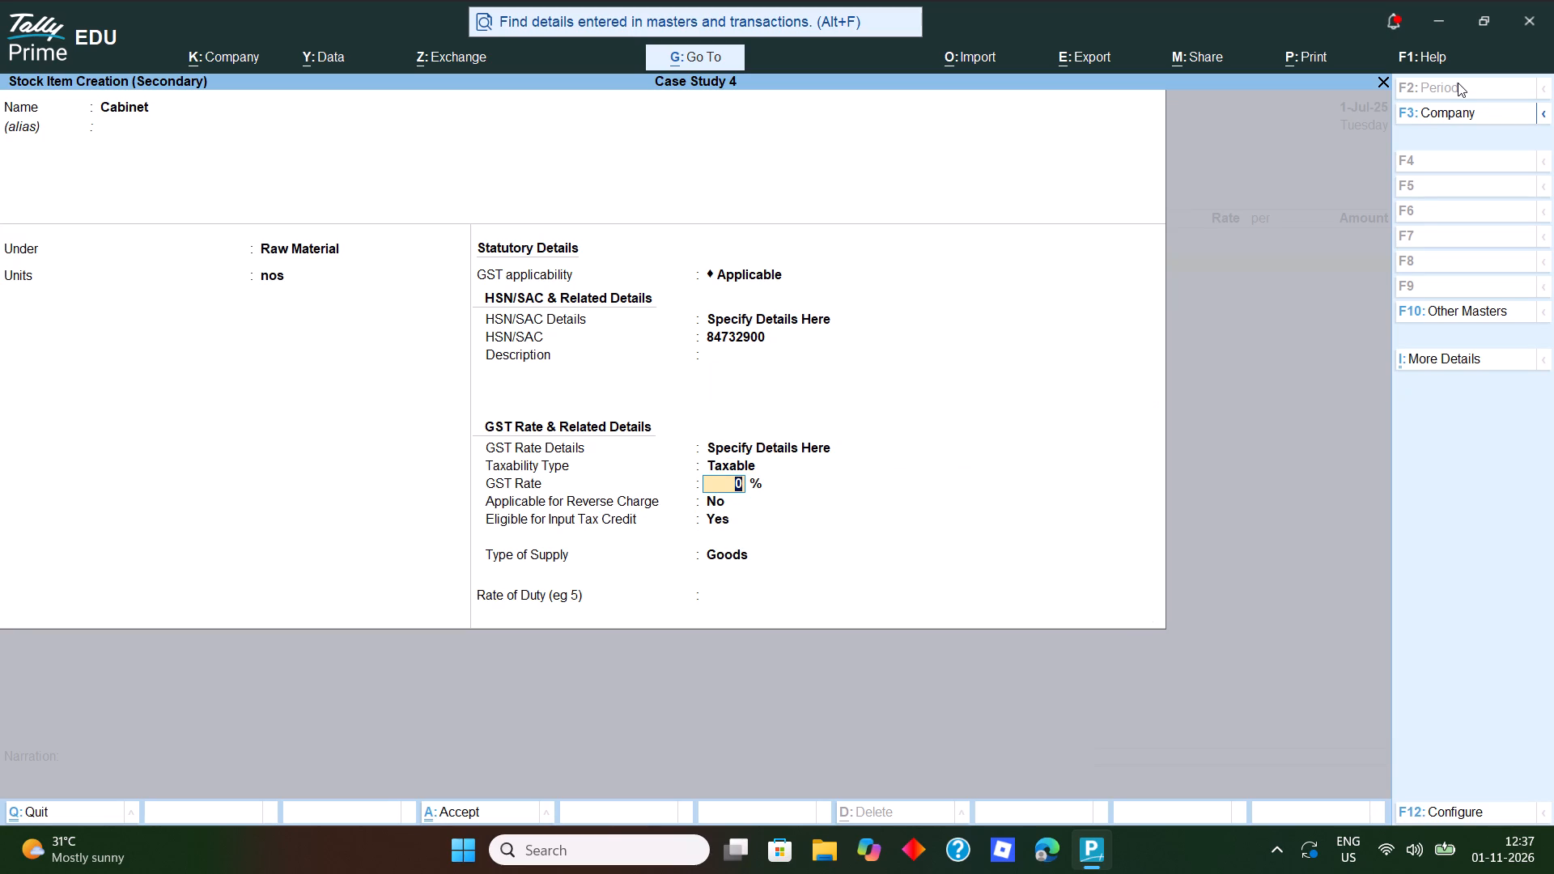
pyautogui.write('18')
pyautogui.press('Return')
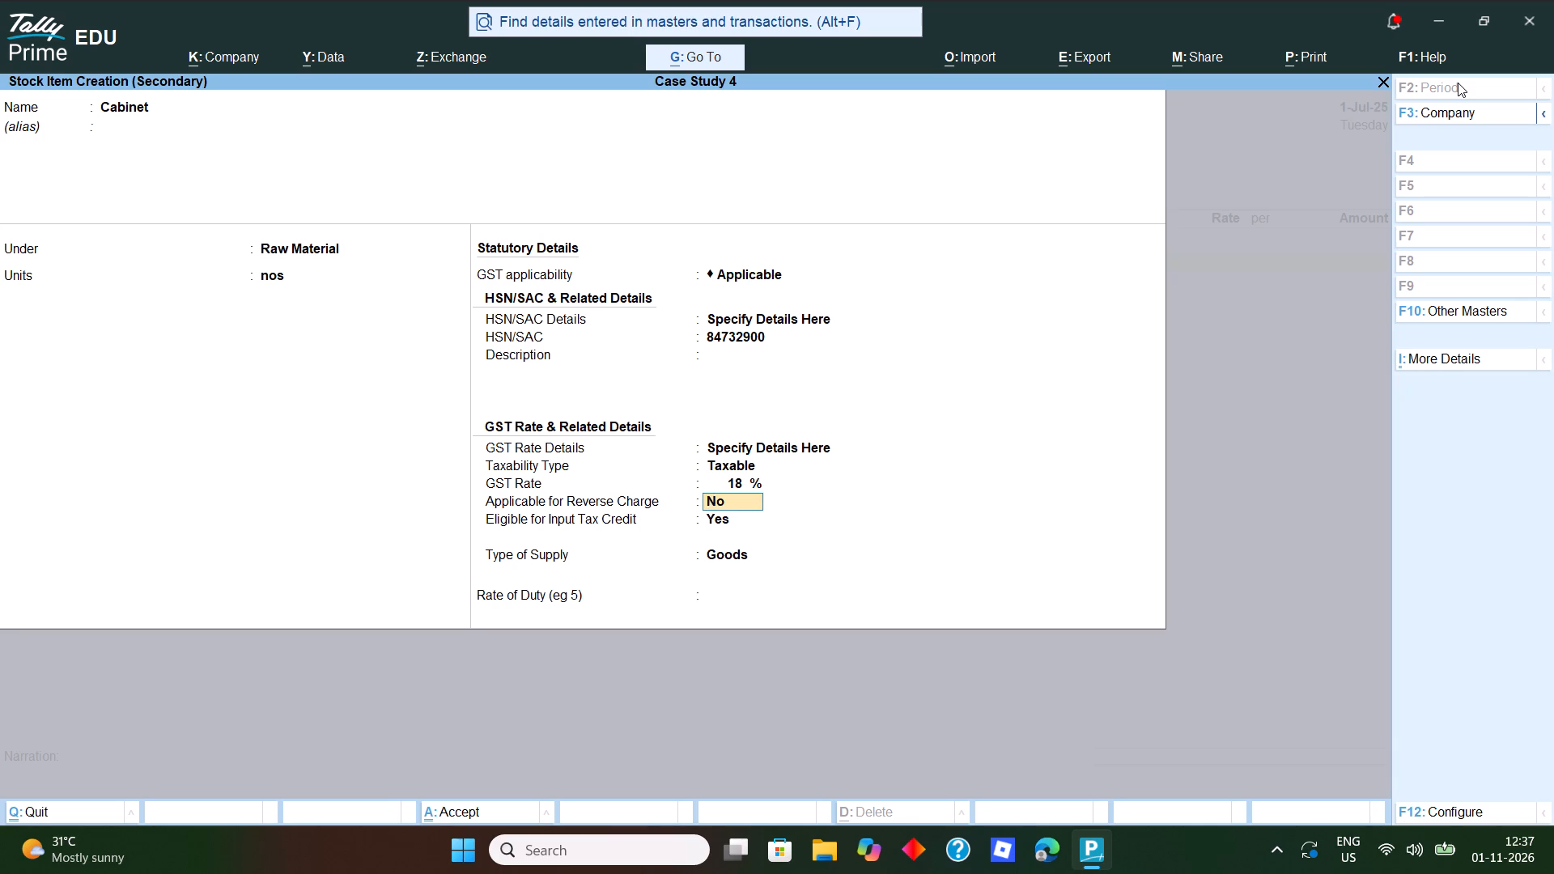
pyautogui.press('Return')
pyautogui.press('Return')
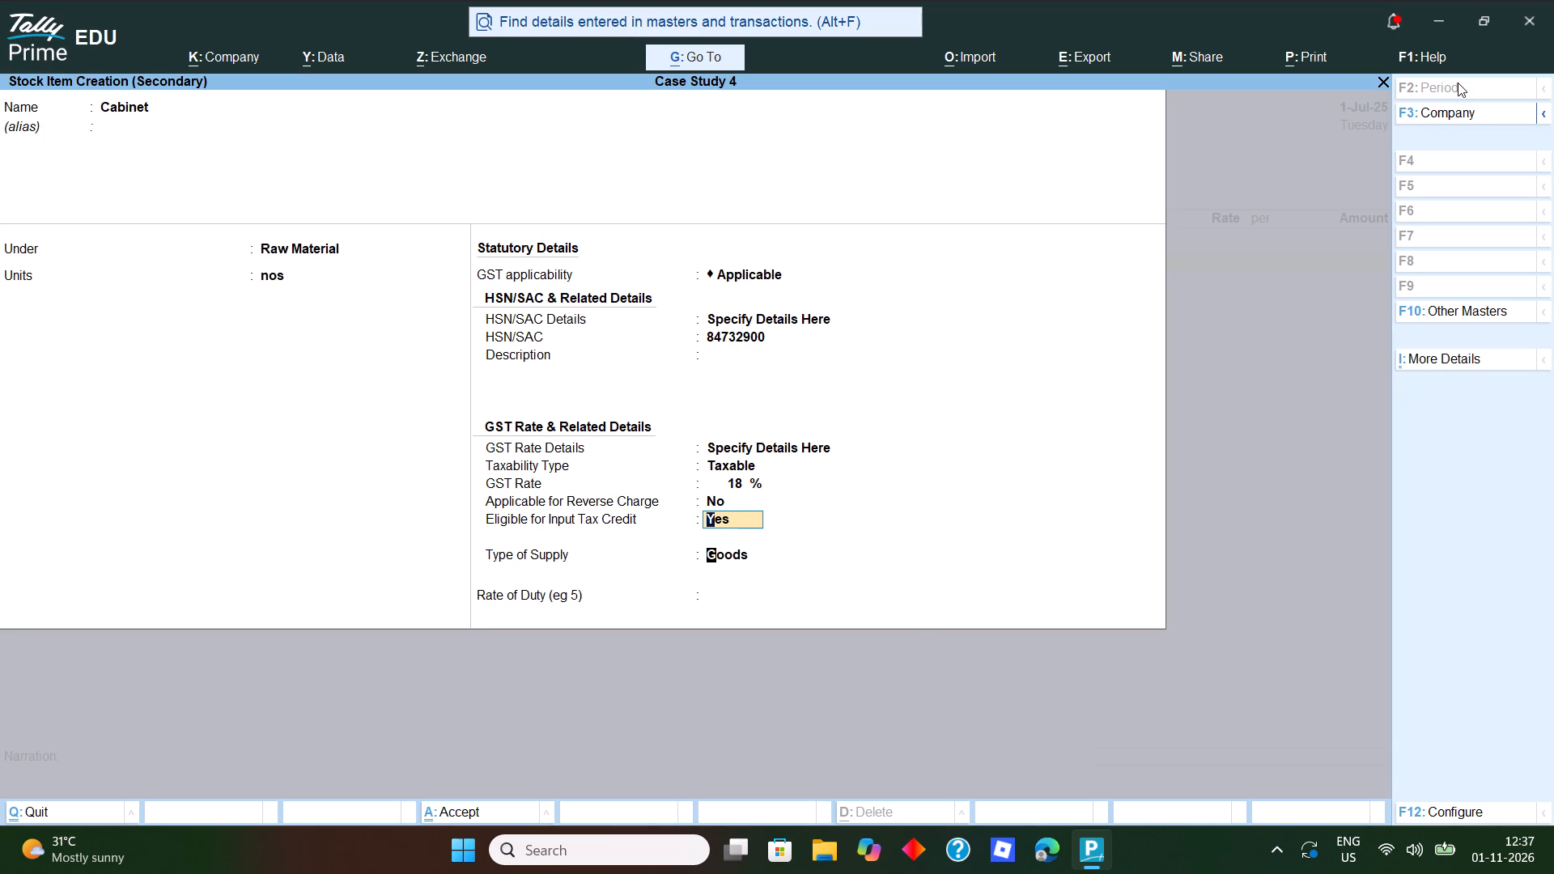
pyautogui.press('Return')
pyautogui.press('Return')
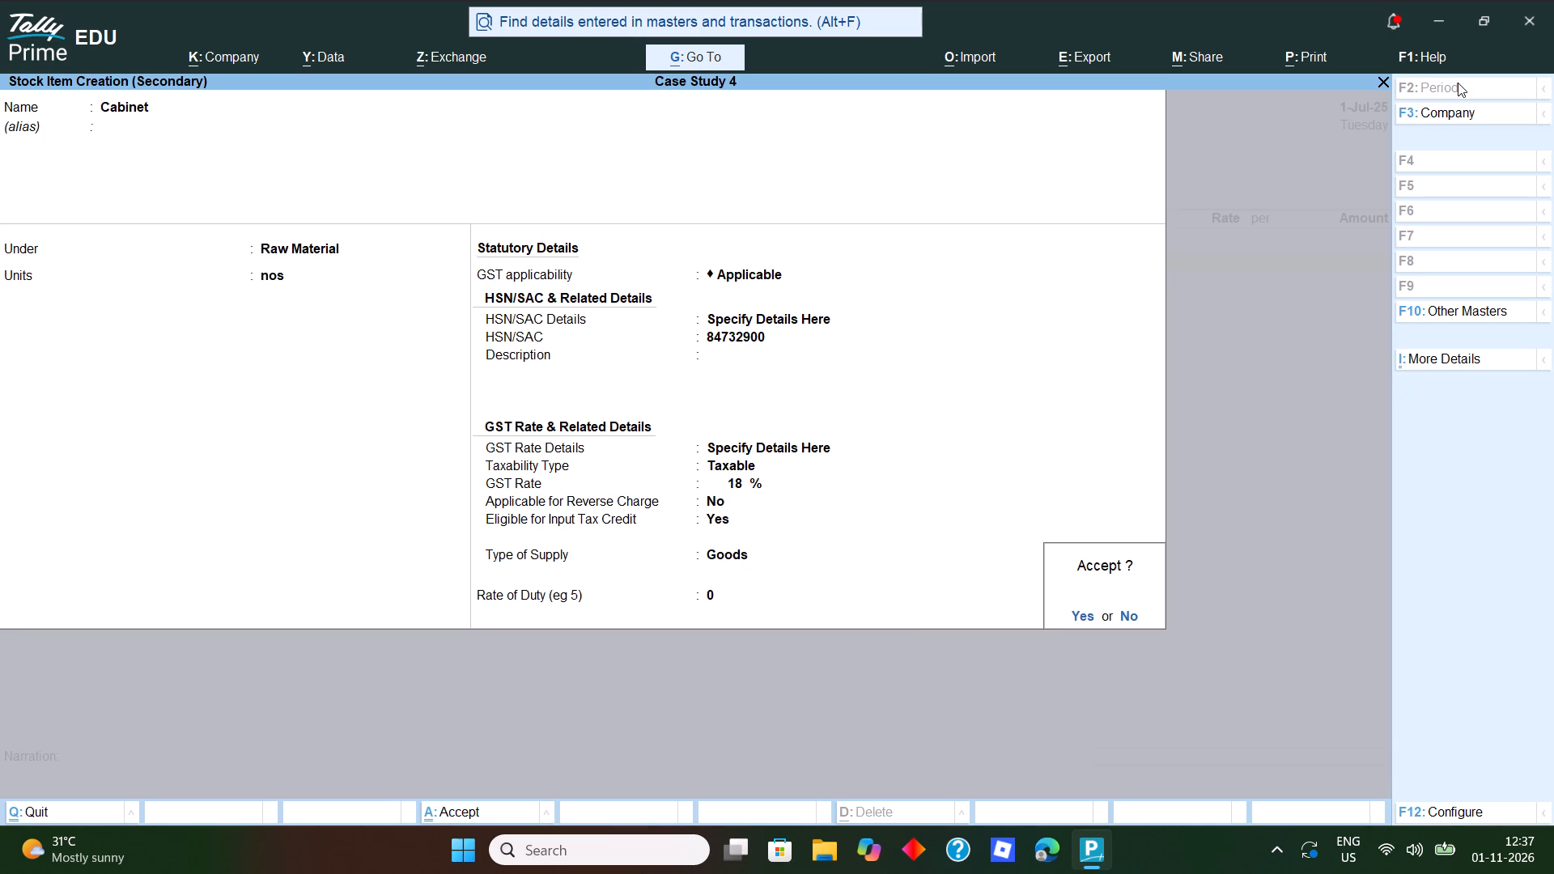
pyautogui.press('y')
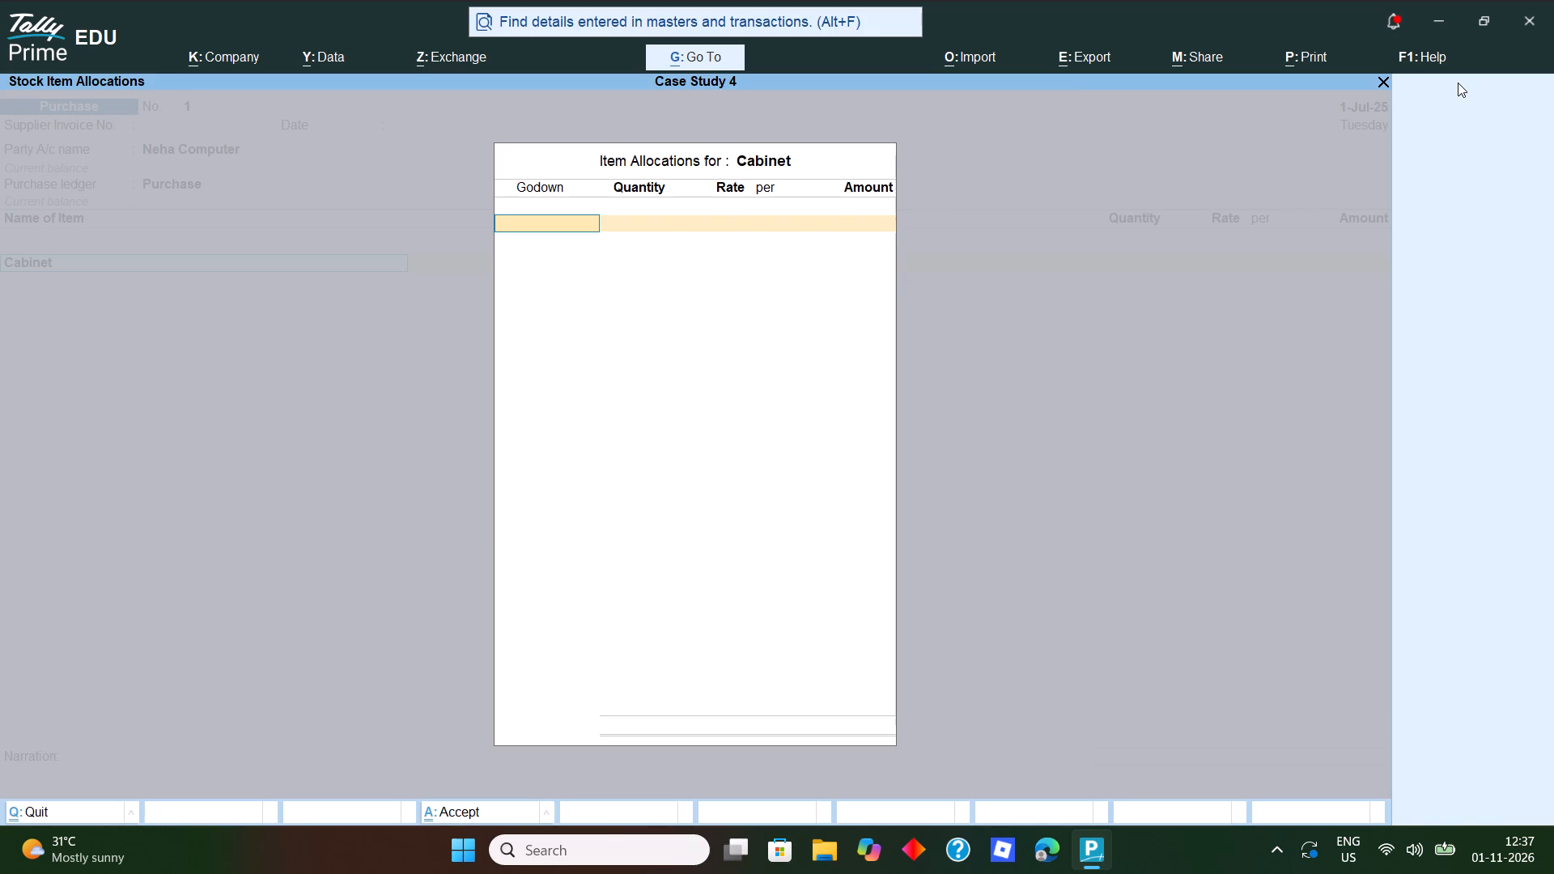
# Allocate 100 nos of Cabinet to the Raw Materials Godown at a rate of 650 per nos in the purchase voucher.
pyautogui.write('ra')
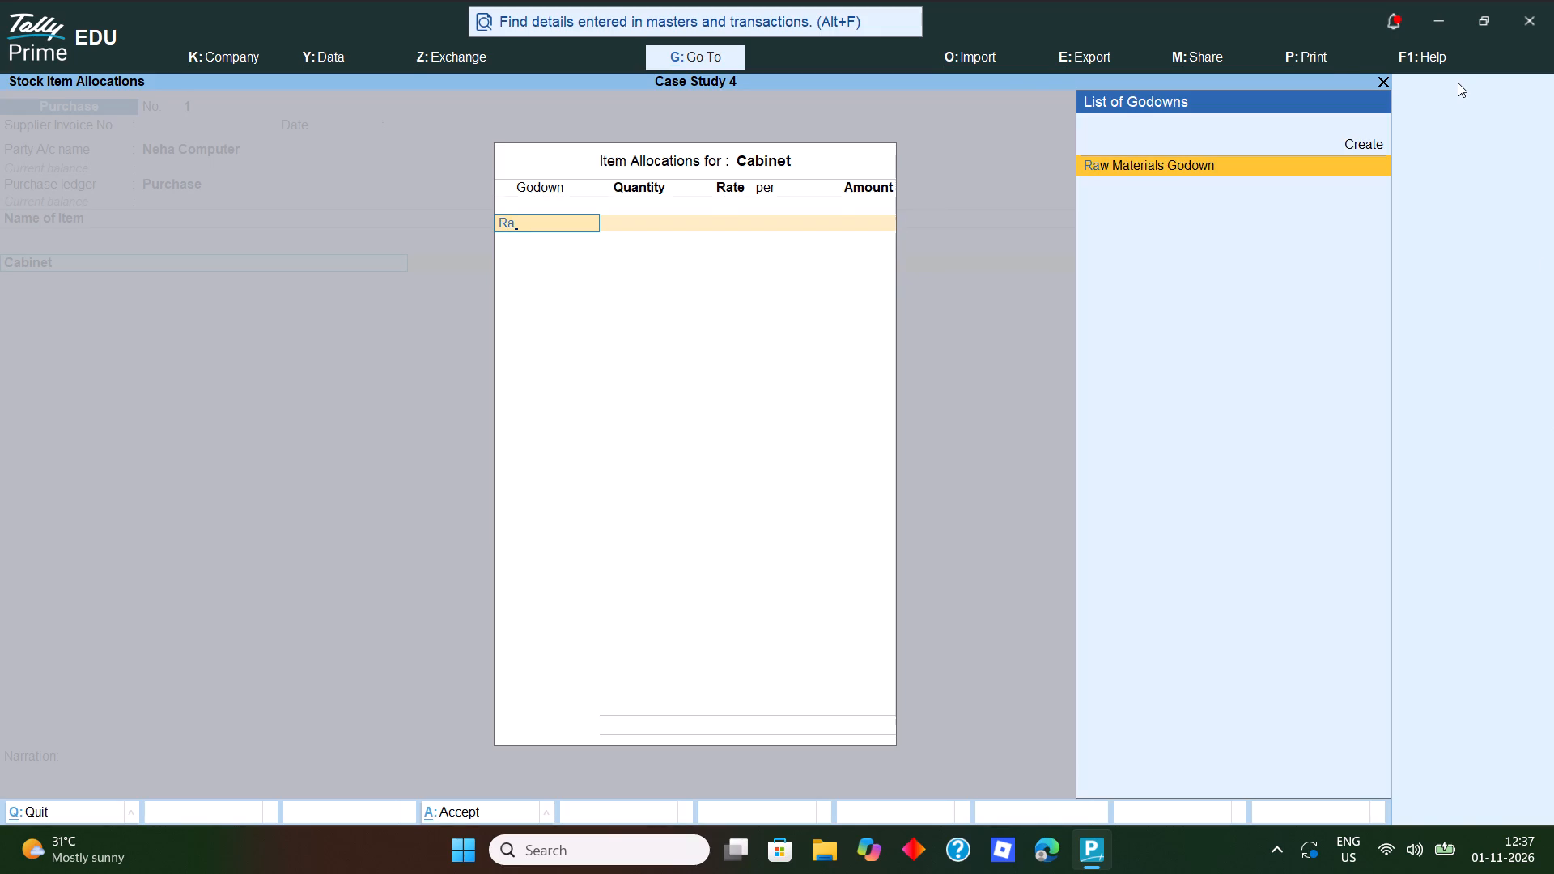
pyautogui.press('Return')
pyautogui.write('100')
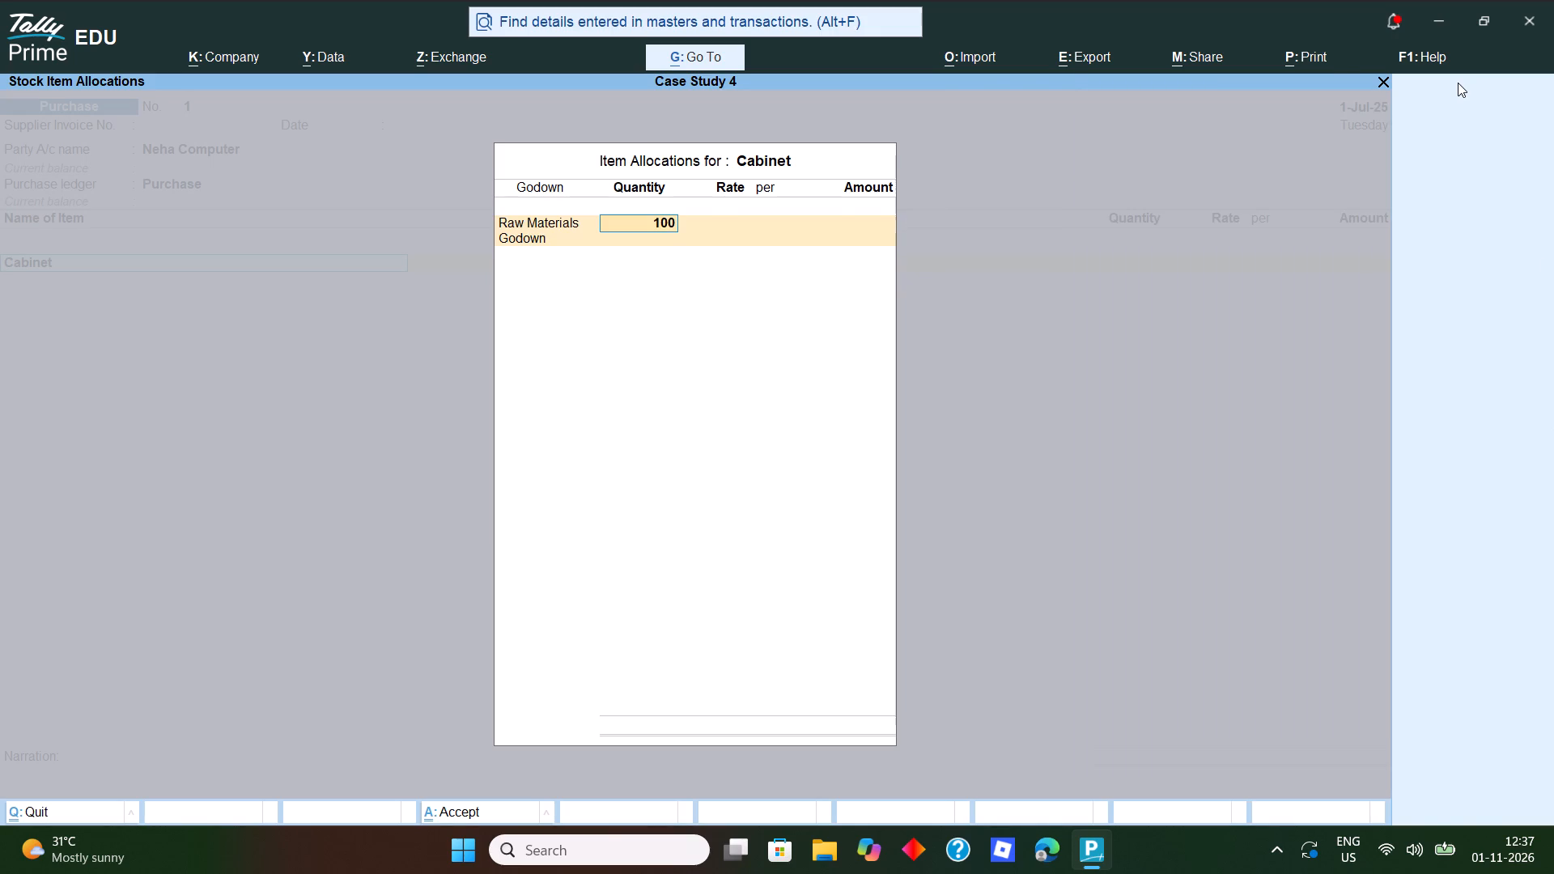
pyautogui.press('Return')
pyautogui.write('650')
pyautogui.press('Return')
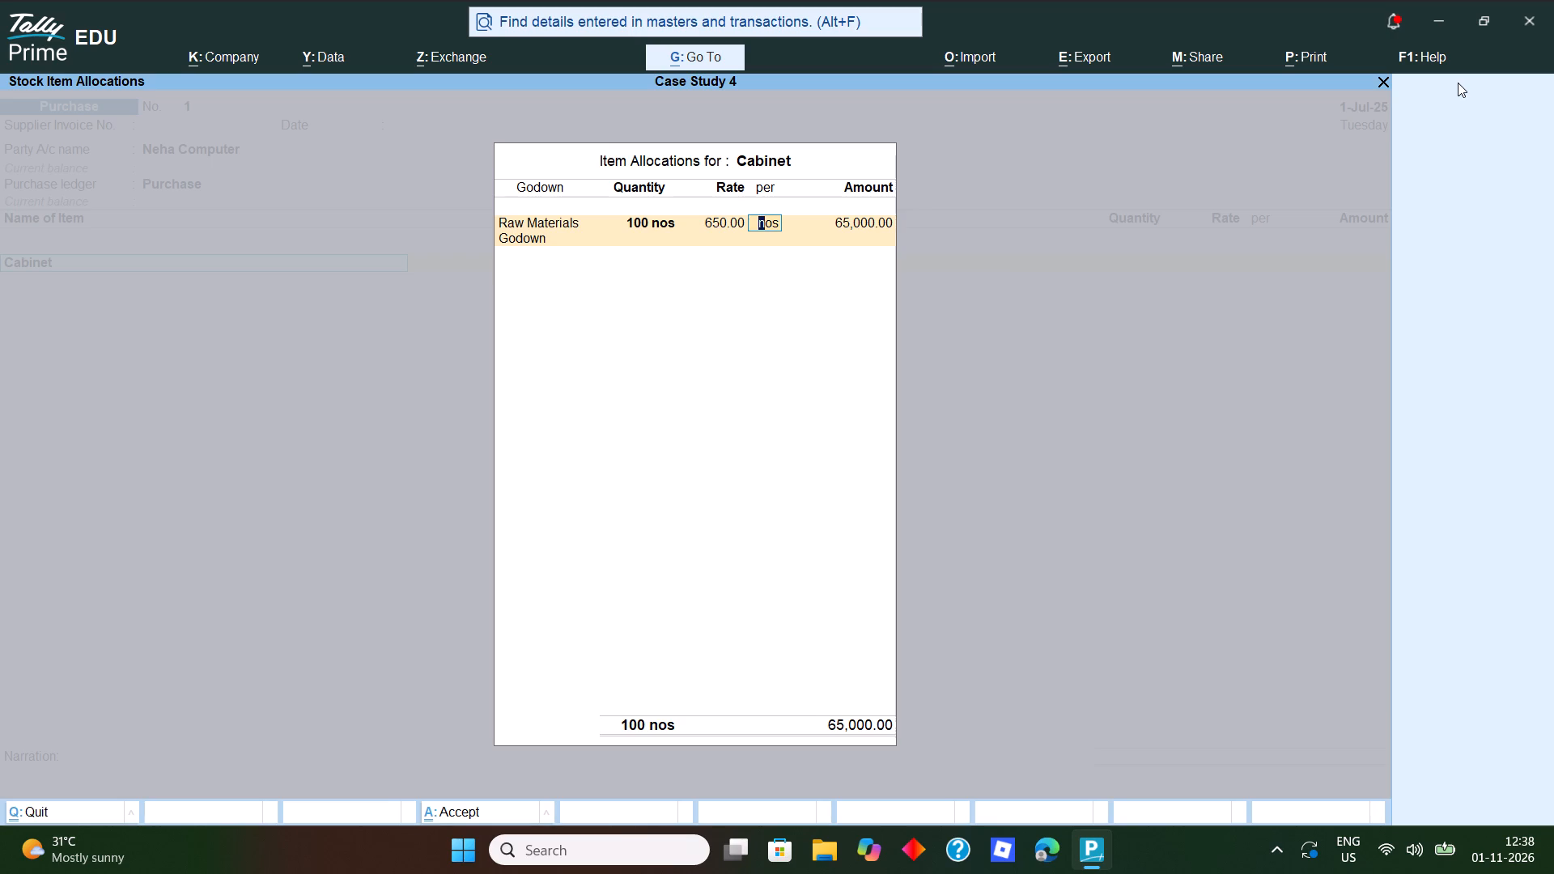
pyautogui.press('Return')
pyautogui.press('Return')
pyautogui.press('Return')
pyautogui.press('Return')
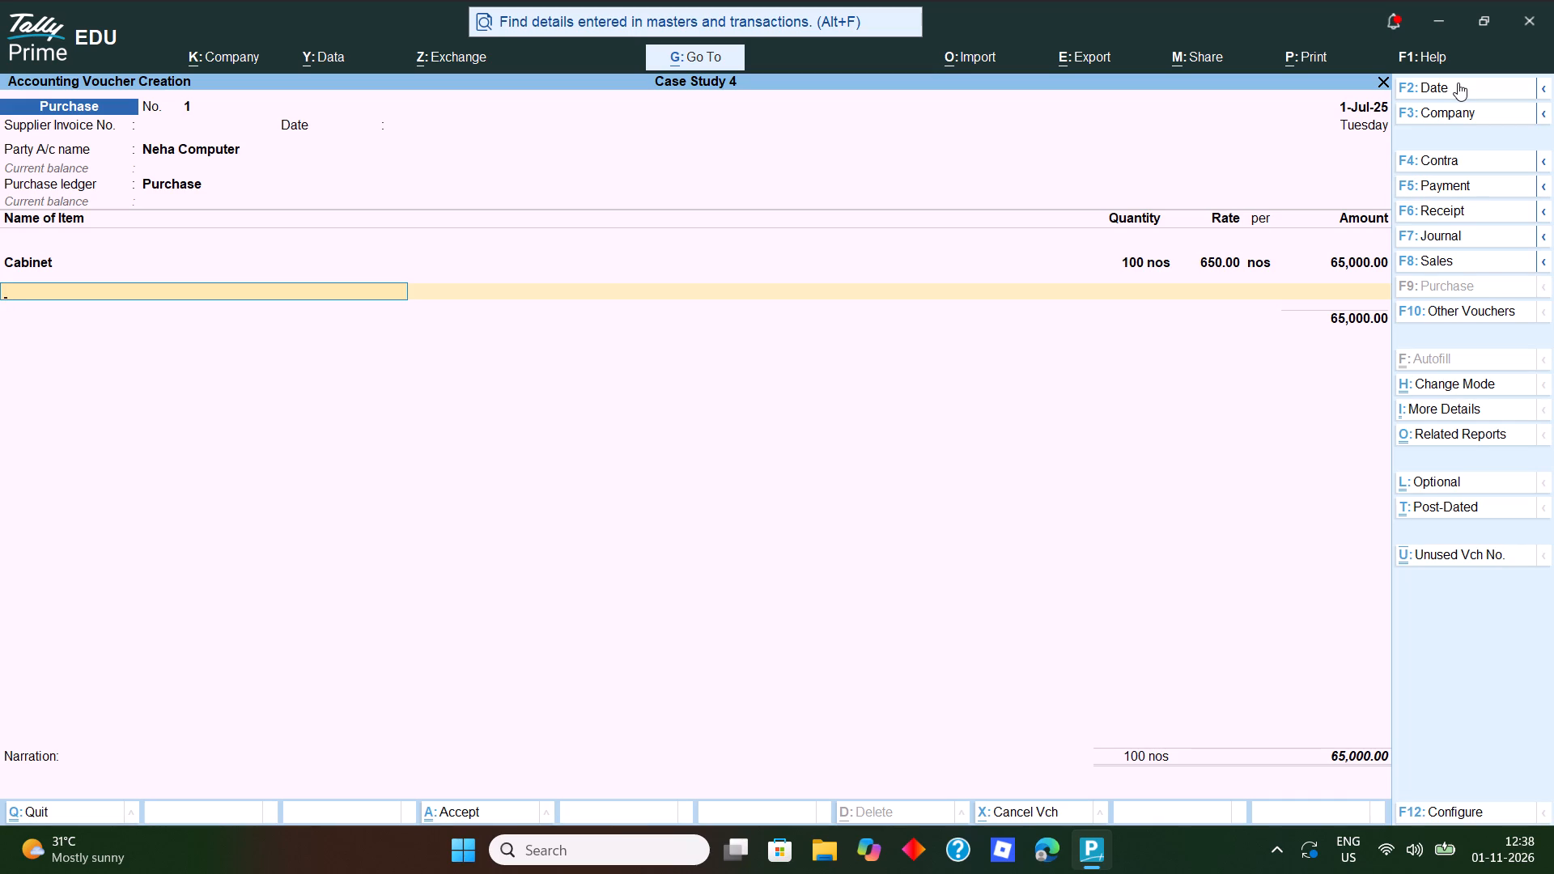
# Begin a new stock item from within the voucher, named Mouse, without an alias, under Raw Material, with unit nos and GST Applicable.
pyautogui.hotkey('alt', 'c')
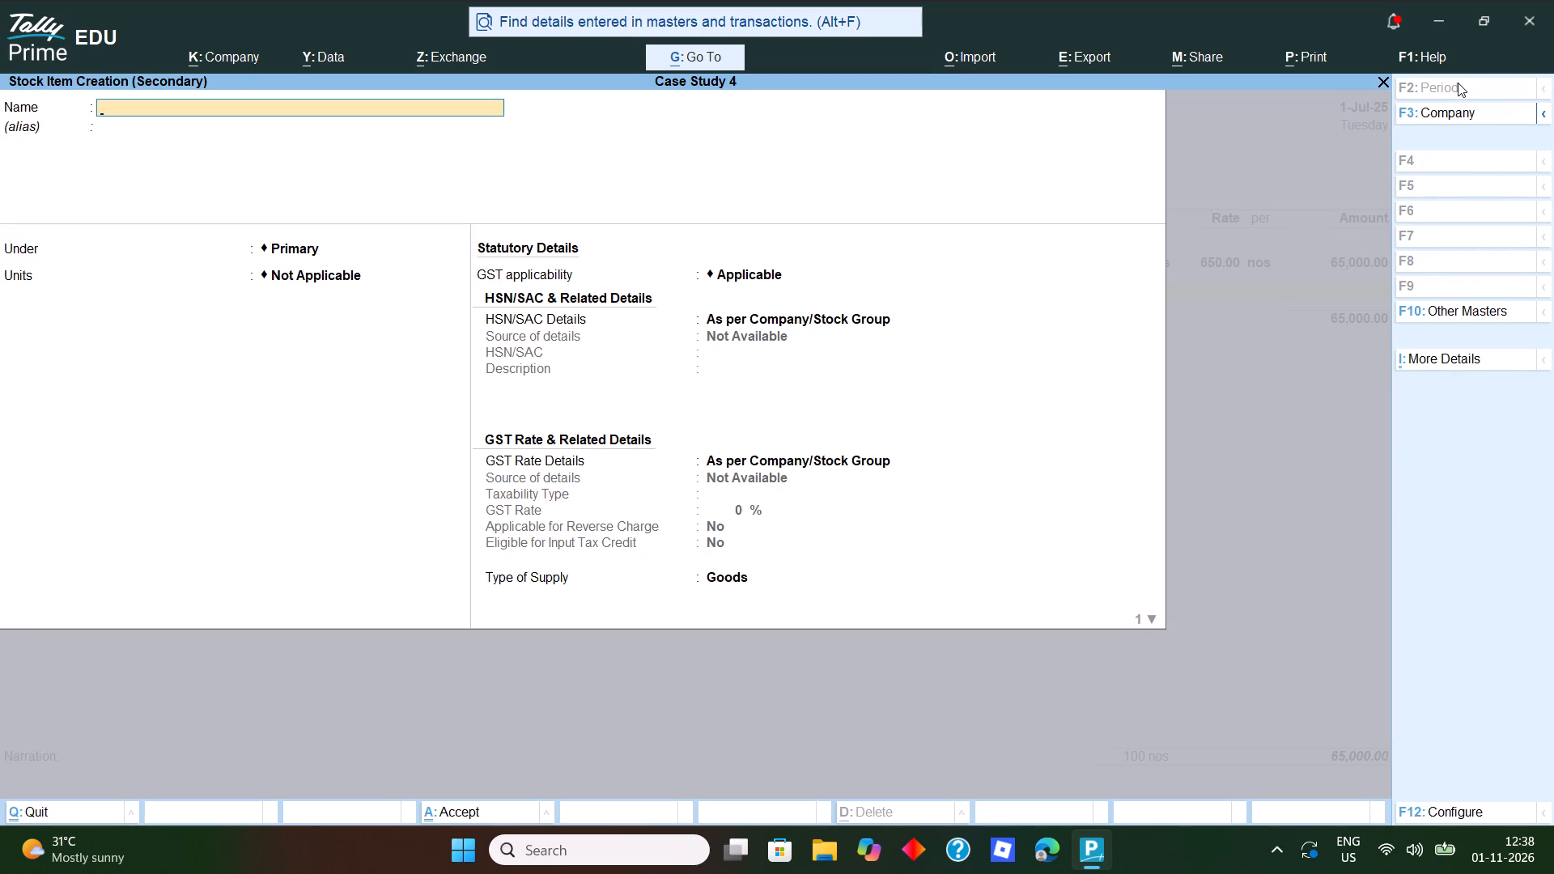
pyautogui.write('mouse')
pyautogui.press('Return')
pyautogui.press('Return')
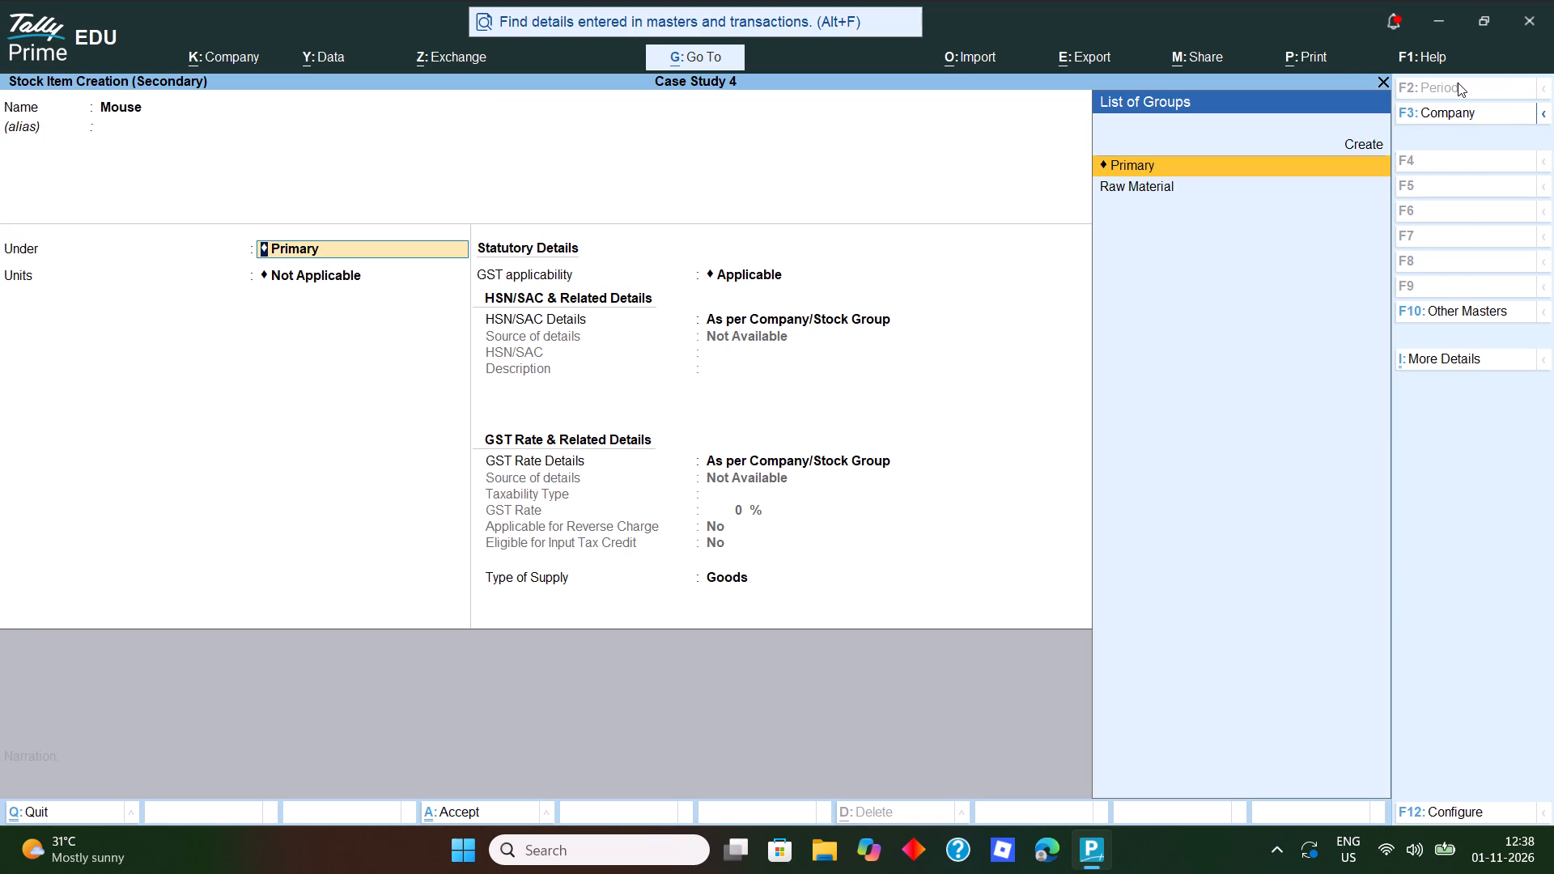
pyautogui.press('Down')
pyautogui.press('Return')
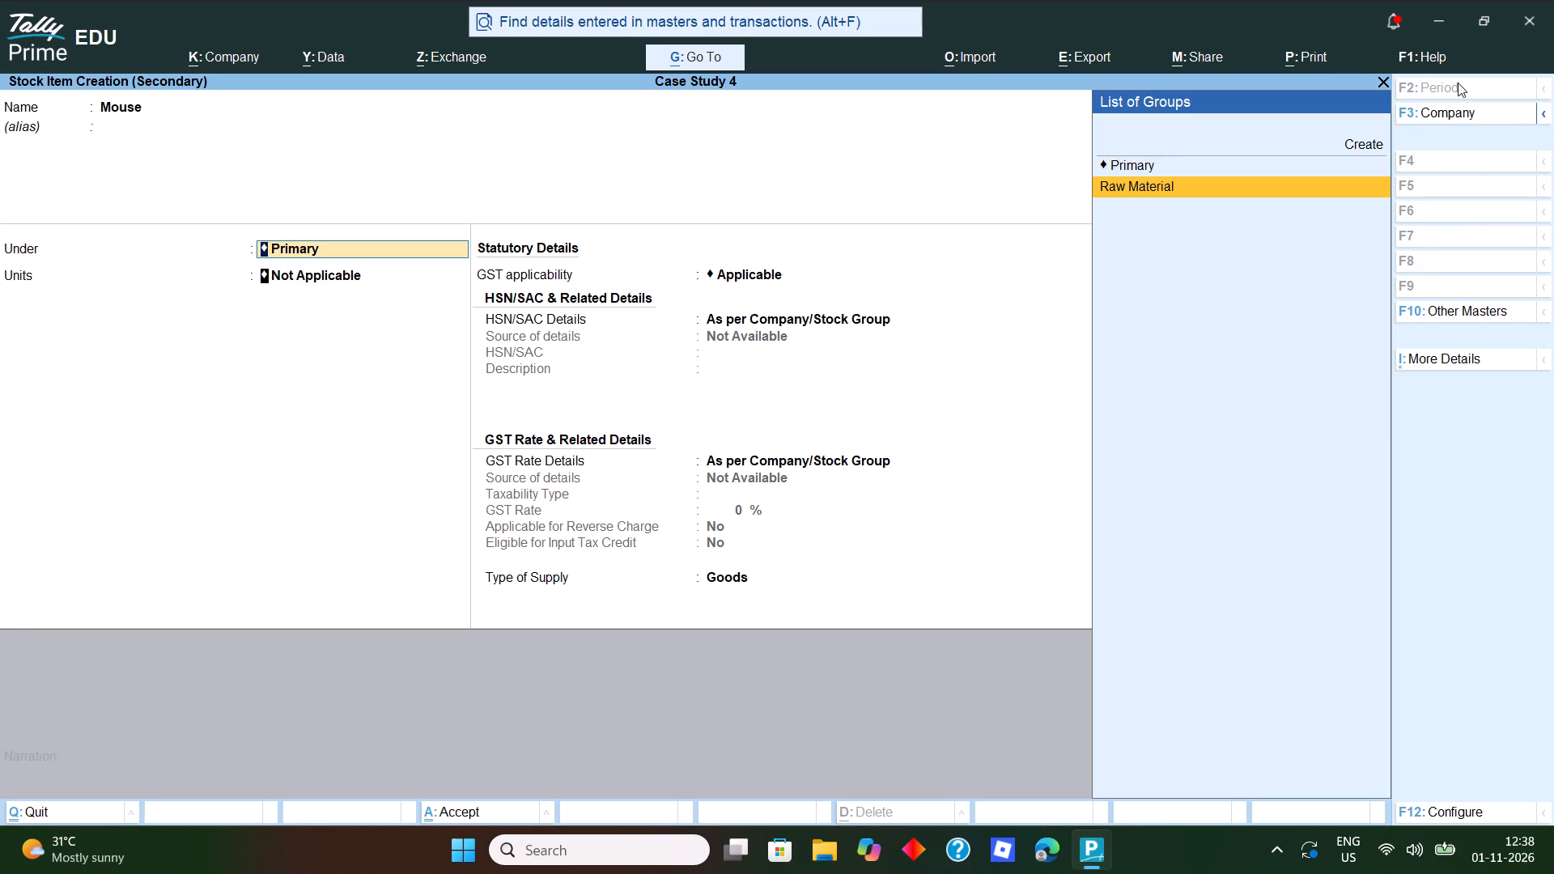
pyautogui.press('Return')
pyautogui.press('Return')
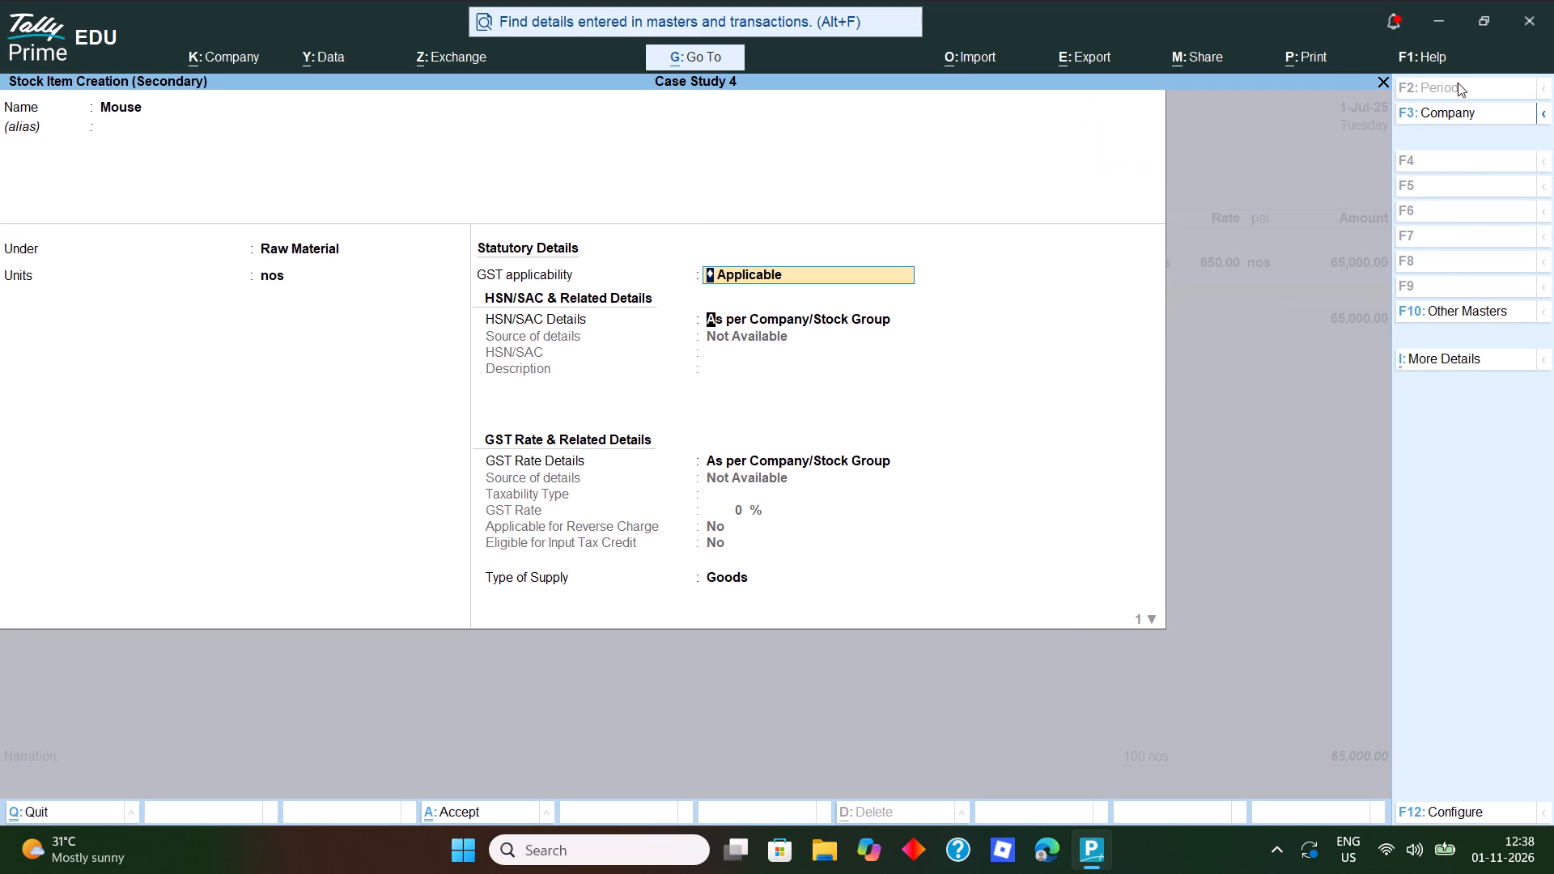
# Specify HSN/SAC 84733010 directly in the Mouse stock item, leaving its description blank.
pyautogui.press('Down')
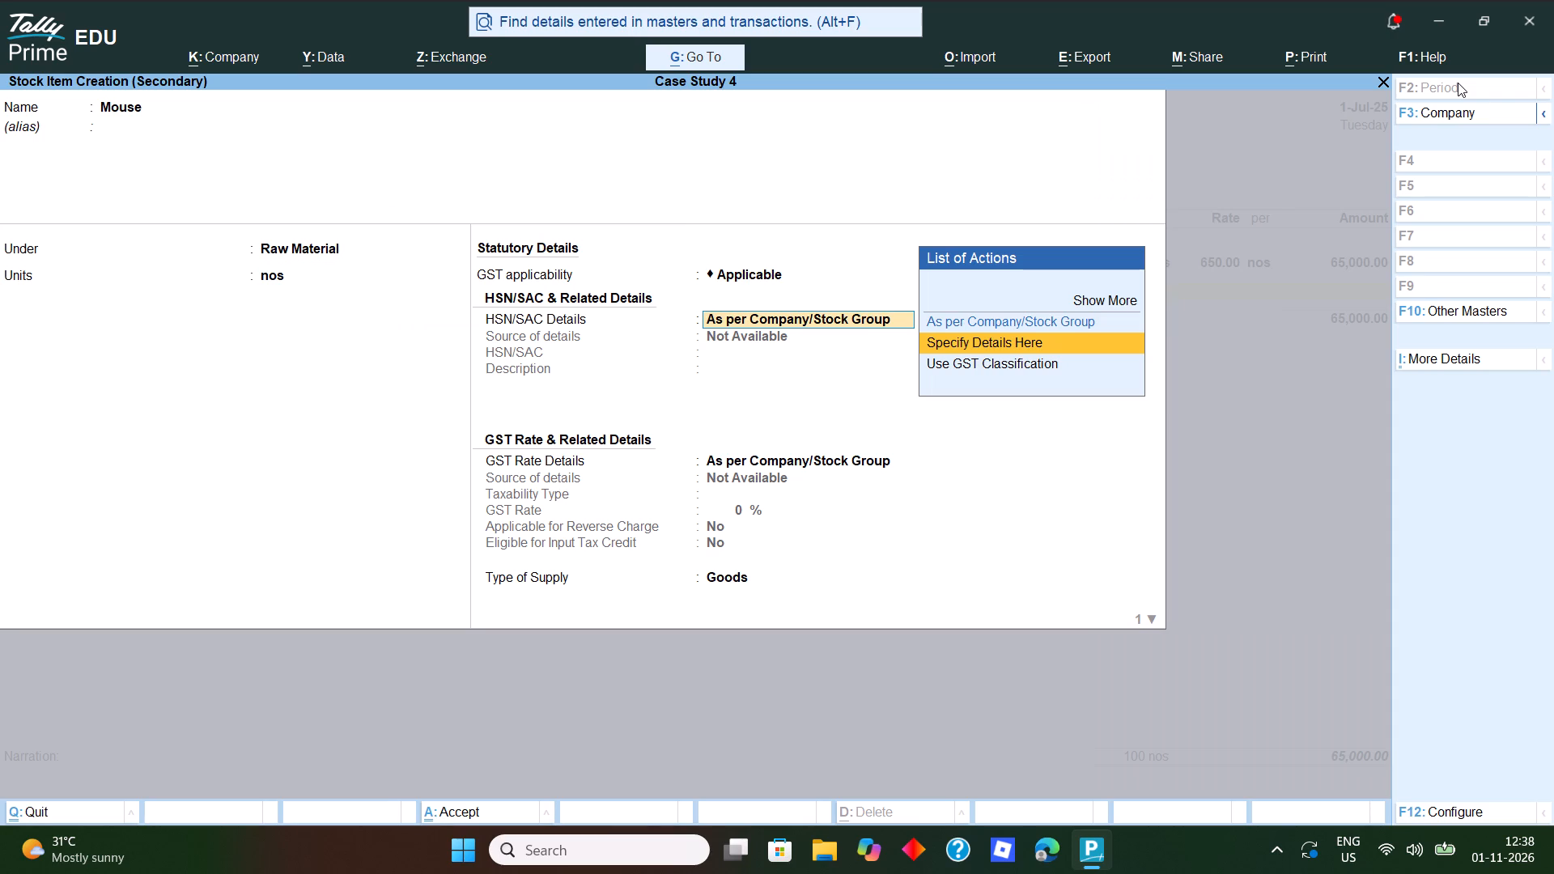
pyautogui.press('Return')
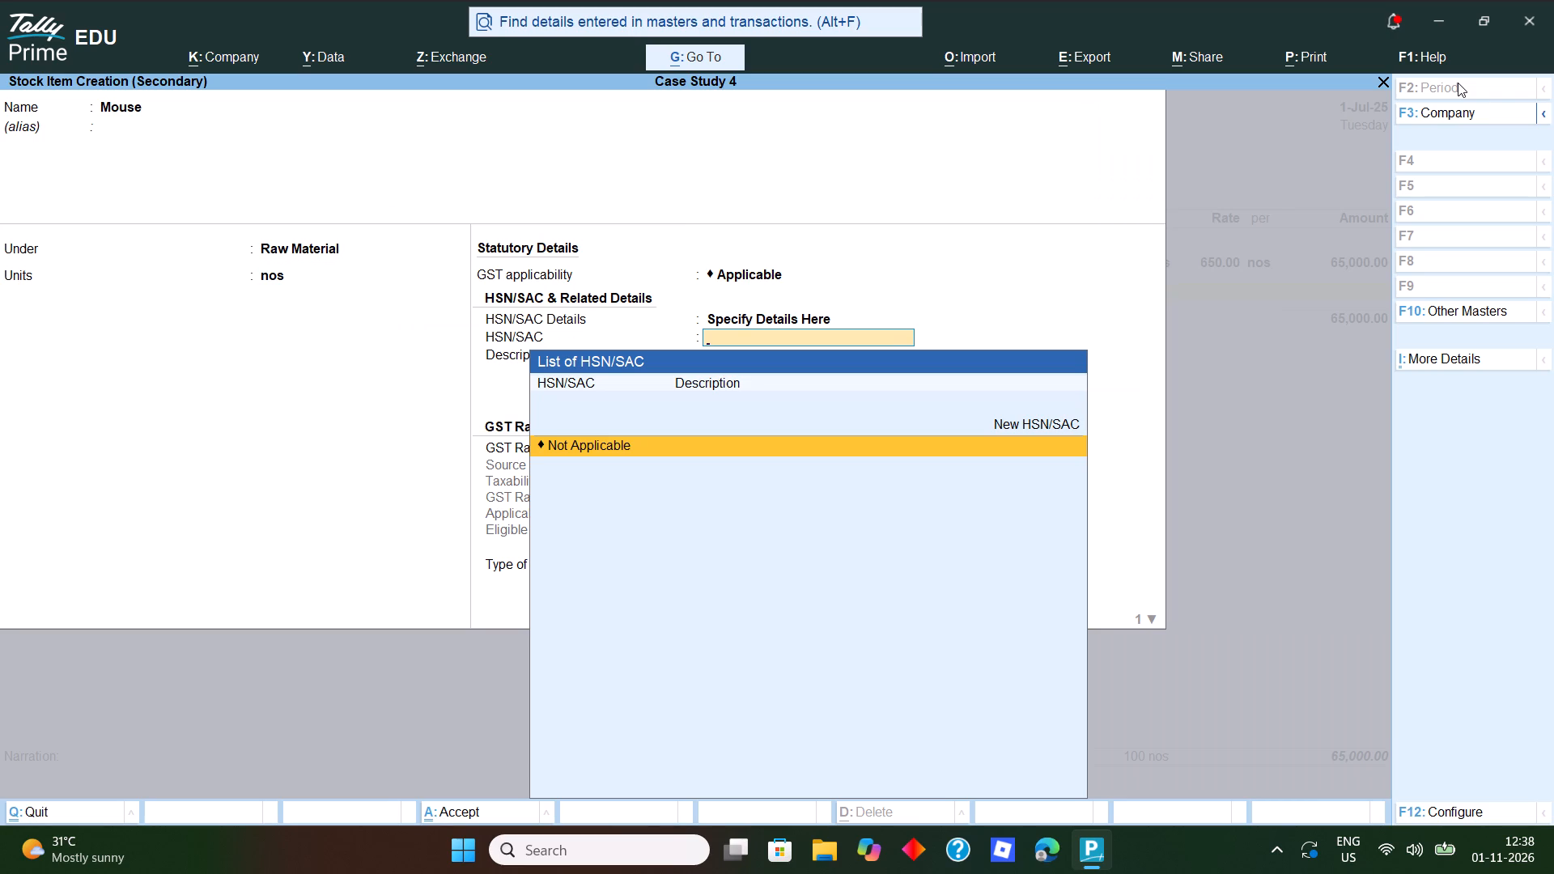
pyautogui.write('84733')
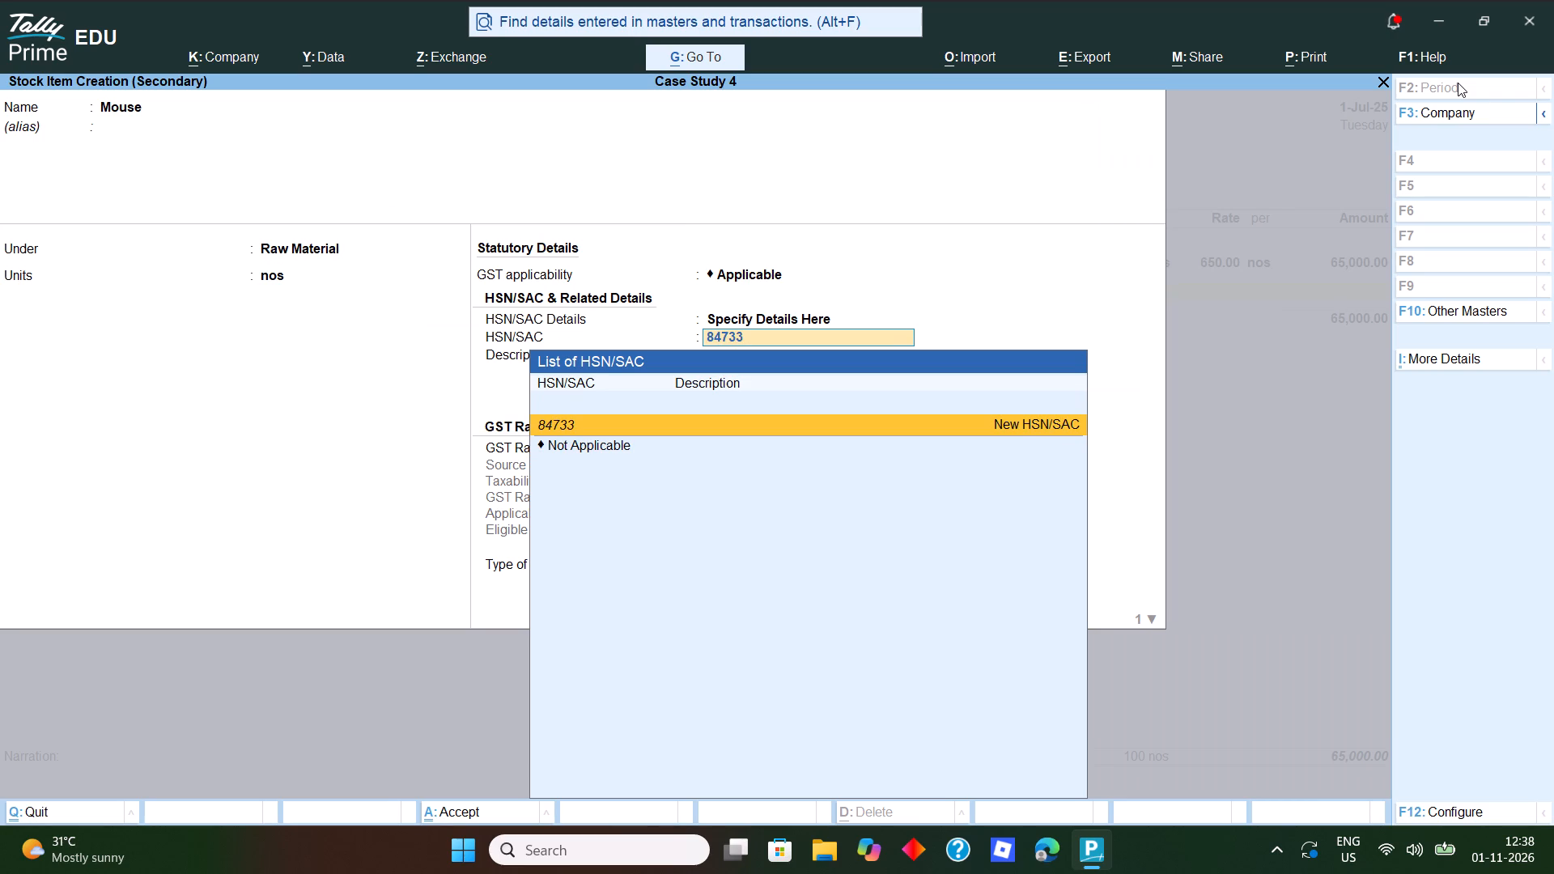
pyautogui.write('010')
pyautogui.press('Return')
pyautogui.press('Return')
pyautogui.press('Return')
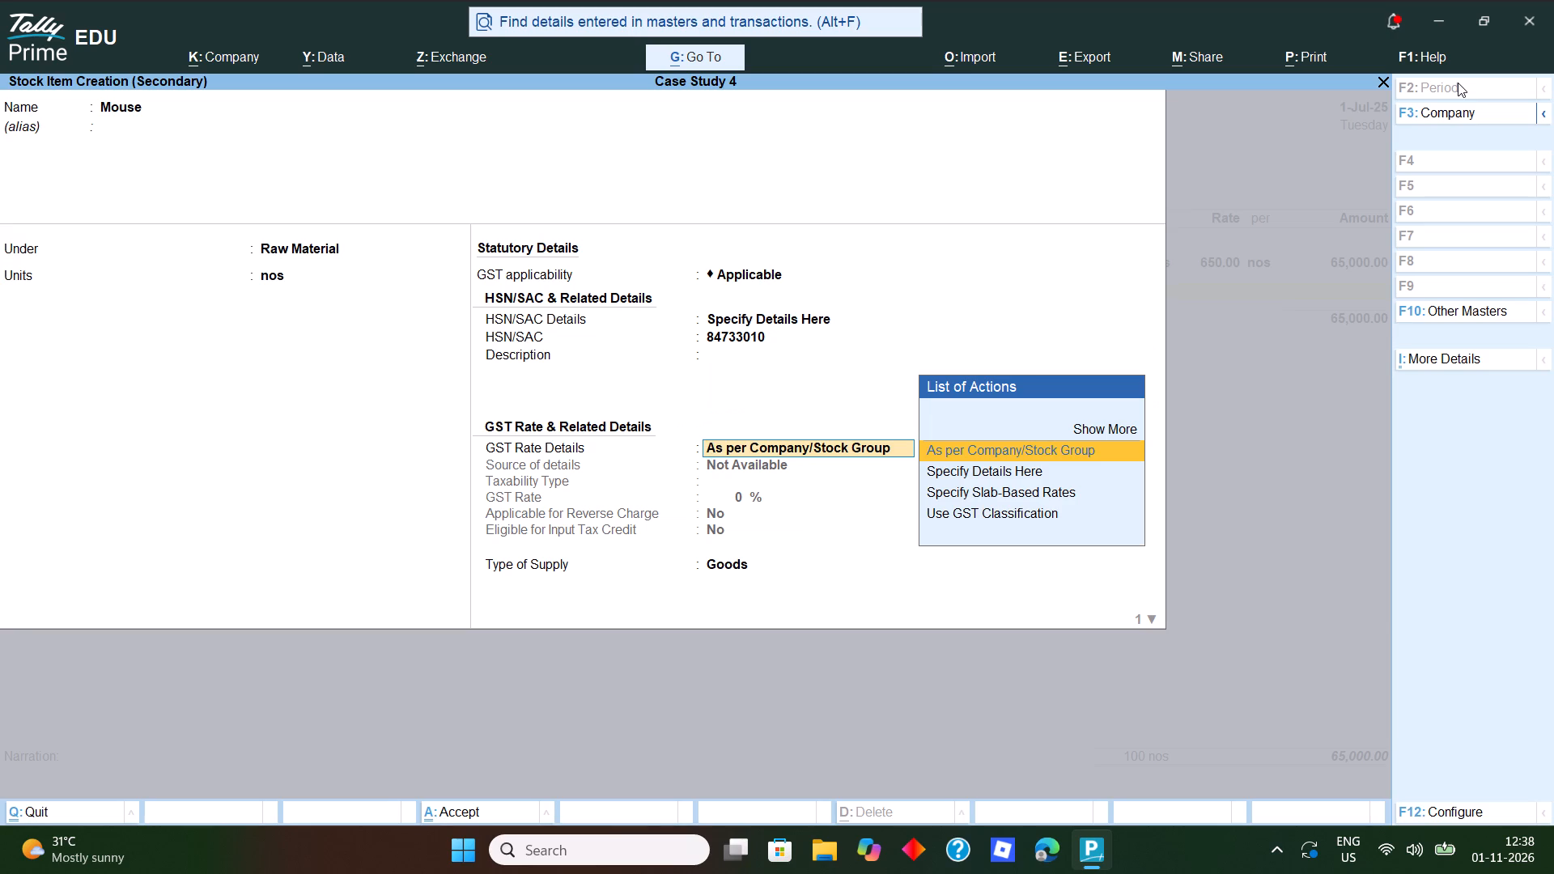
# Specify Mouse's GST rate details as Taxable at 18%, no reverse charge, input tax credit eligible, type Goods, without duty, and save the item.
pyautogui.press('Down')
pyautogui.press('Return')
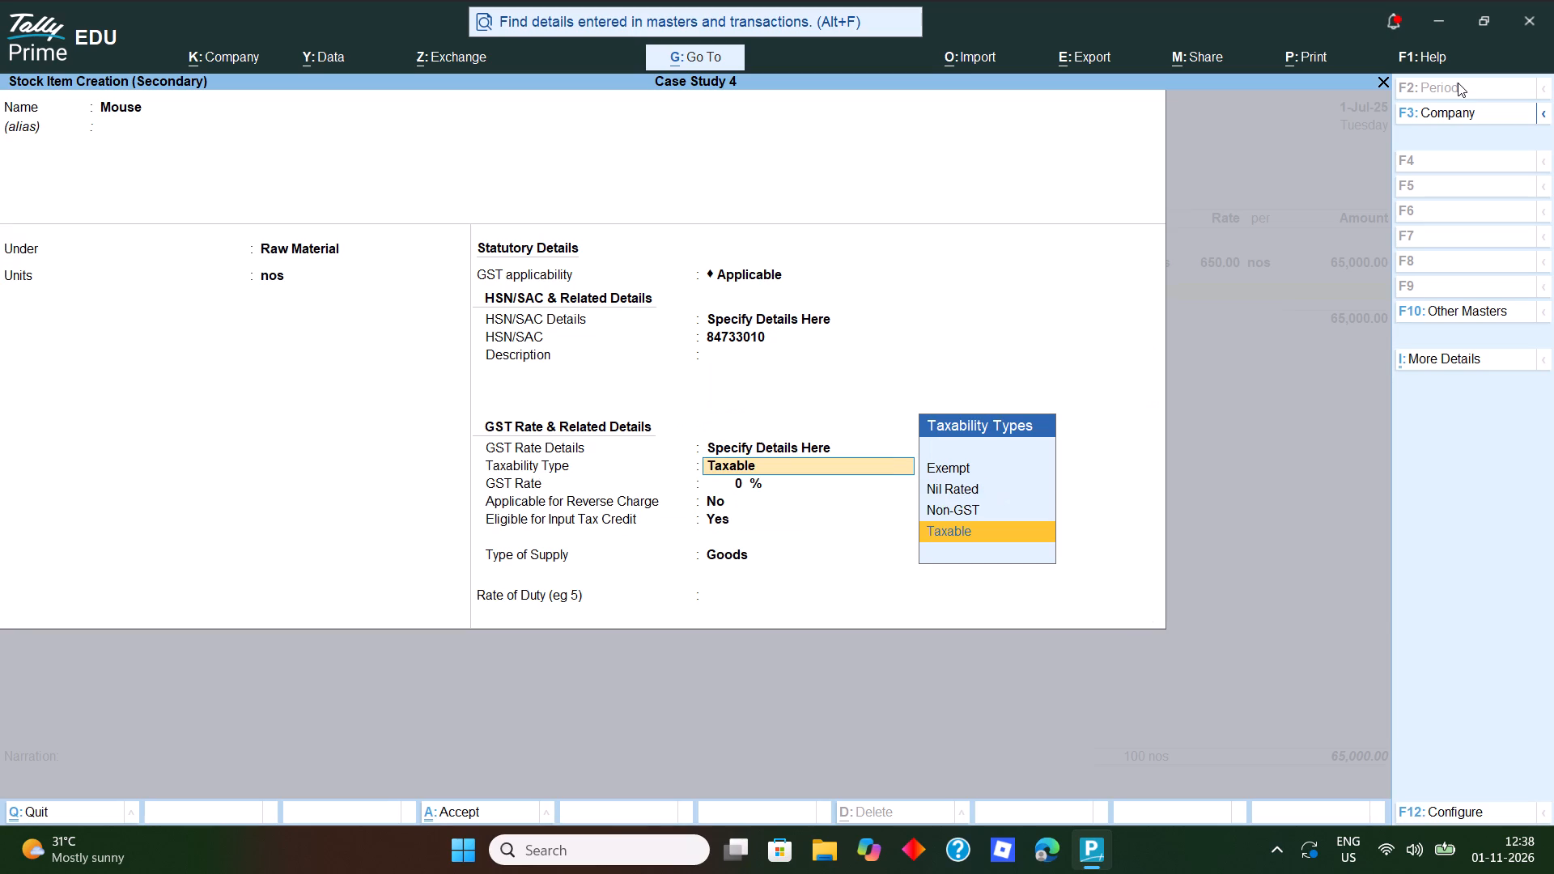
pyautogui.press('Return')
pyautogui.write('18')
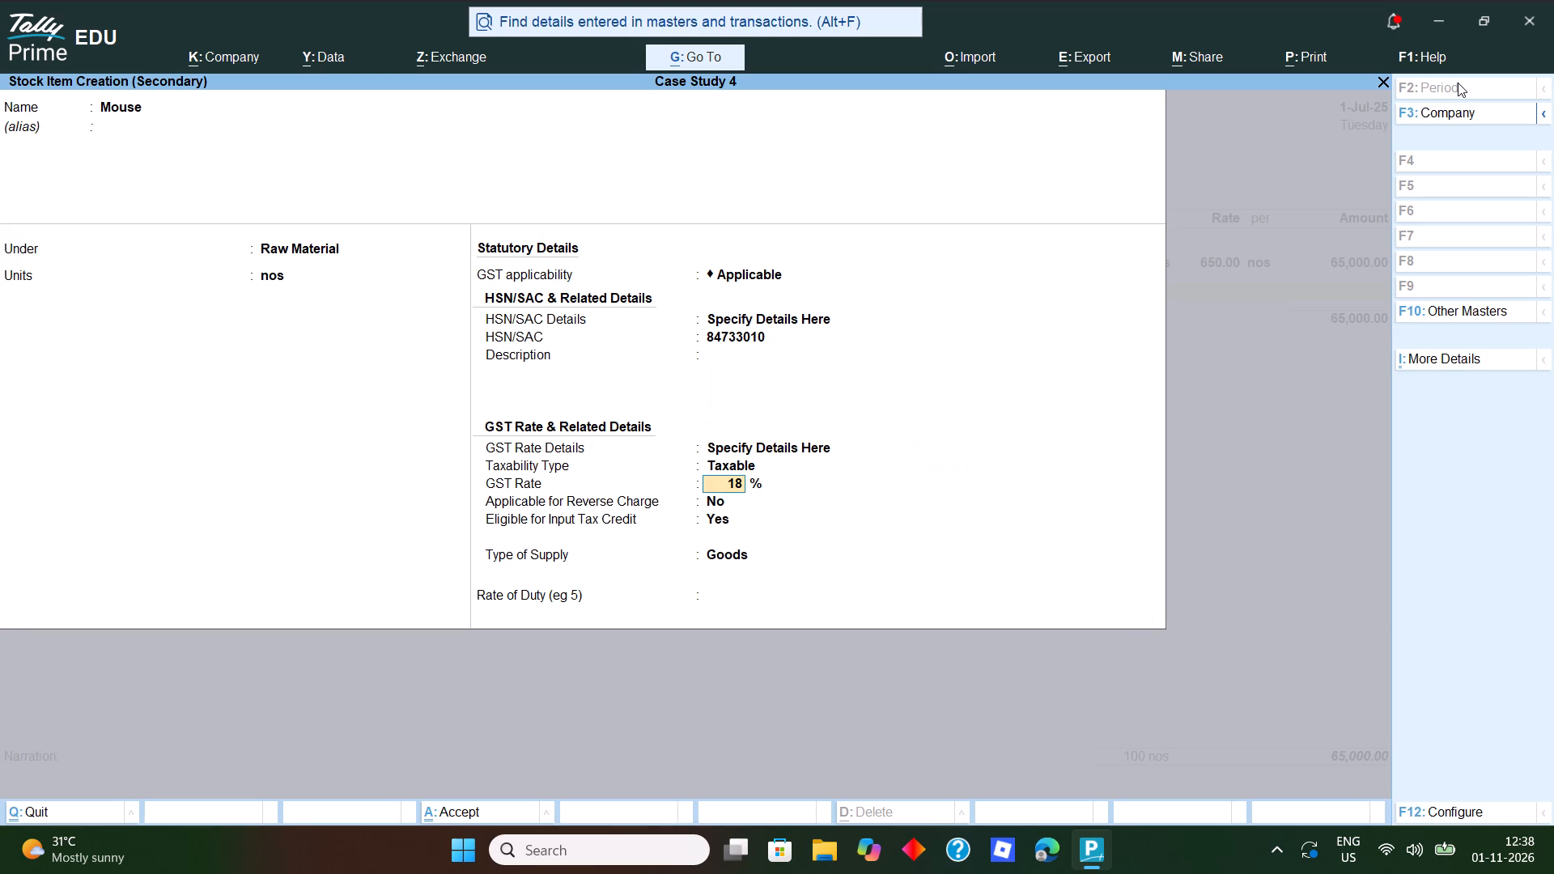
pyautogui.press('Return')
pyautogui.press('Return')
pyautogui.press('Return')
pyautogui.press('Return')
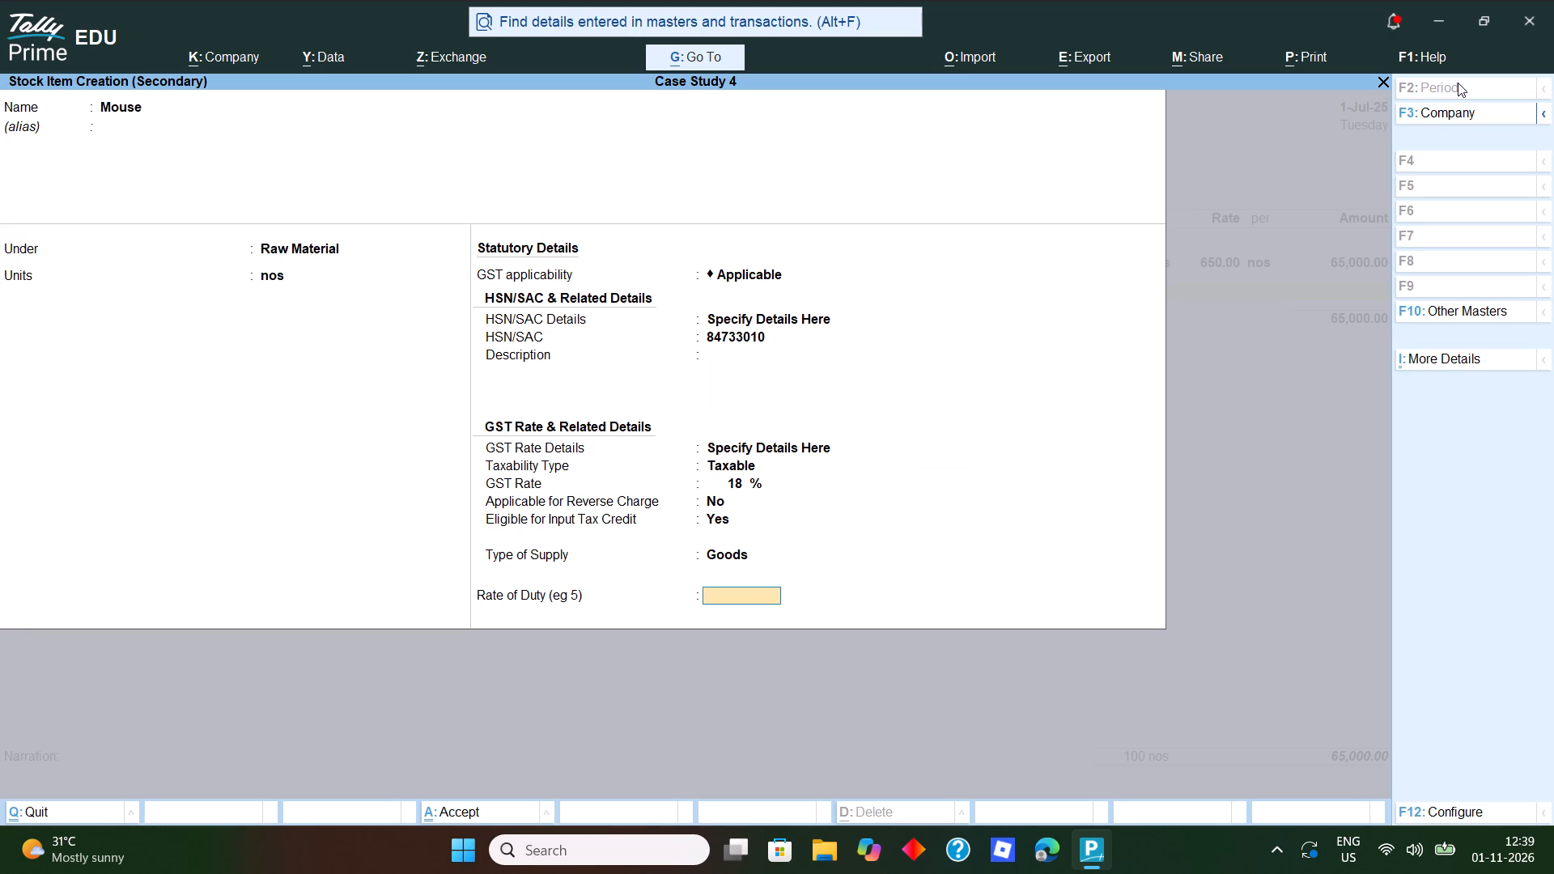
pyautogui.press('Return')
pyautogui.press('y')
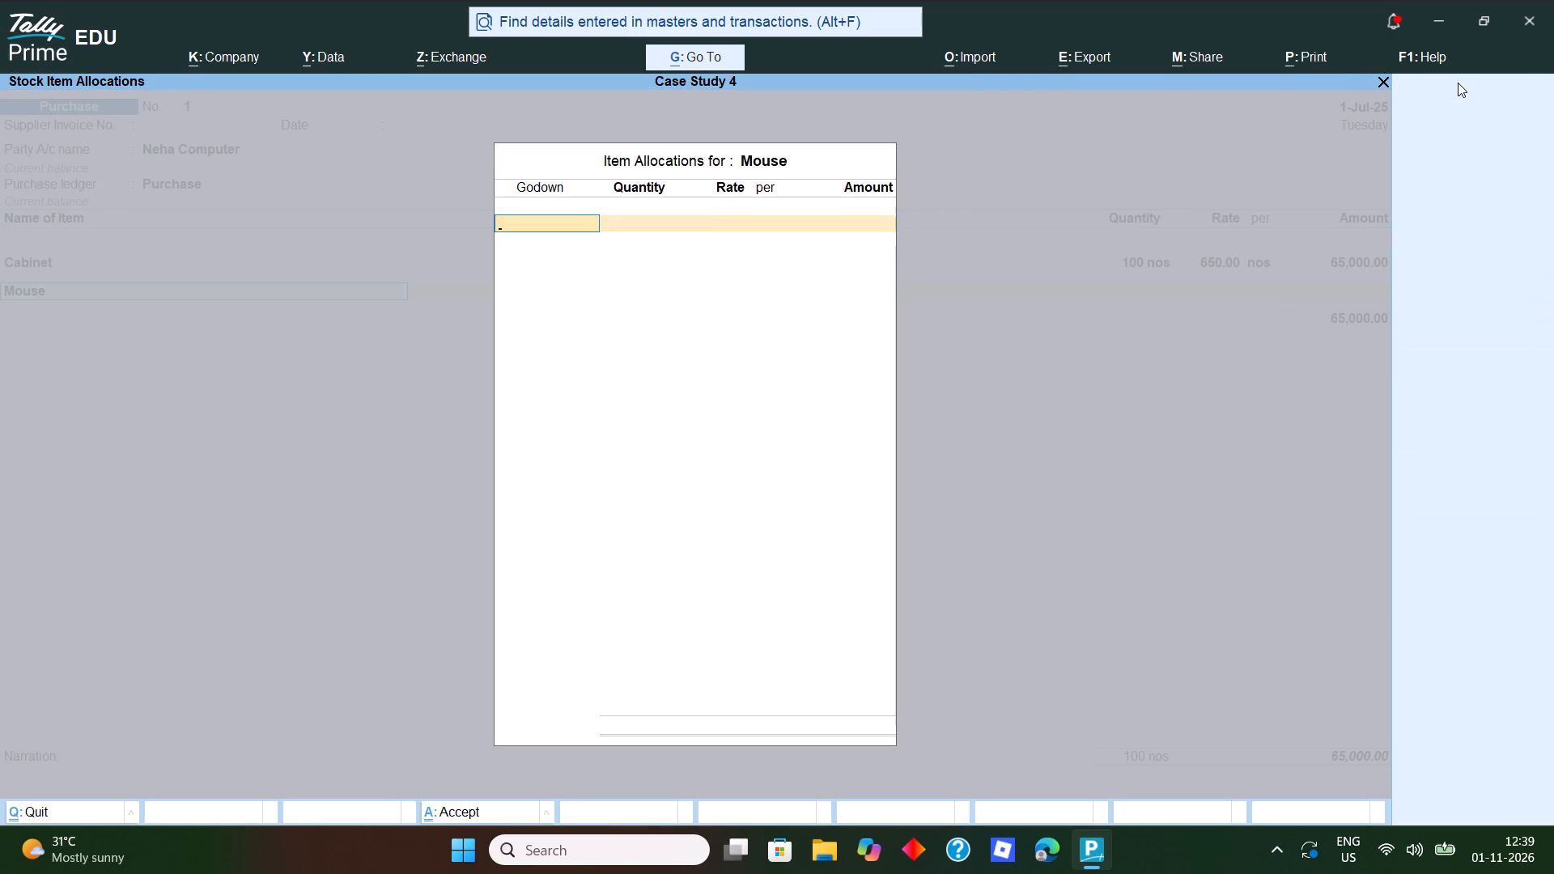
# Allocate 100 nos of Mouse to the Raw Materials Godown at a rate of 175 per nos in the purchase voucher.
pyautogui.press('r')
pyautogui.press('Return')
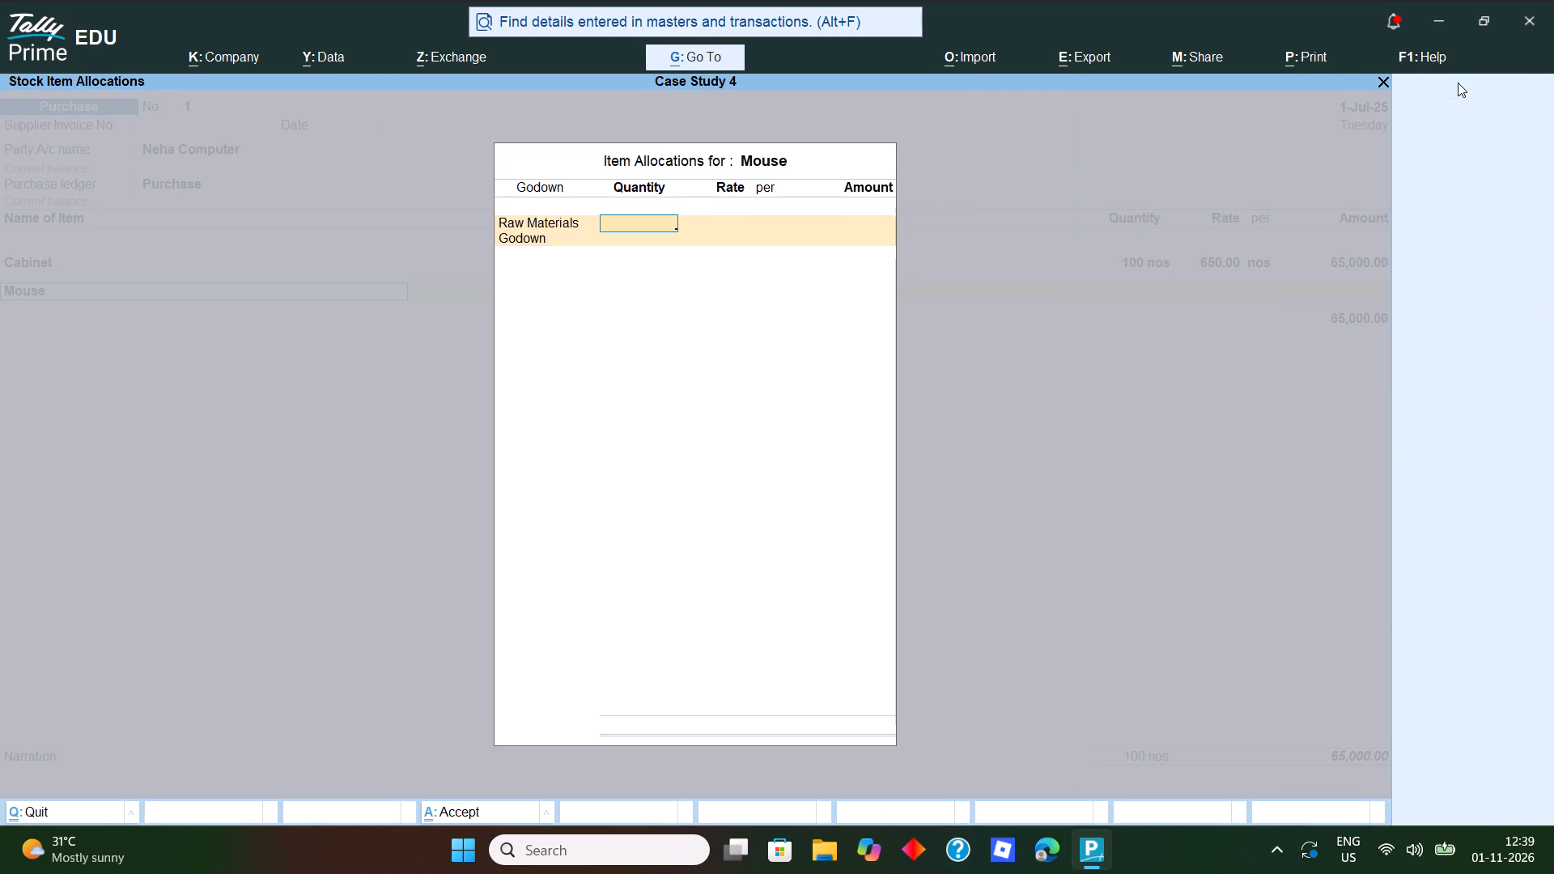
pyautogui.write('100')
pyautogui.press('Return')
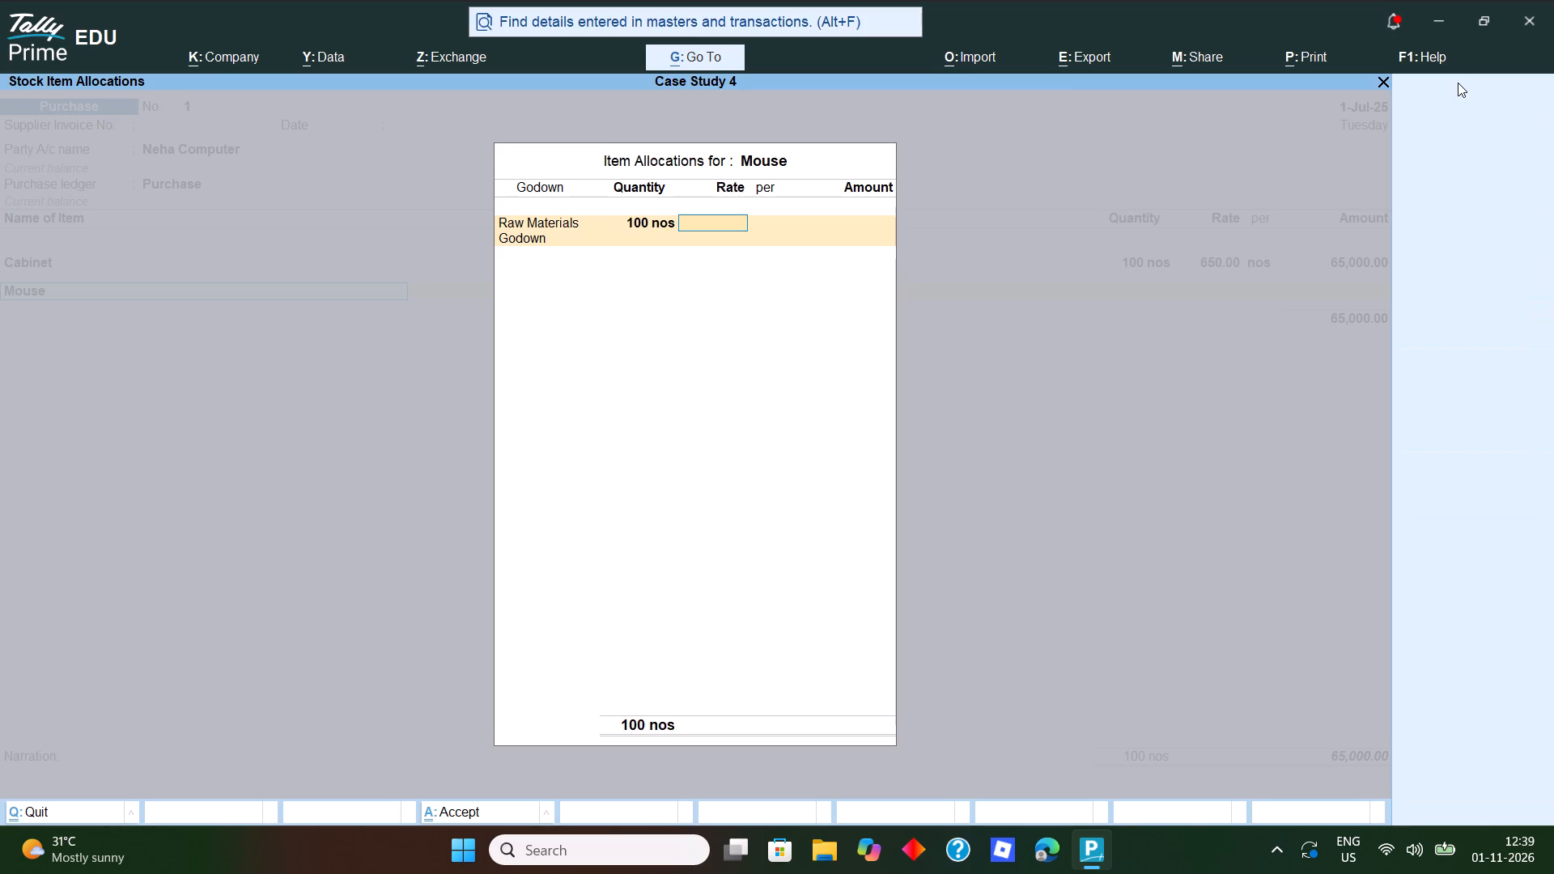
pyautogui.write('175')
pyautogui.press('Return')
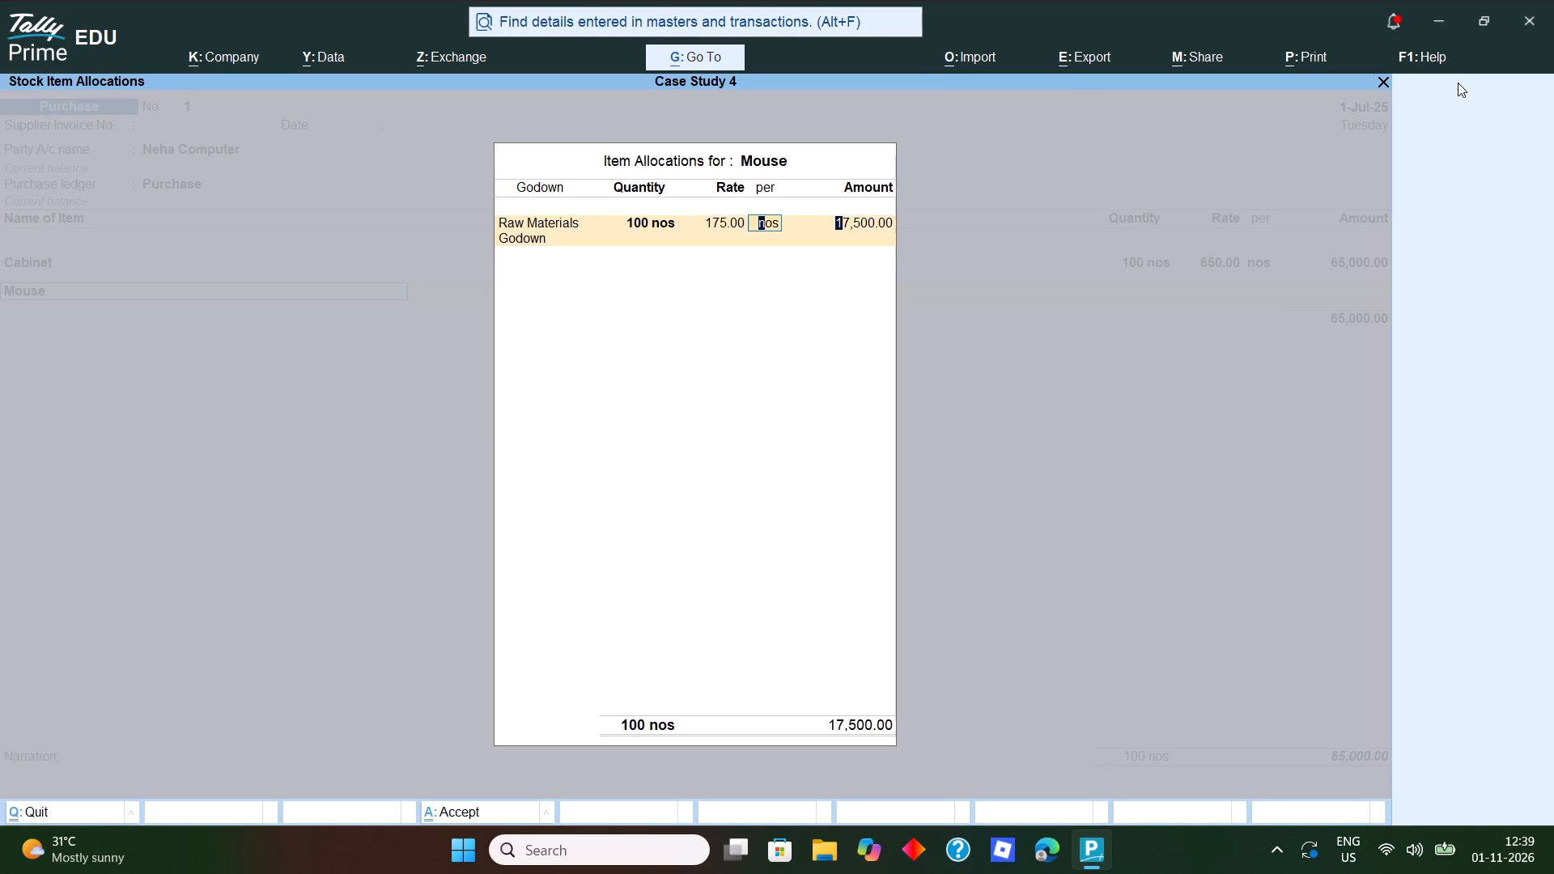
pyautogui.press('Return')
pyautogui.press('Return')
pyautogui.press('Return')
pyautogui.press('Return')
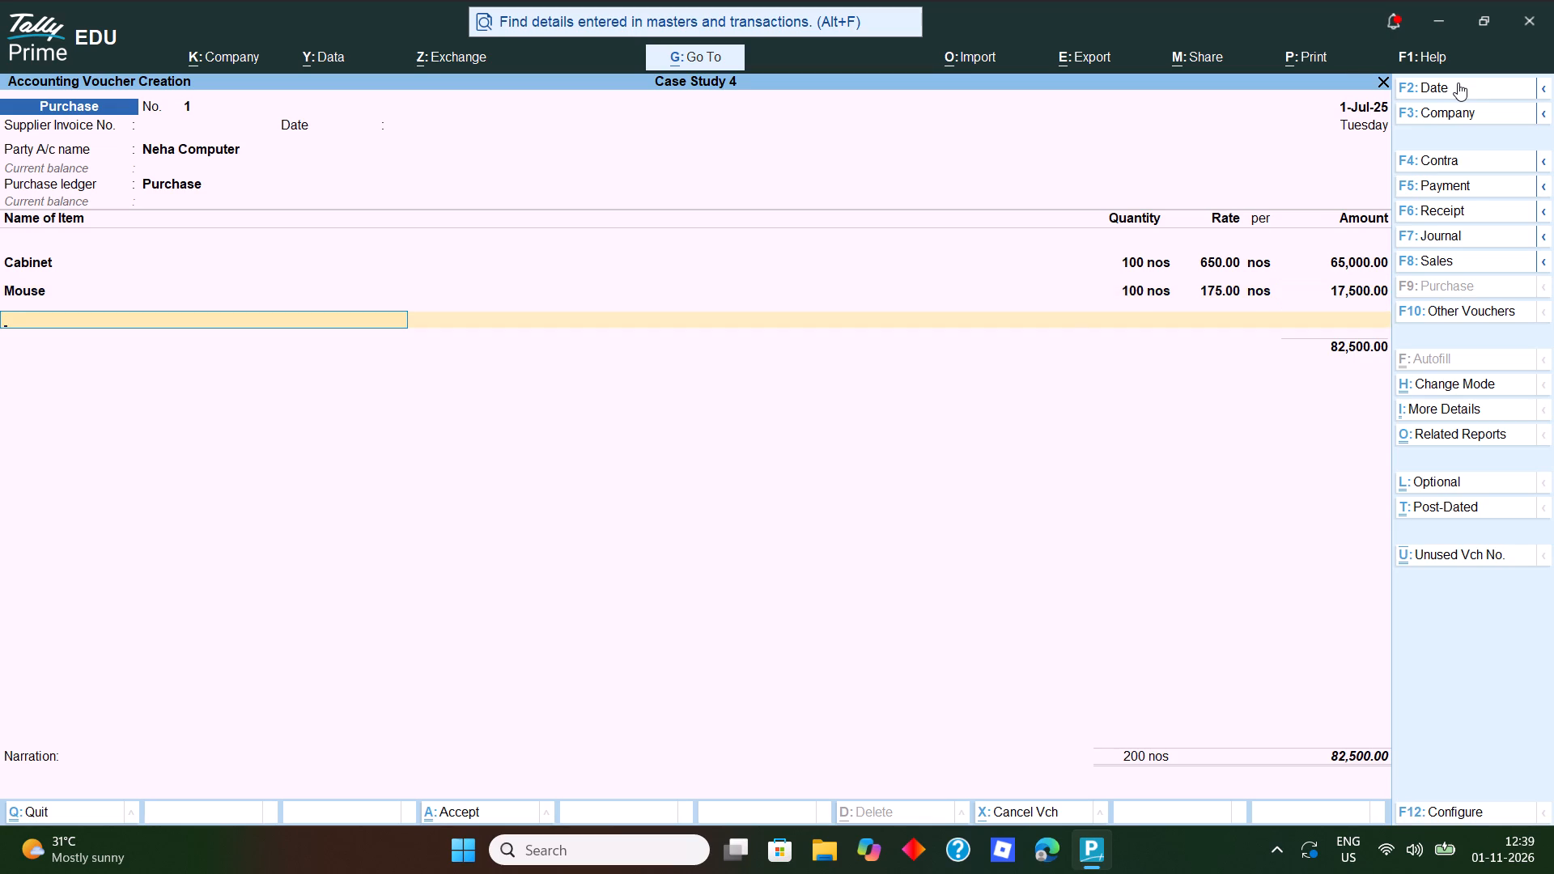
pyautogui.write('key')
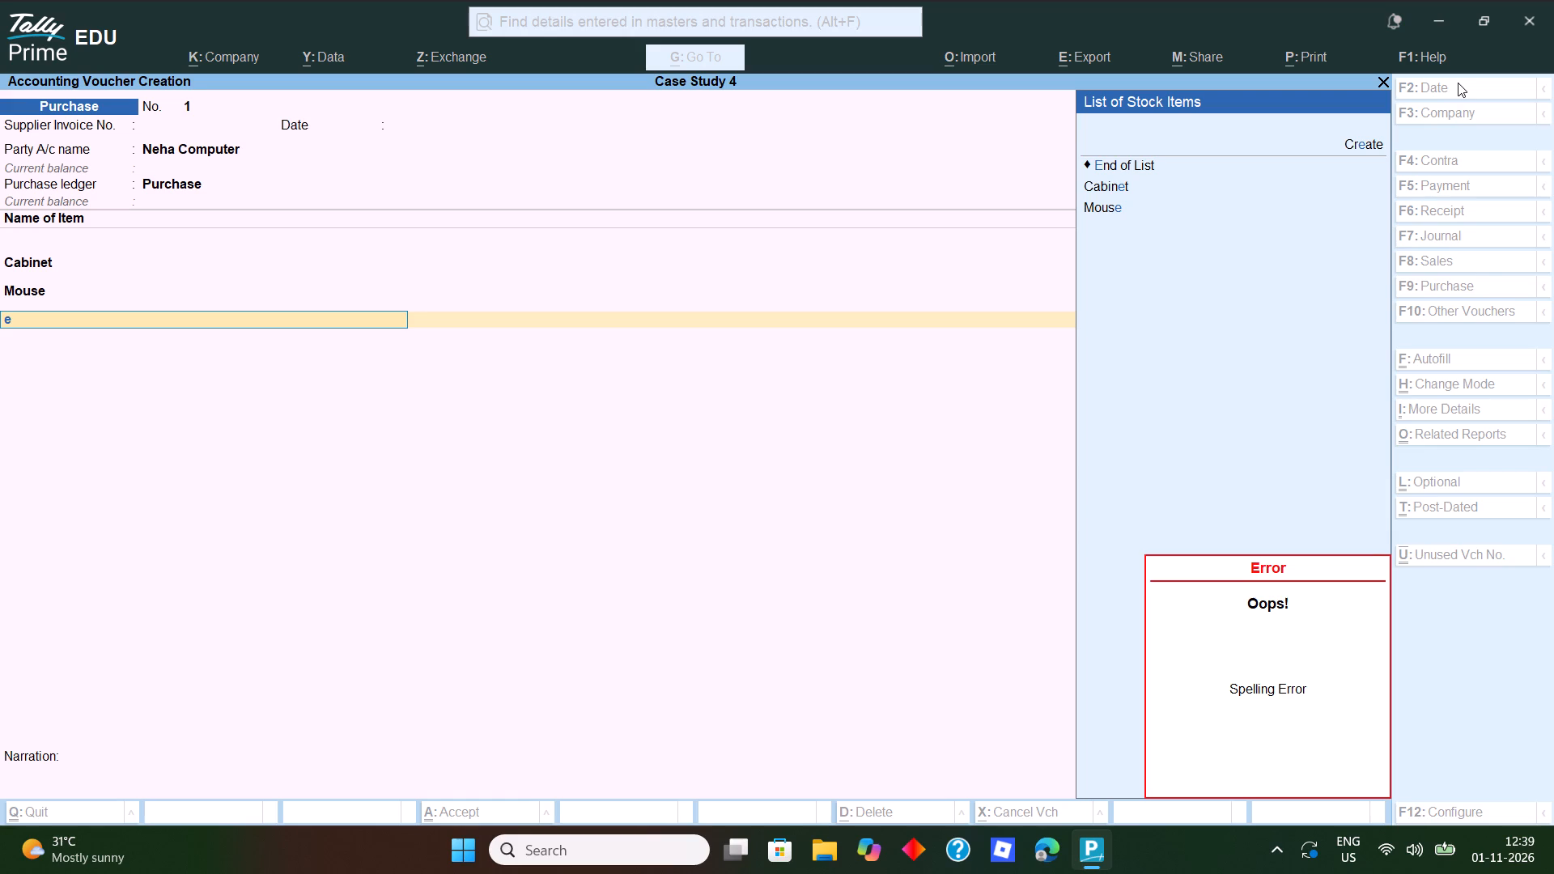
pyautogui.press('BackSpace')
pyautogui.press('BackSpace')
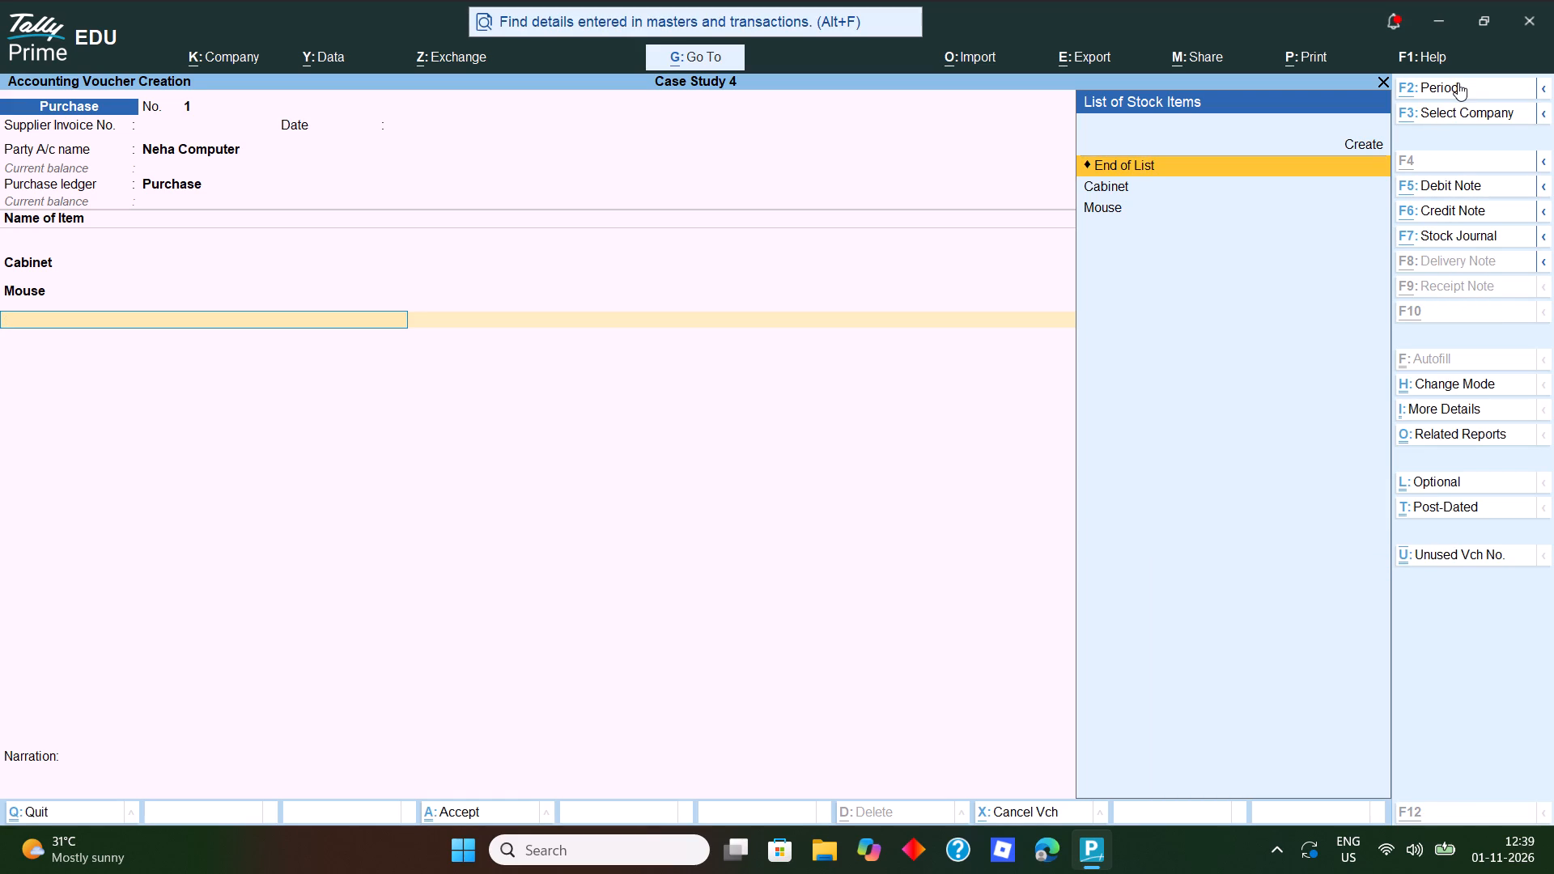
# Begin a new stock item from within the voucher, named Keyboard, without an alias, under Raw Material, with unit nos and GST Applicable.
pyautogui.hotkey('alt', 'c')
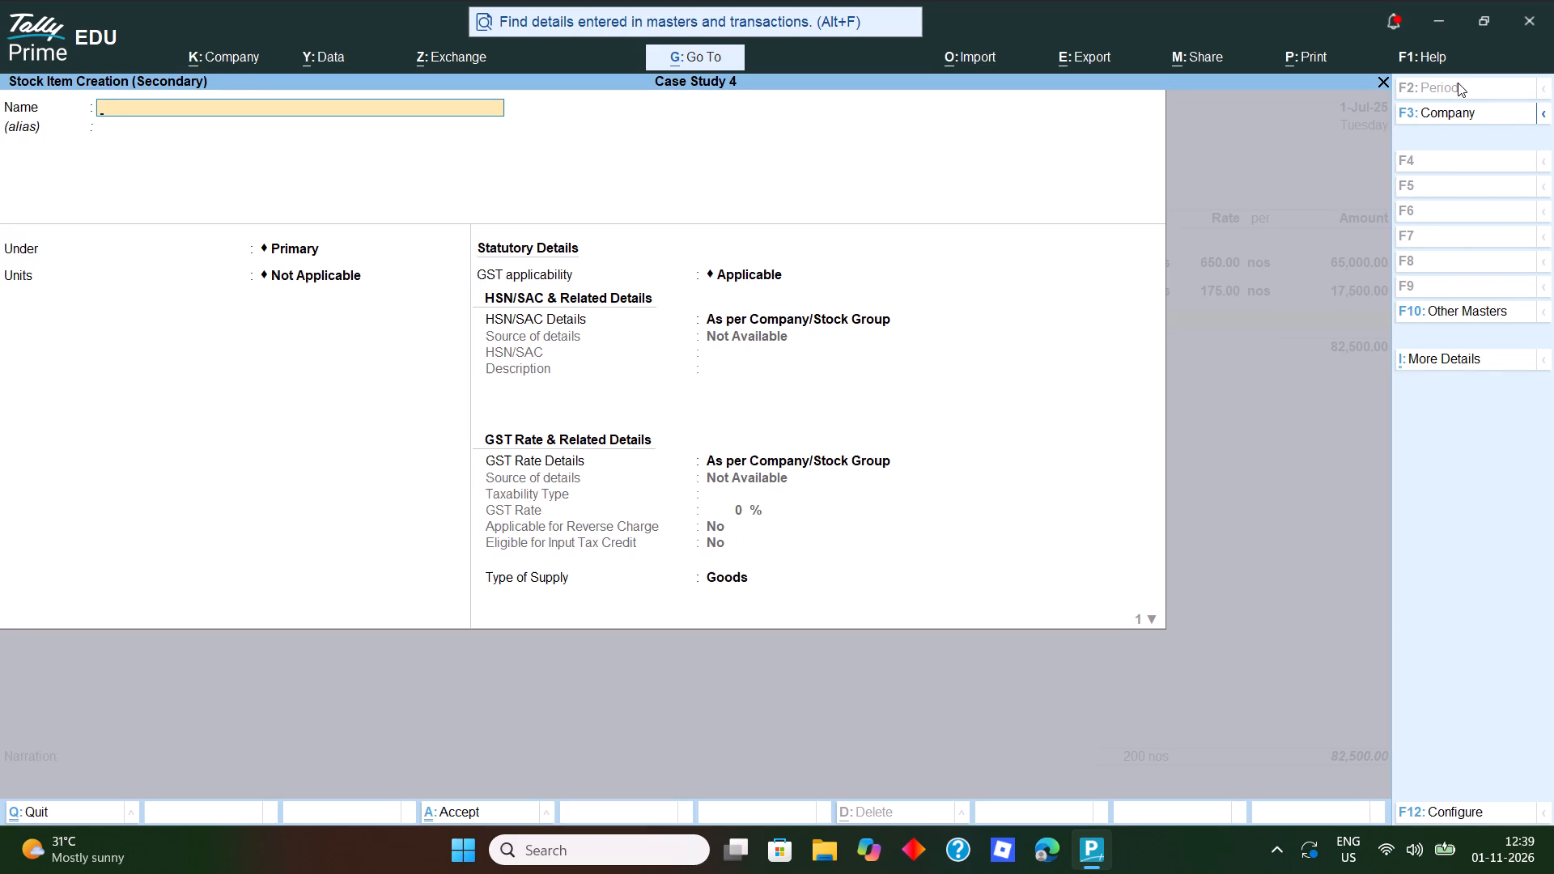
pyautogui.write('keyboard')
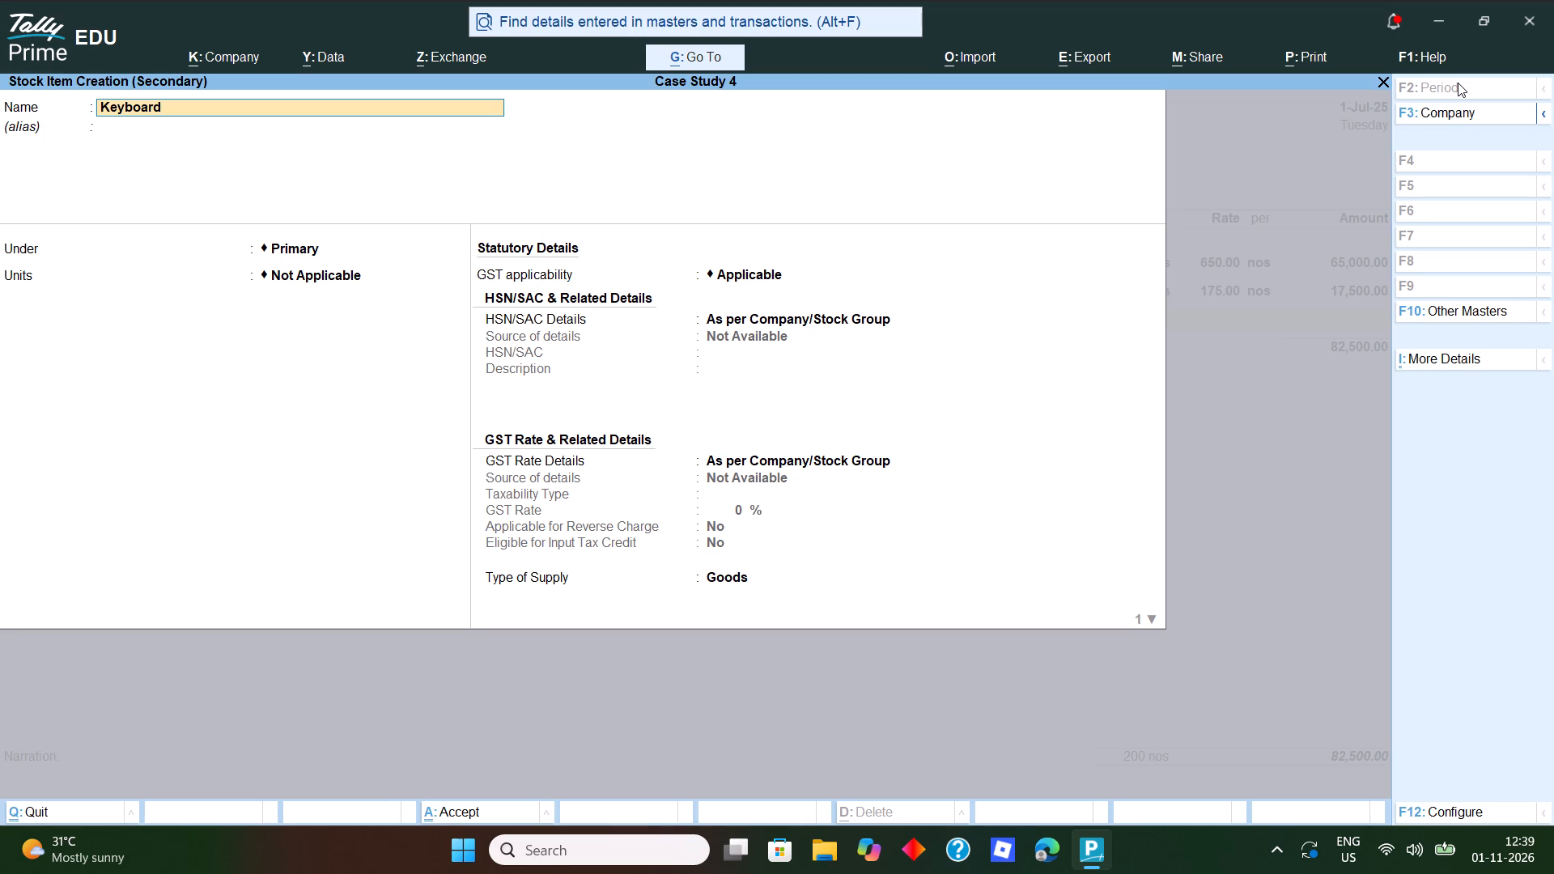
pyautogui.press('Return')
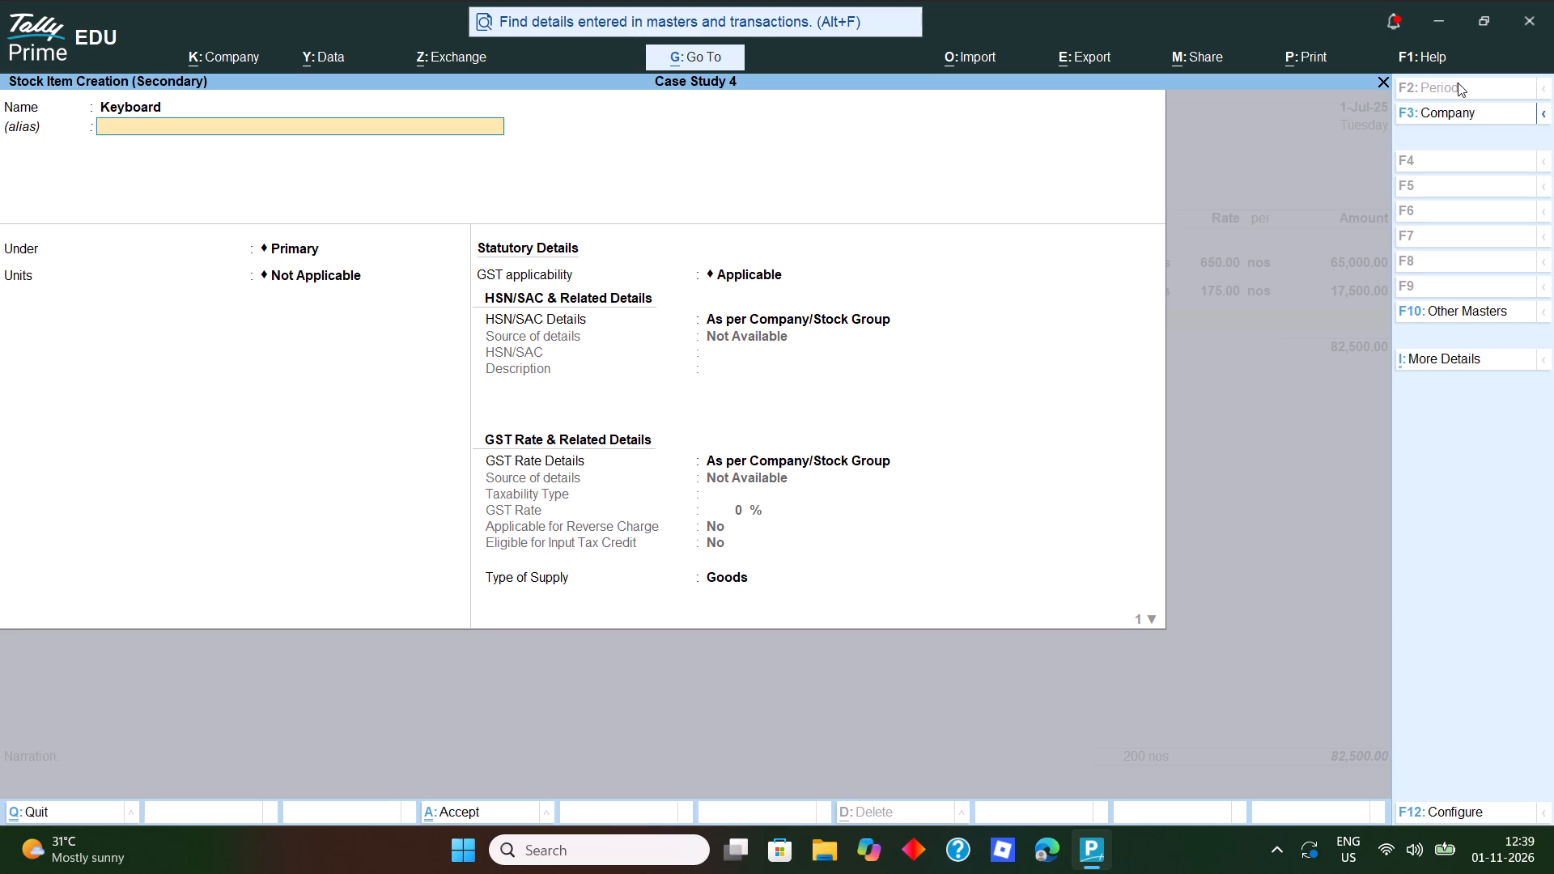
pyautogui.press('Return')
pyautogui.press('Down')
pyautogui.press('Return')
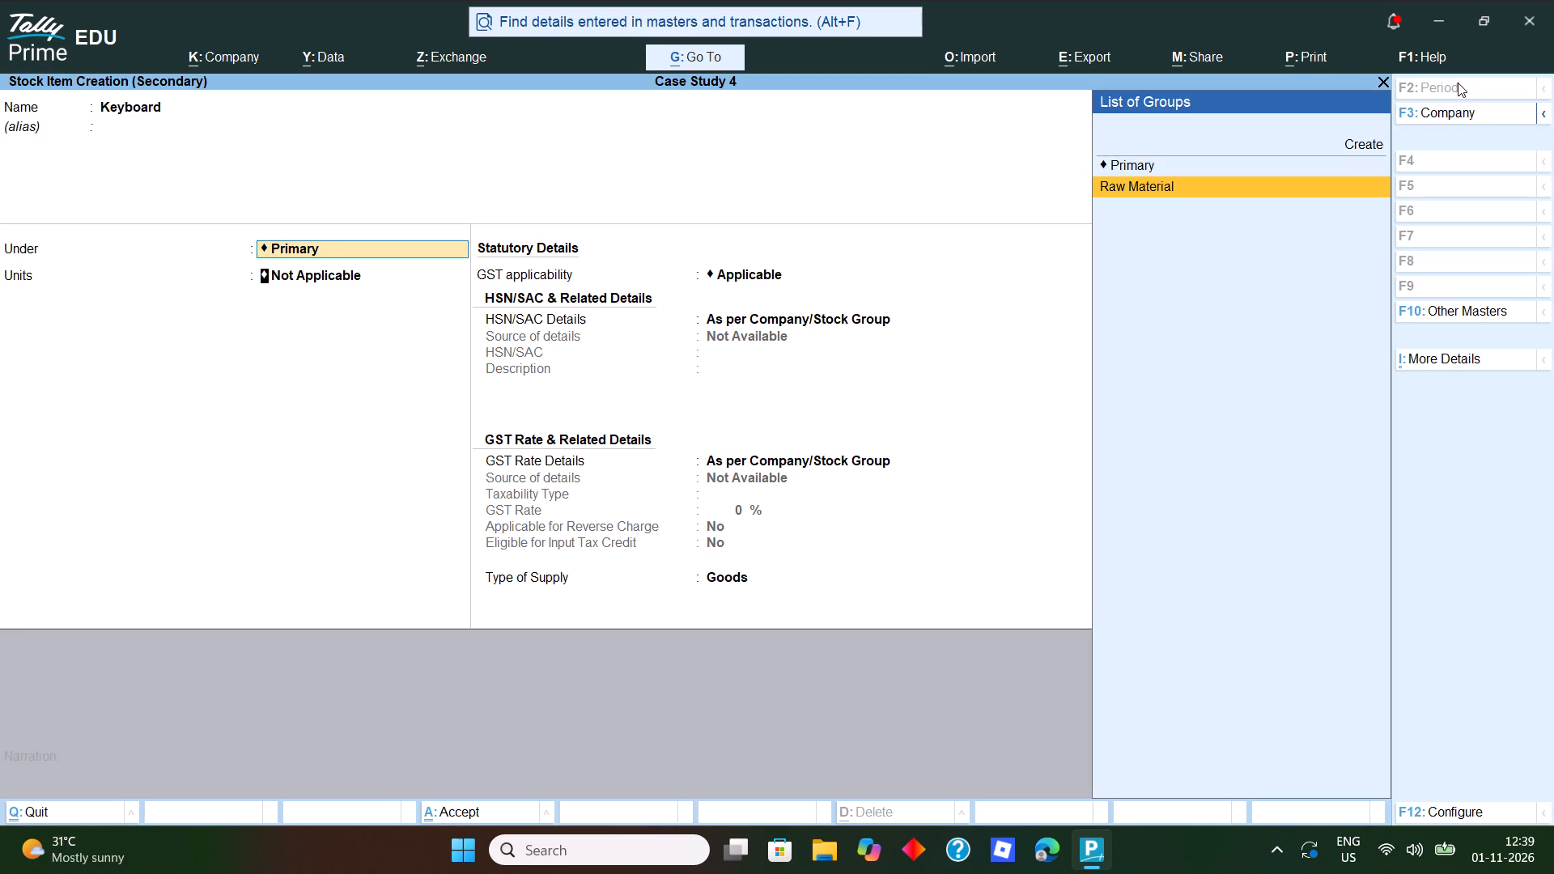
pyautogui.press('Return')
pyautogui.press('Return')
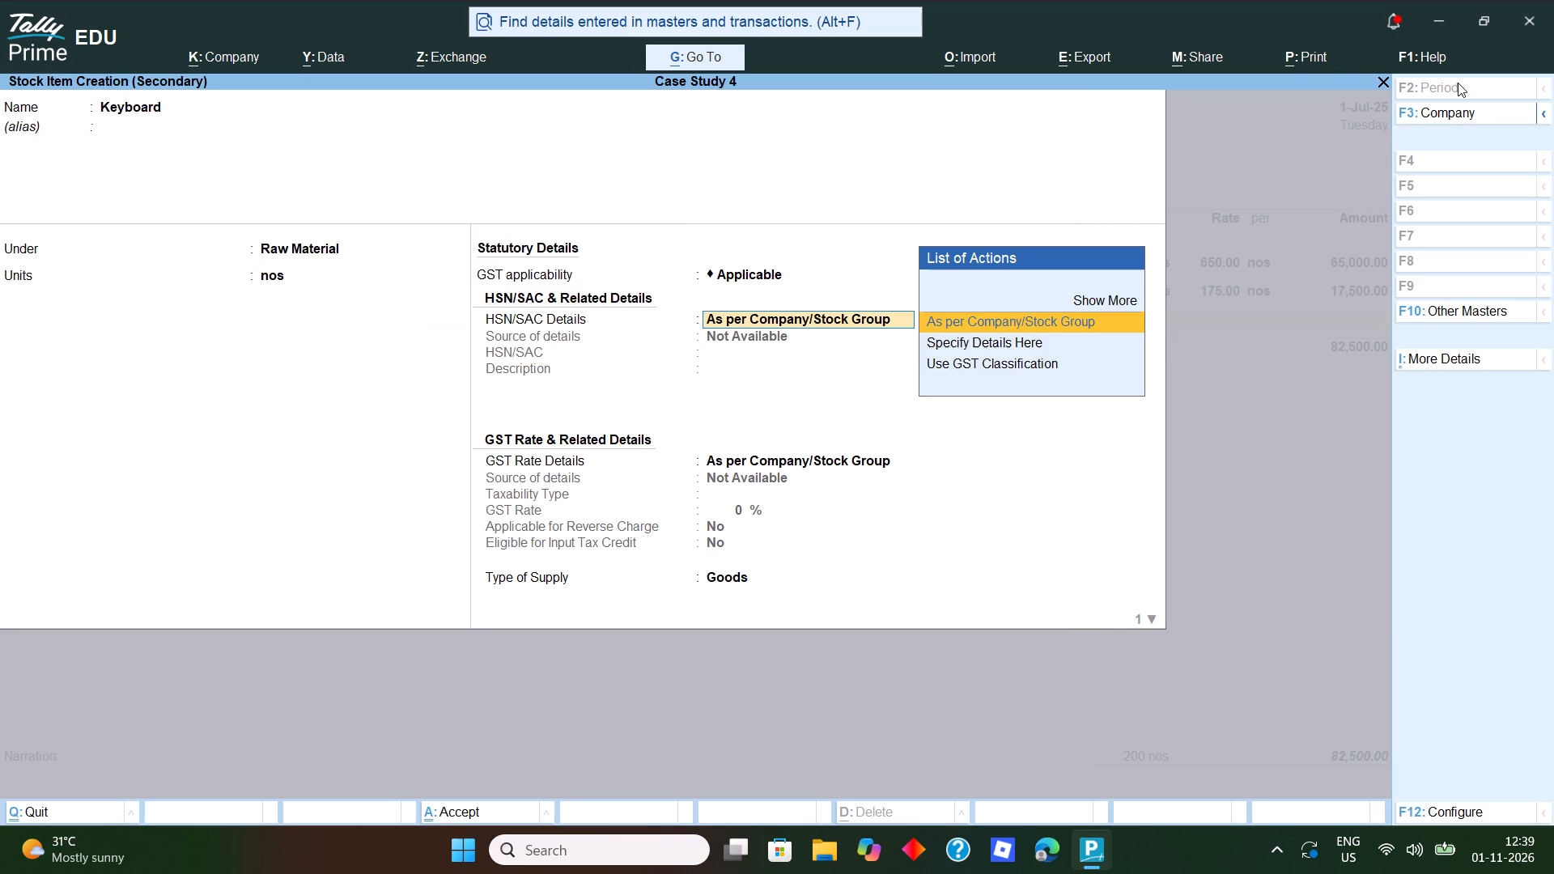
# Specify HSN/SAC 84733010 directly in the Keyboard stock item, leaving its description blank.
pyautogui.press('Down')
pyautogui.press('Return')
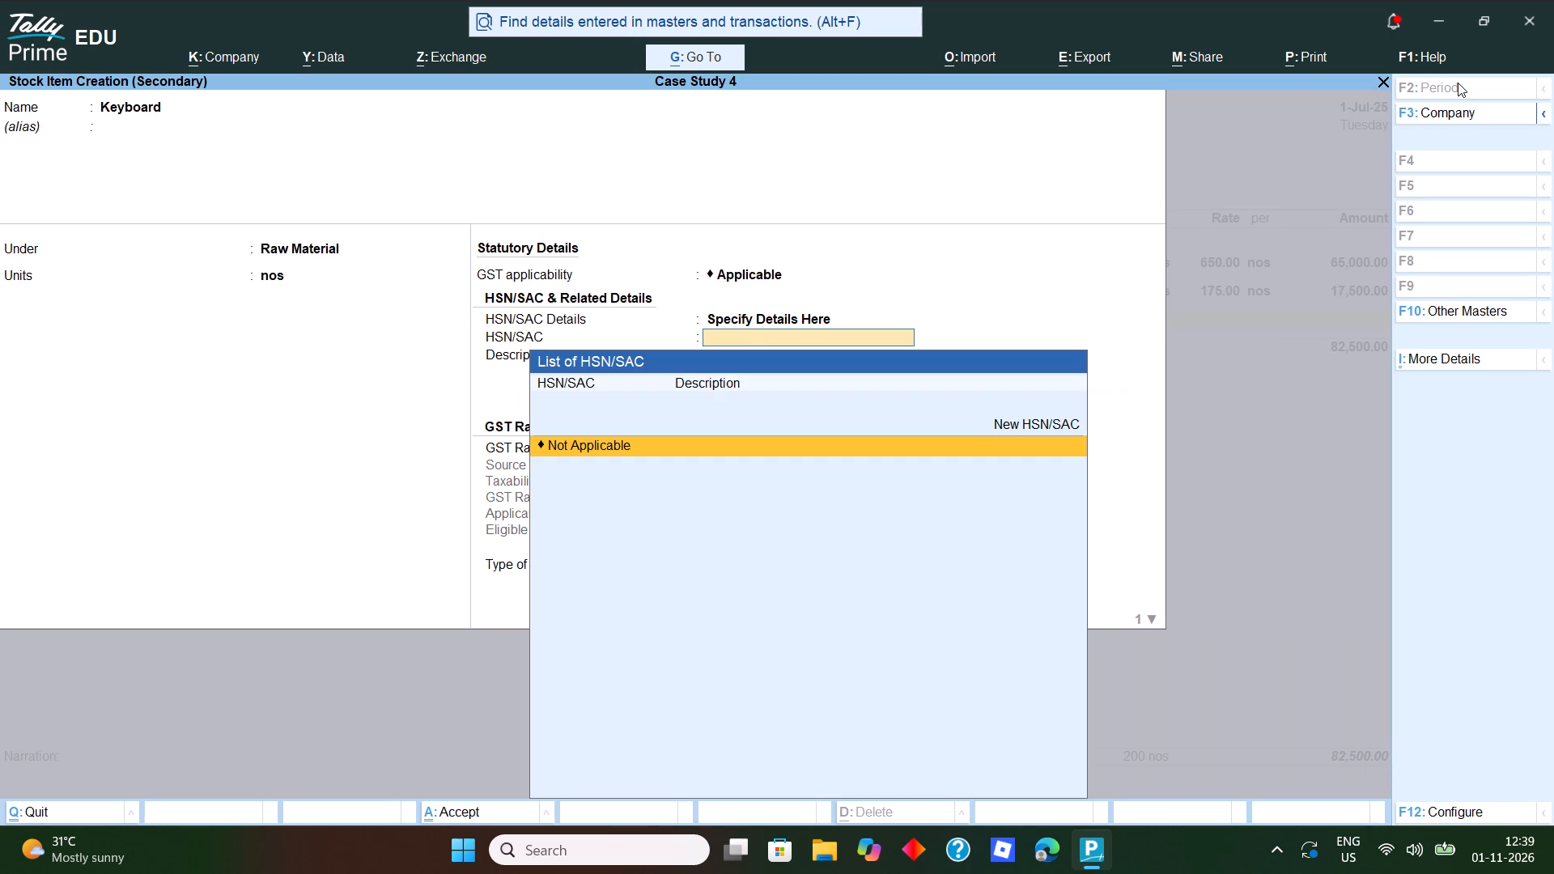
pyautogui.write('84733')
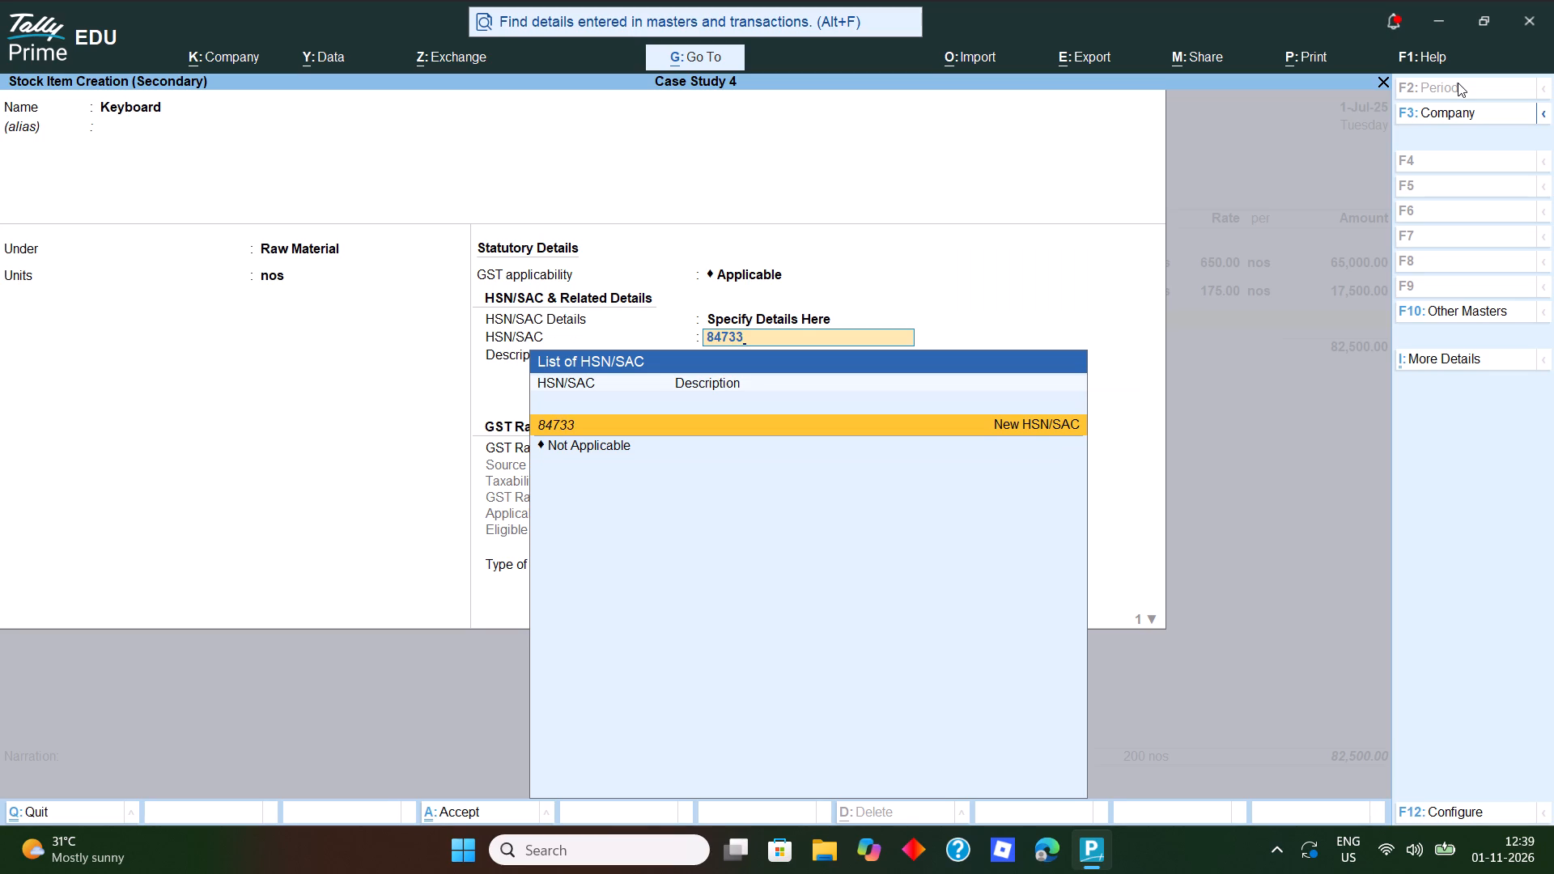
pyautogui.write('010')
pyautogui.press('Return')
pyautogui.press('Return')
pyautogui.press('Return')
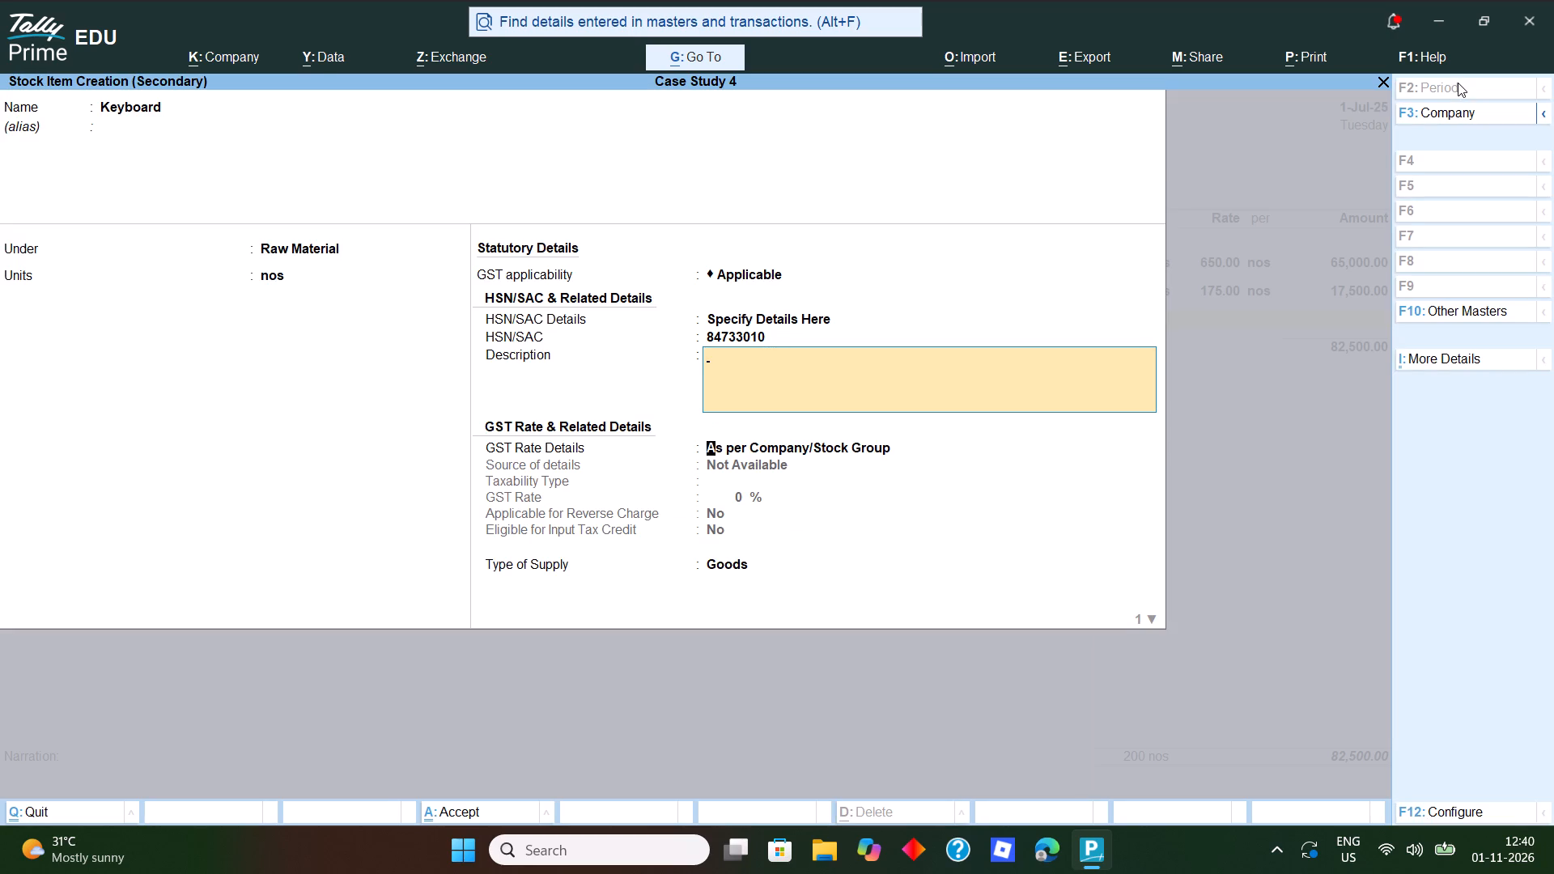
# Specify Keyboard's GST rate details as Taxable at 18%, no reverse charge, input tax credit eligible, type Goods, without duty, and save the item.
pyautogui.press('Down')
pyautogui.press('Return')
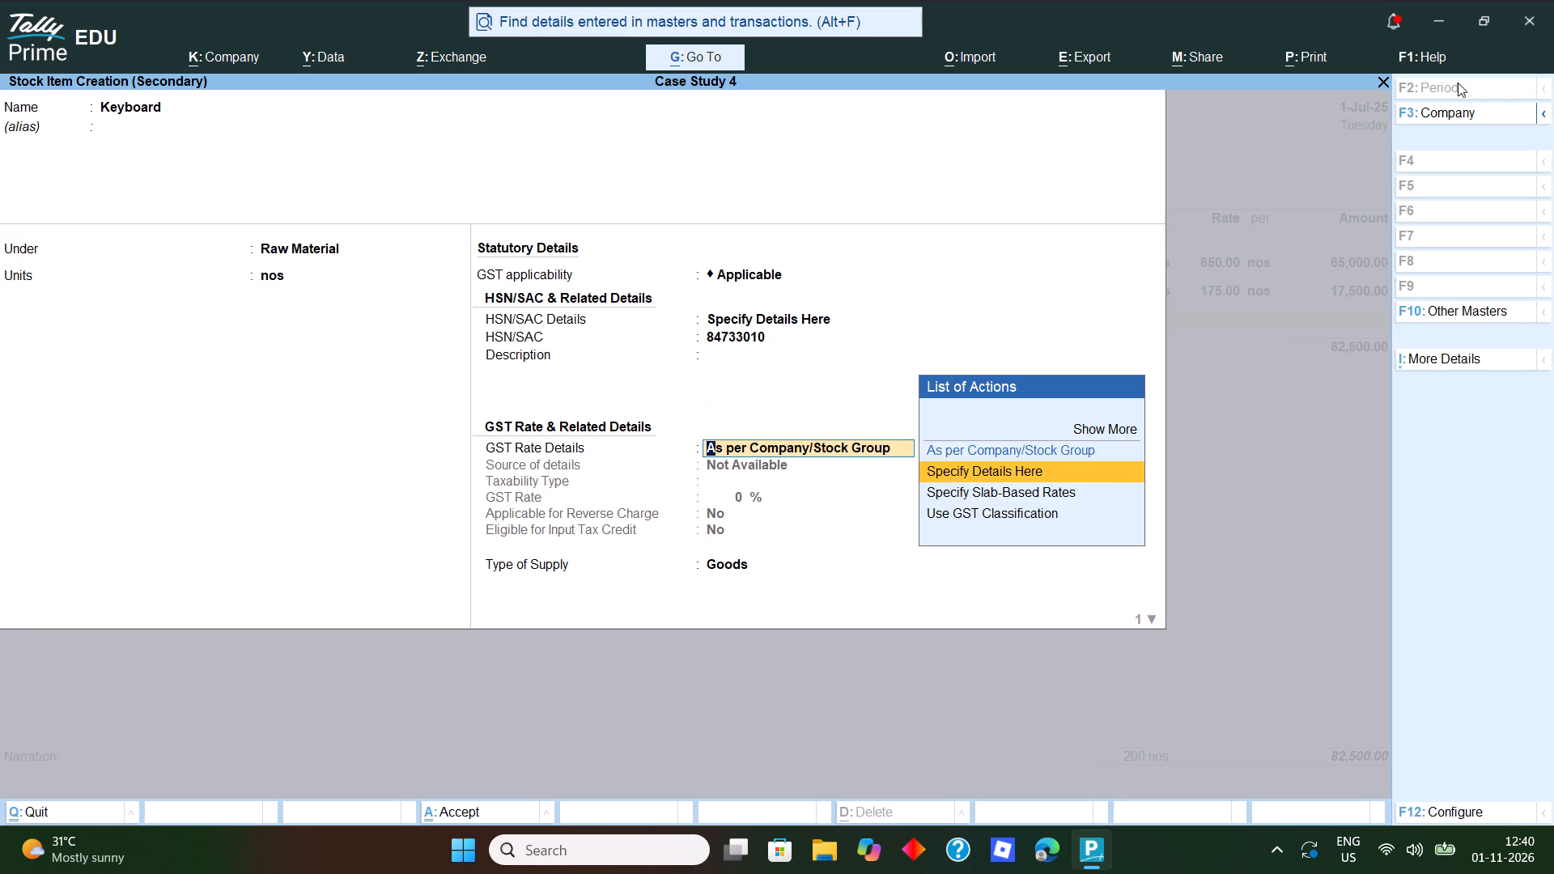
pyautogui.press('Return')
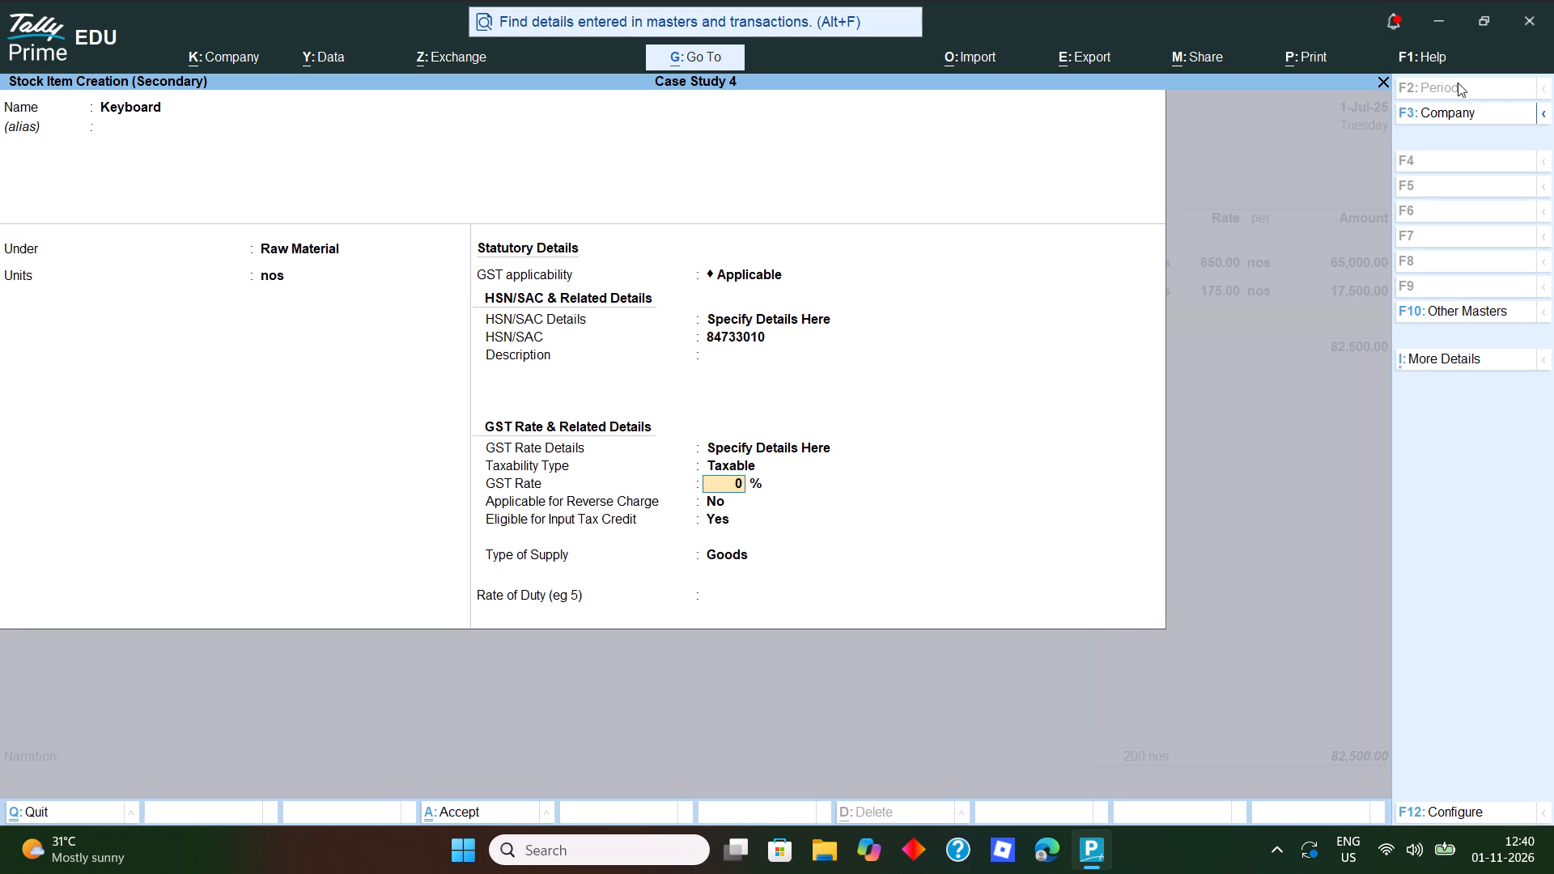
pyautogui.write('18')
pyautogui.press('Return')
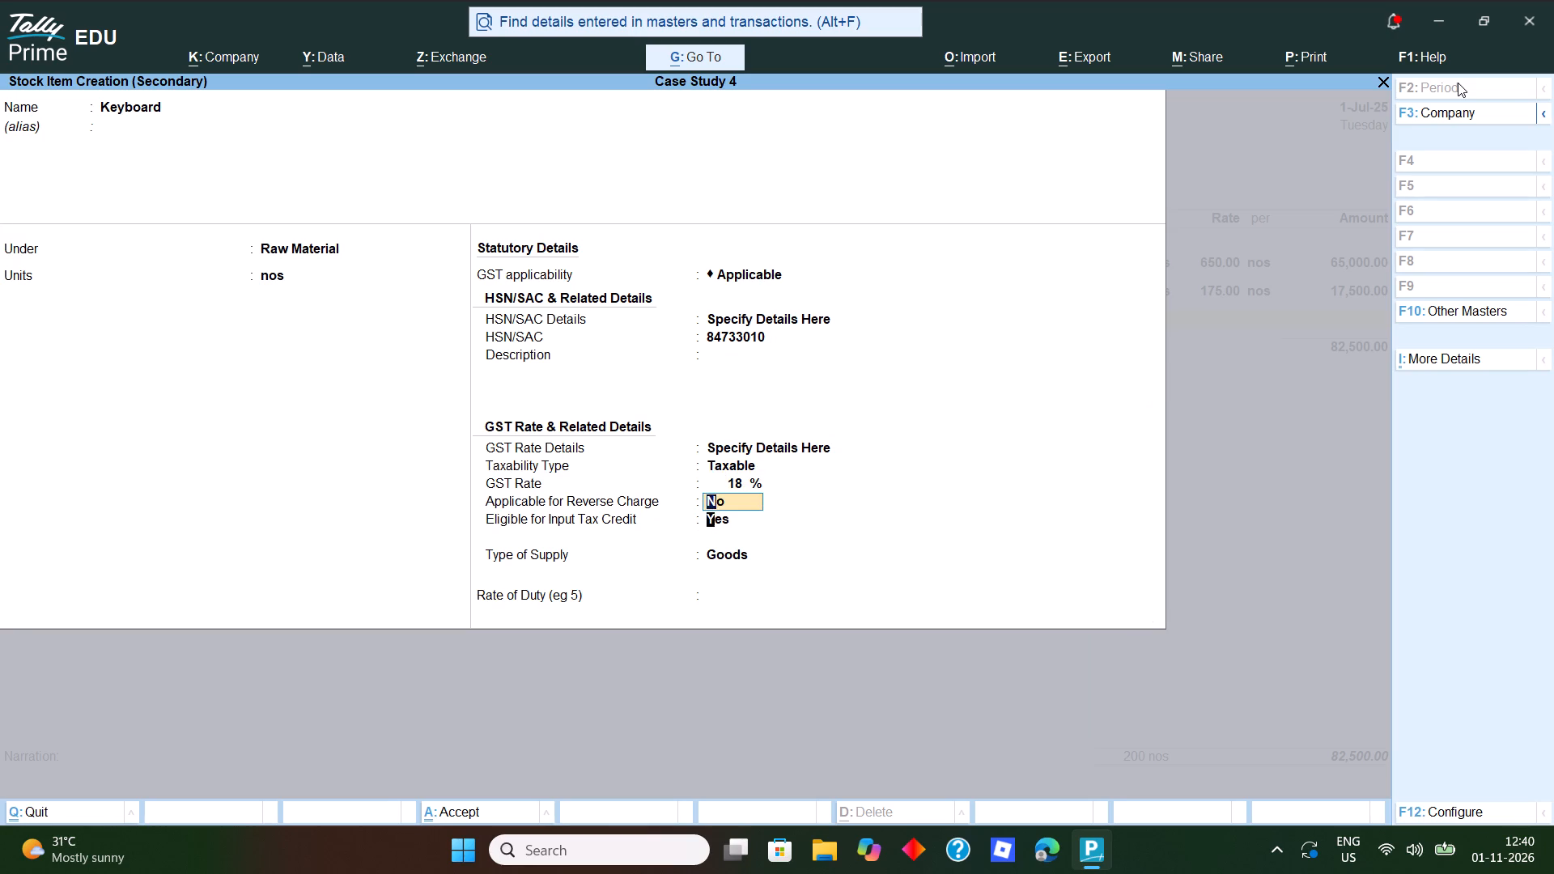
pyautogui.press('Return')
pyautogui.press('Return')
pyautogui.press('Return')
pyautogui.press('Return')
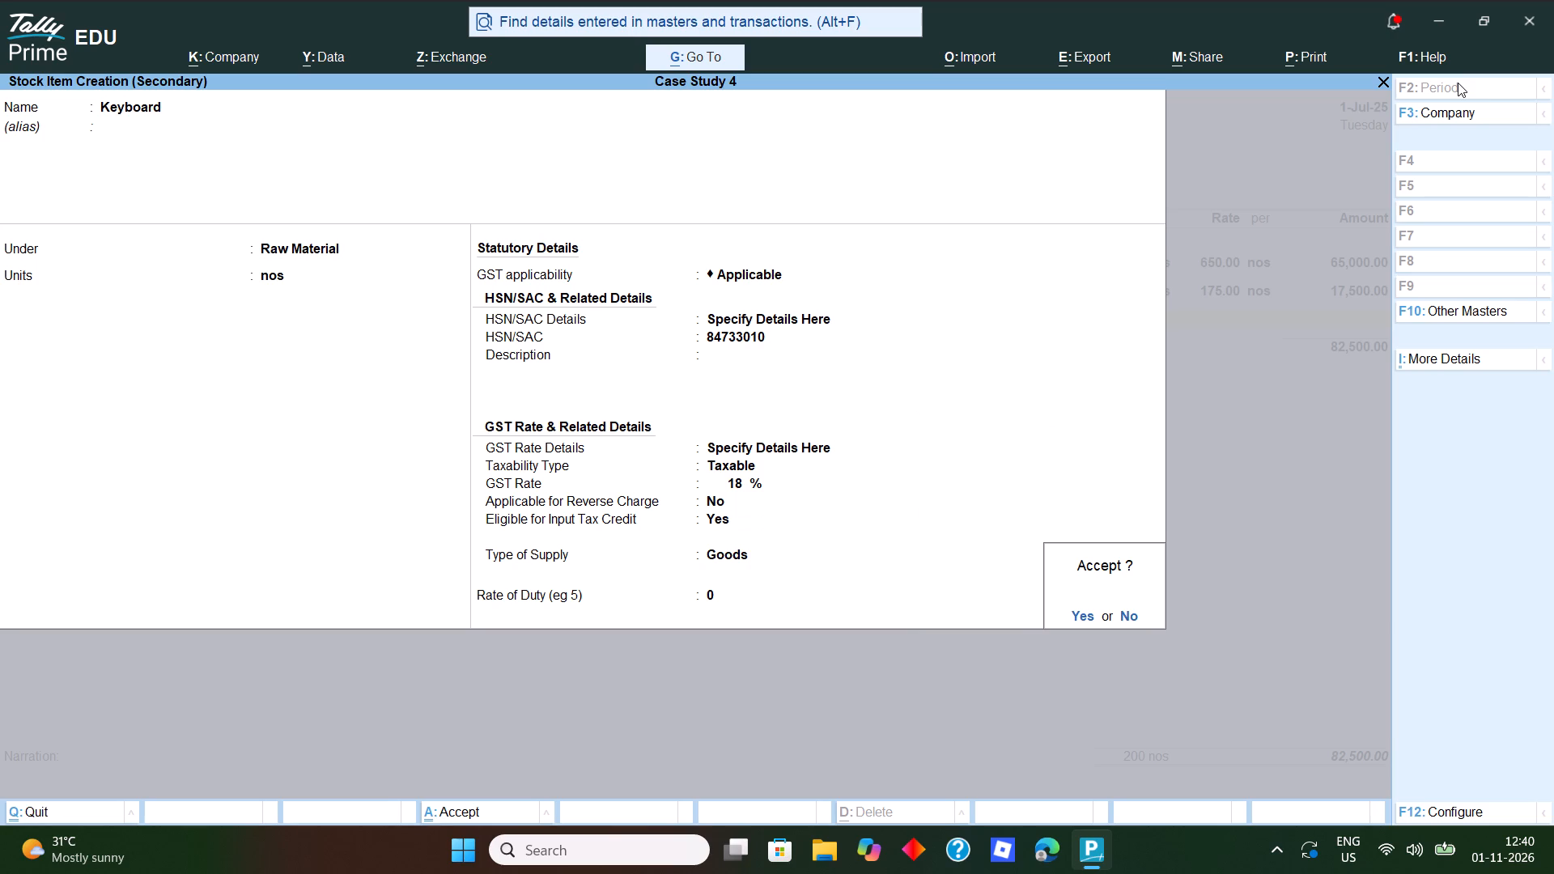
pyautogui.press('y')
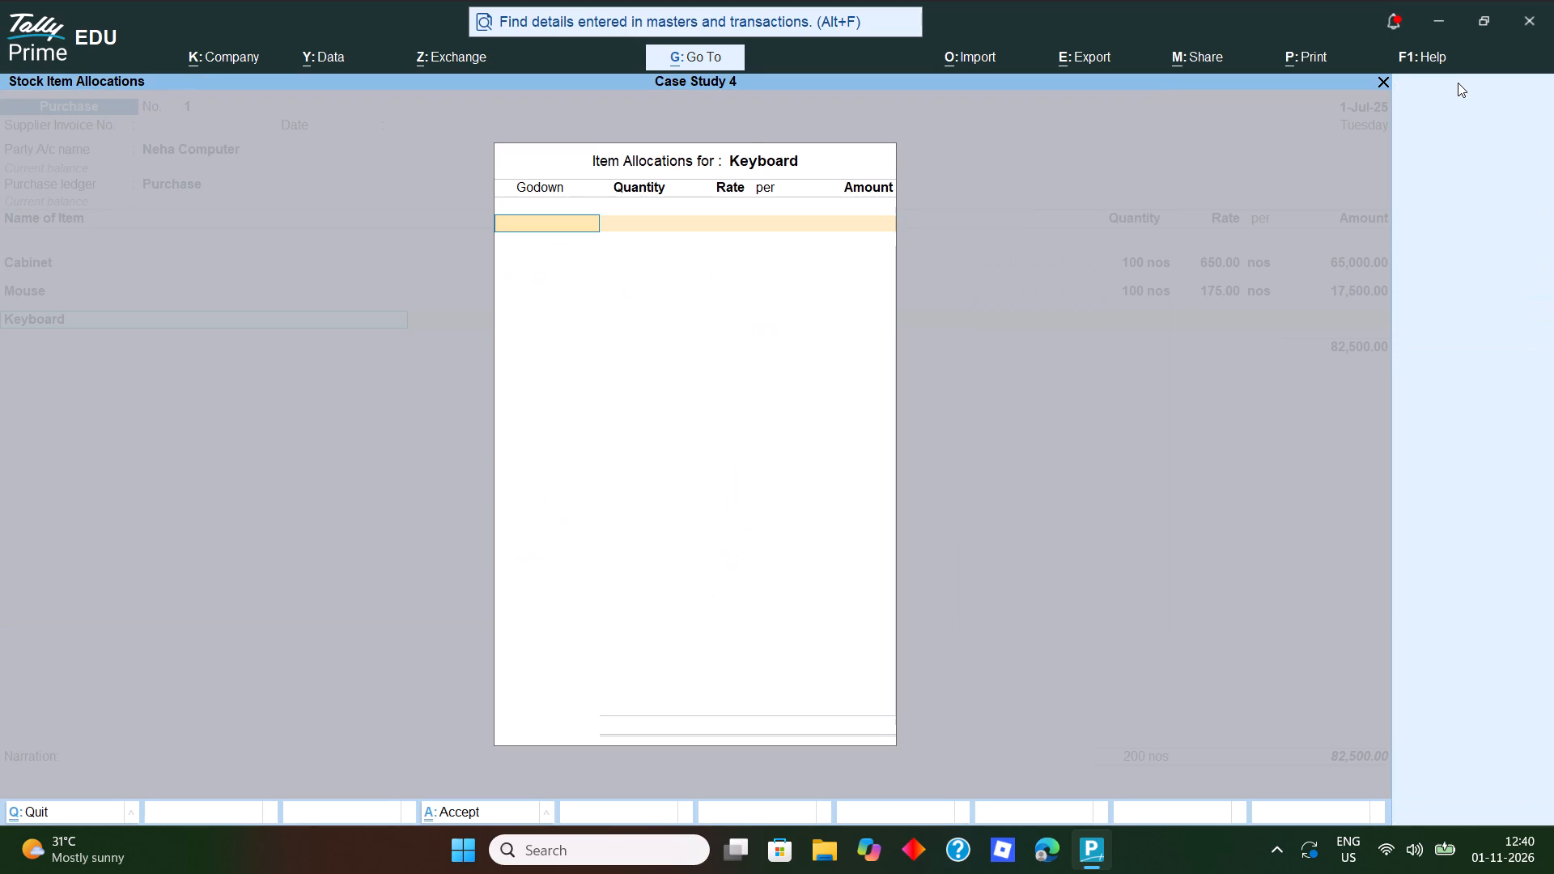
# Allocate 100 nos of Keyboard to the Raw Materials Godown at a rate of 200 per nos in the purchase voucher.
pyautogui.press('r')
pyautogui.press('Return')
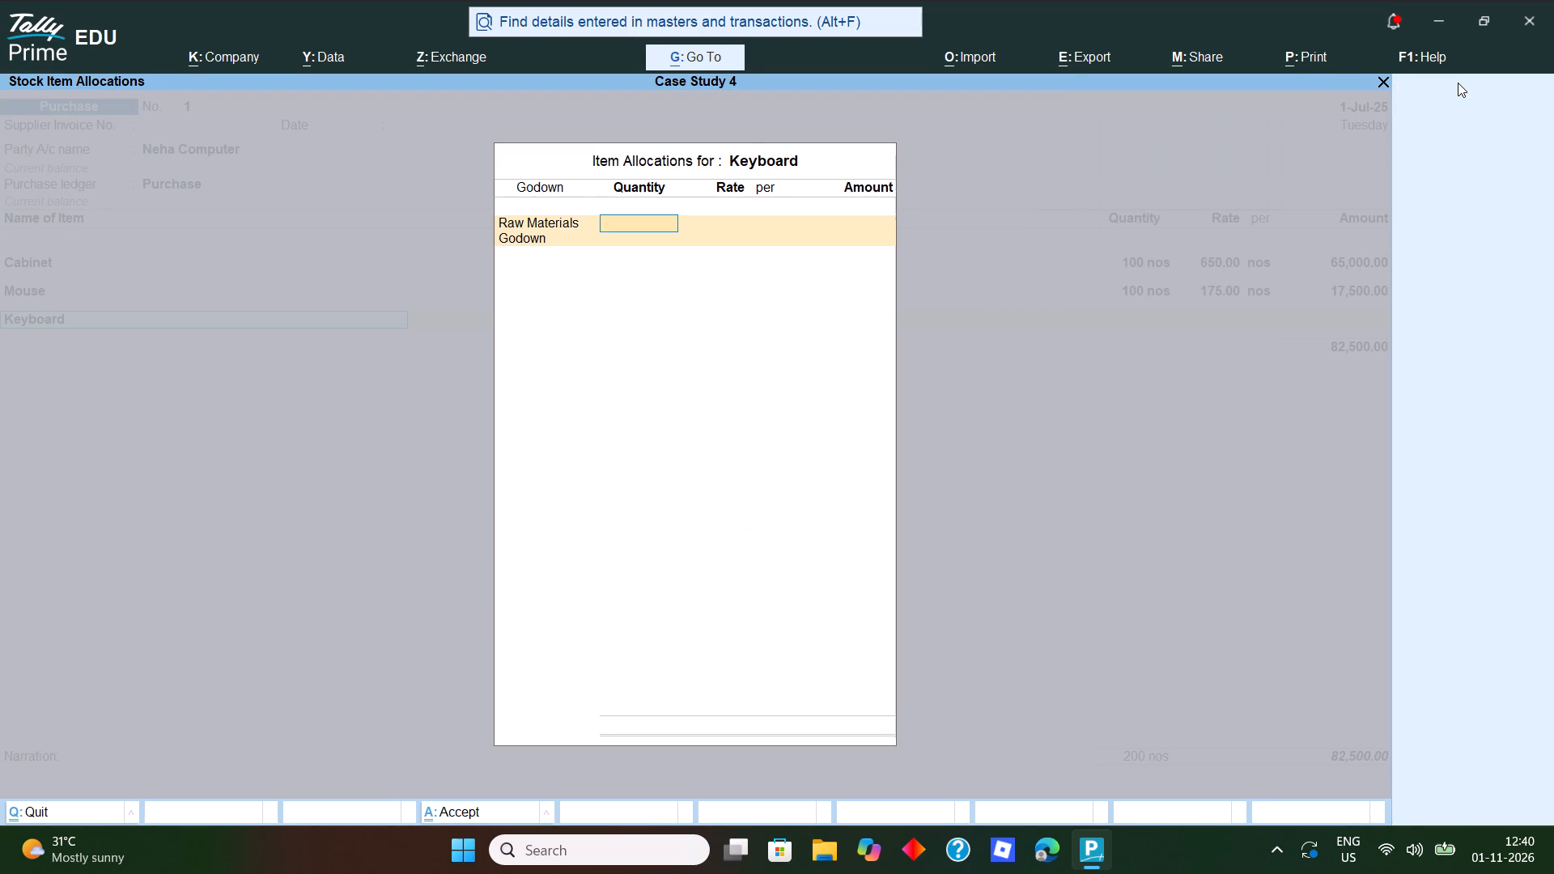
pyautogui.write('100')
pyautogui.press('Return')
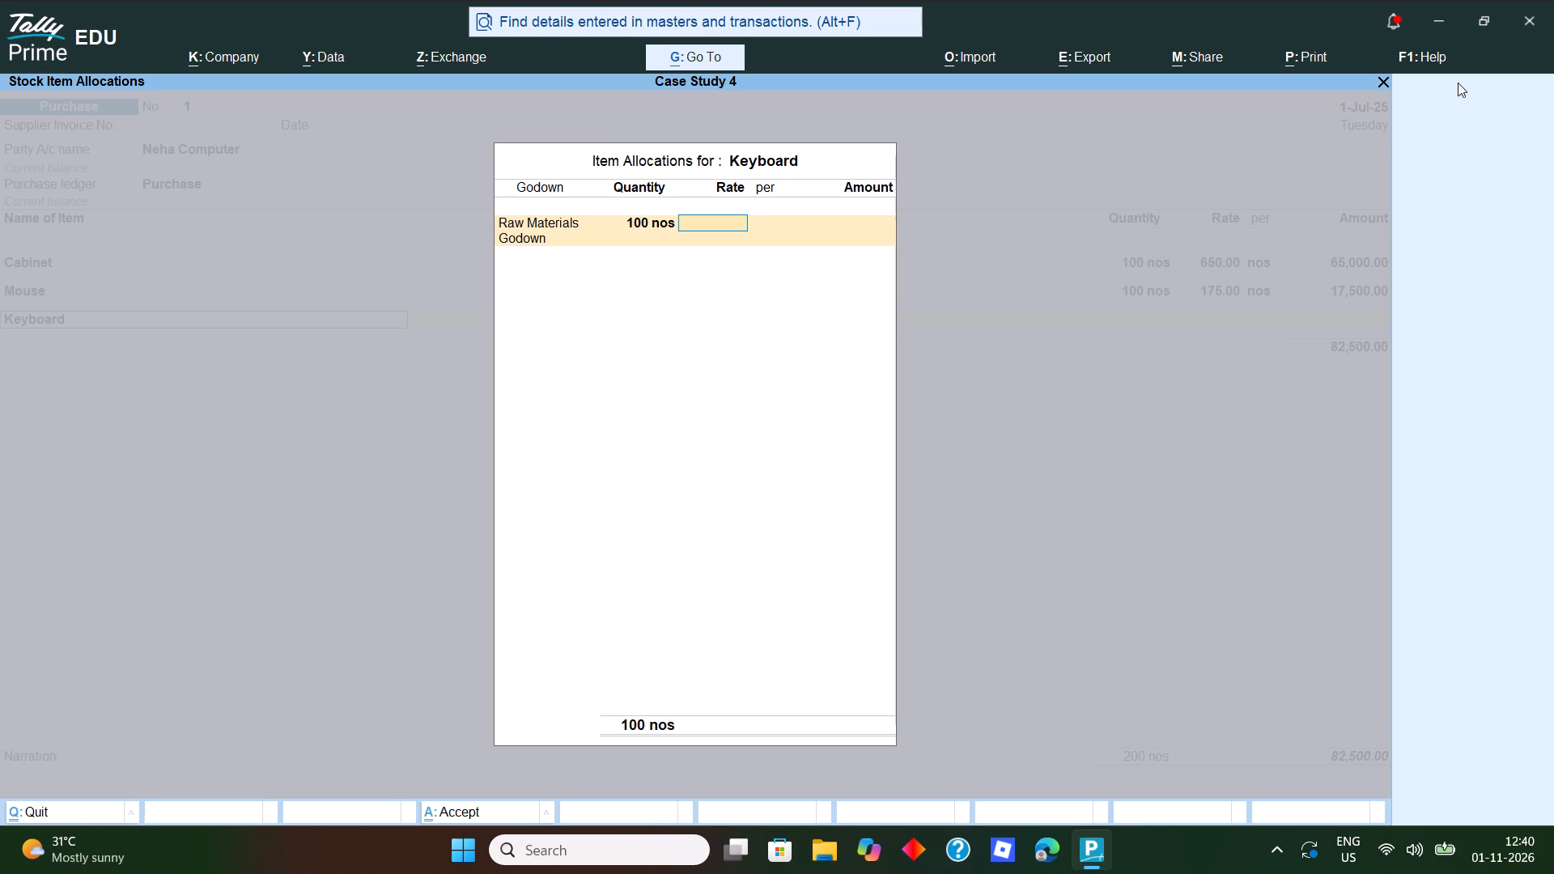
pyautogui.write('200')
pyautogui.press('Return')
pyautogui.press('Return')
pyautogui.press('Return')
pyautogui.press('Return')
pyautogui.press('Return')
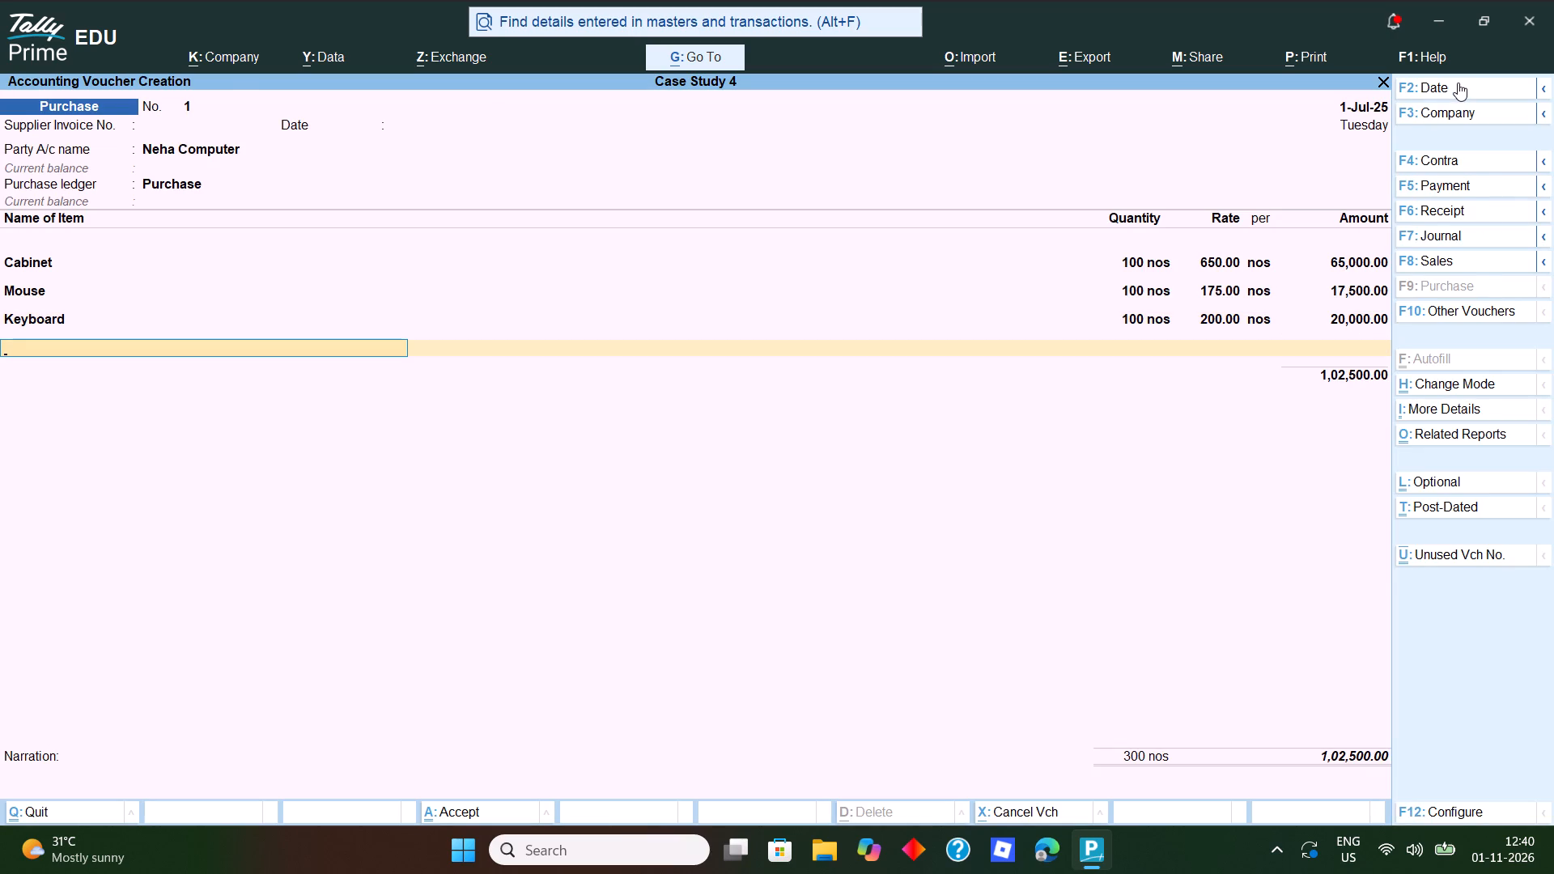
# Begin a new stock item from within the voucher, named RAM, without an alias, under Raw Material, with unit nos and GST Applicable.
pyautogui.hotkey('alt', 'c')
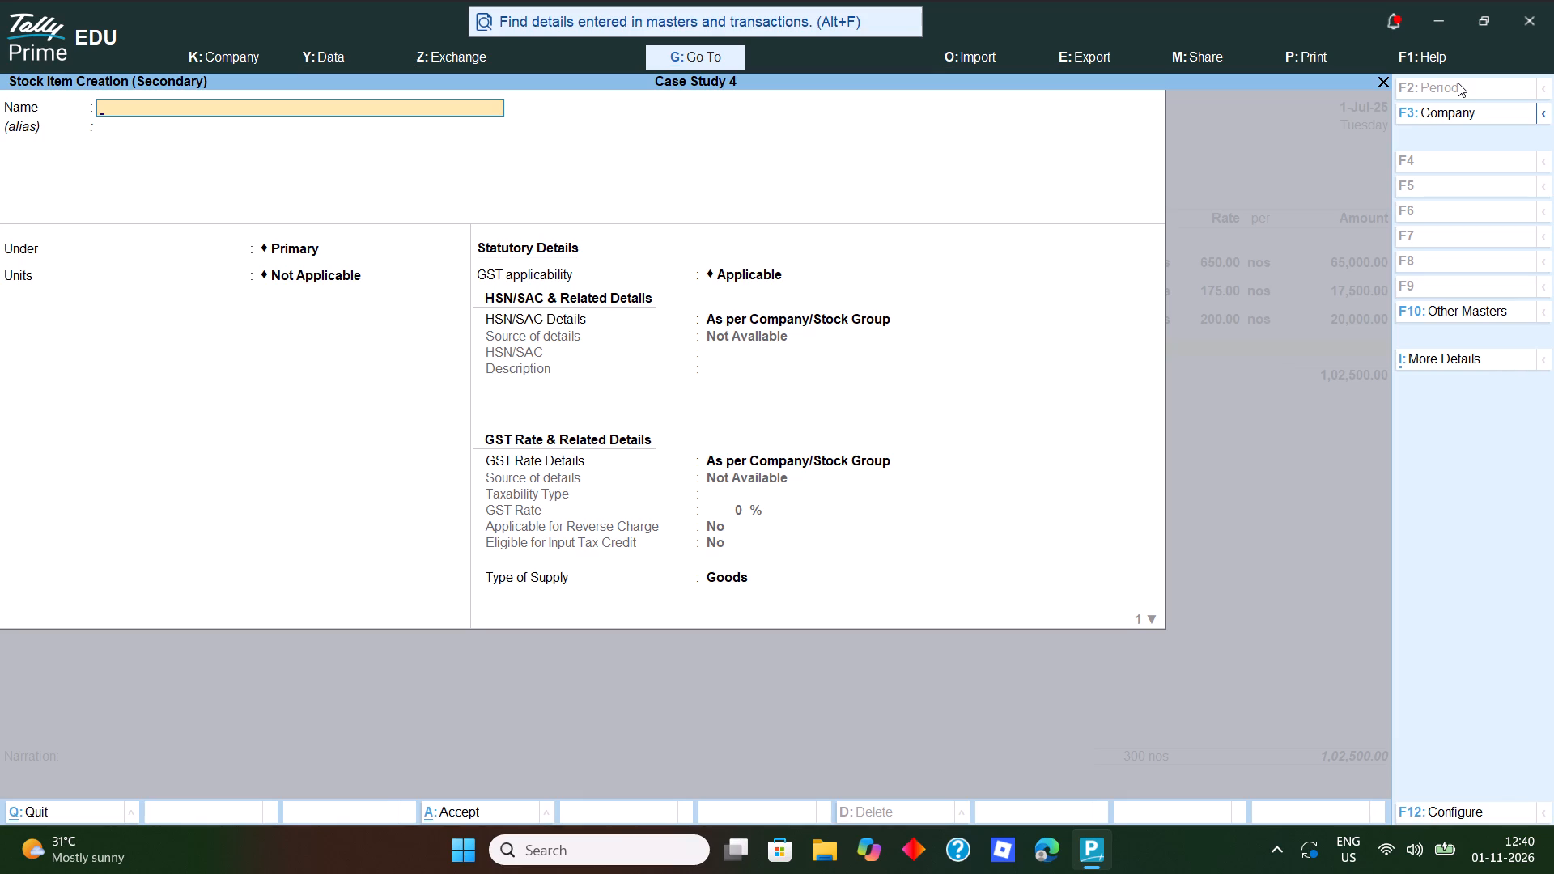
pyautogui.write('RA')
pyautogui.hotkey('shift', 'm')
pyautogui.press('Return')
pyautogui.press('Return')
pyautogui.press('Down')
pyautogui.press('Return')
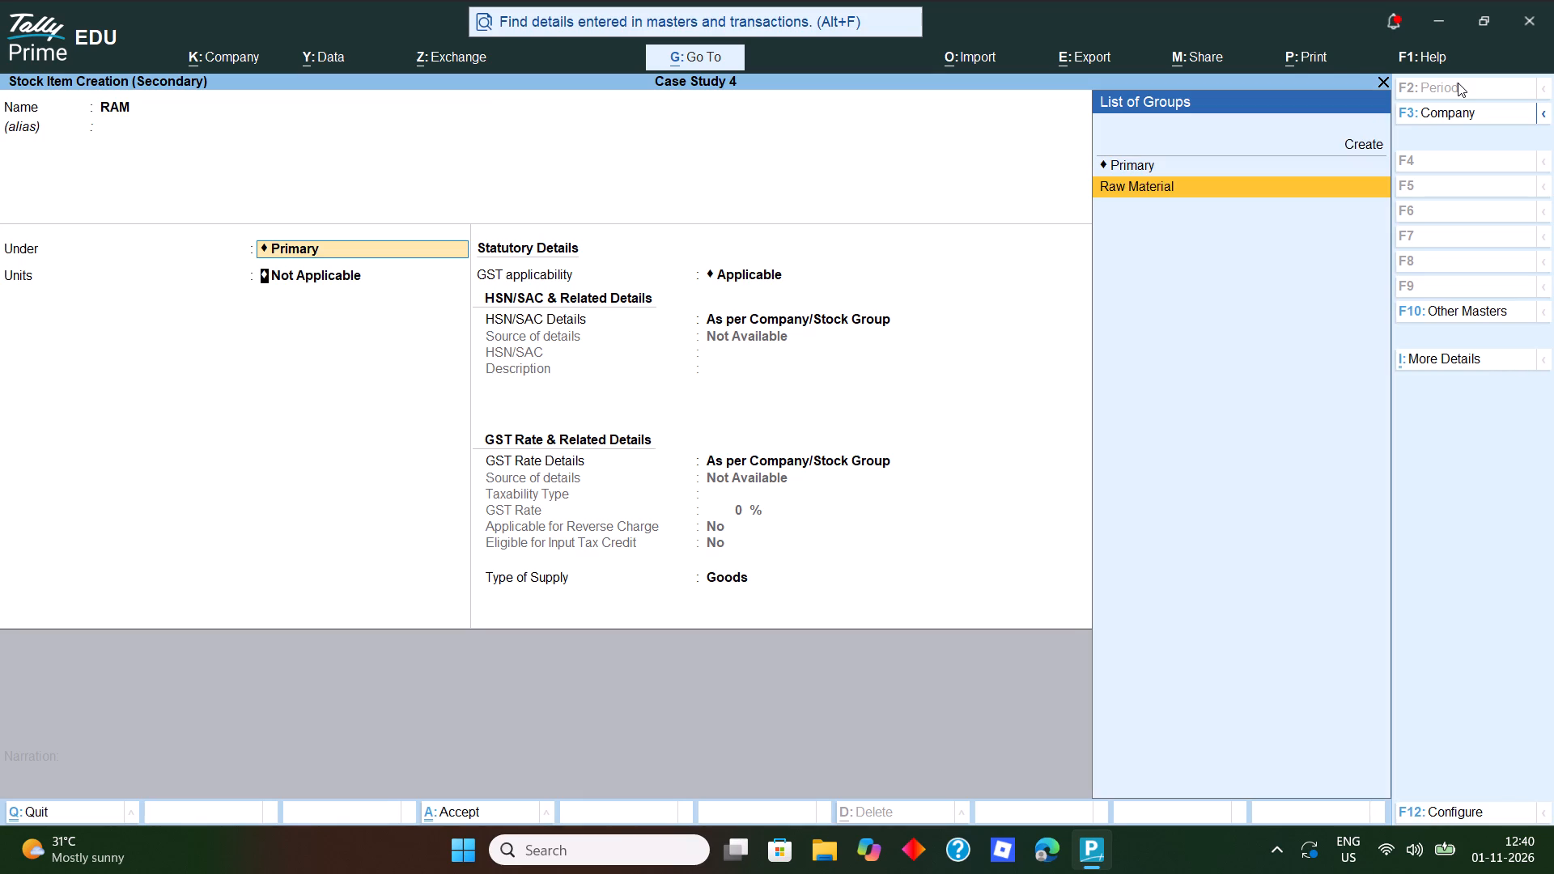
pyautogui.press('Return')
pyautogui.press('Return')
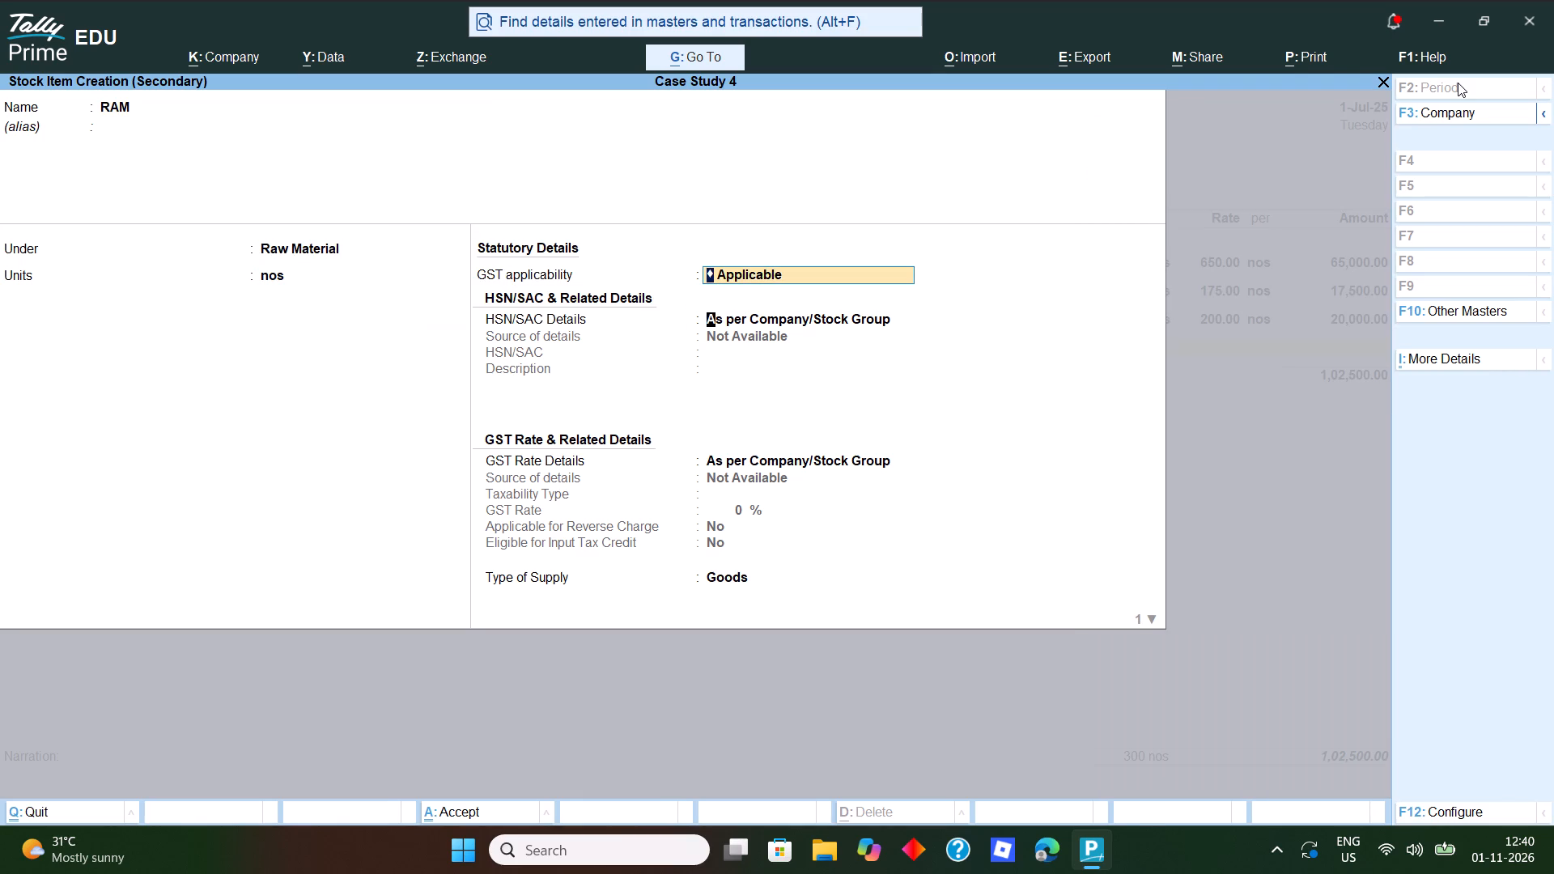
# Specify HSN/SAC 84733030 directly in the RAM stock item, leaving its description blank.
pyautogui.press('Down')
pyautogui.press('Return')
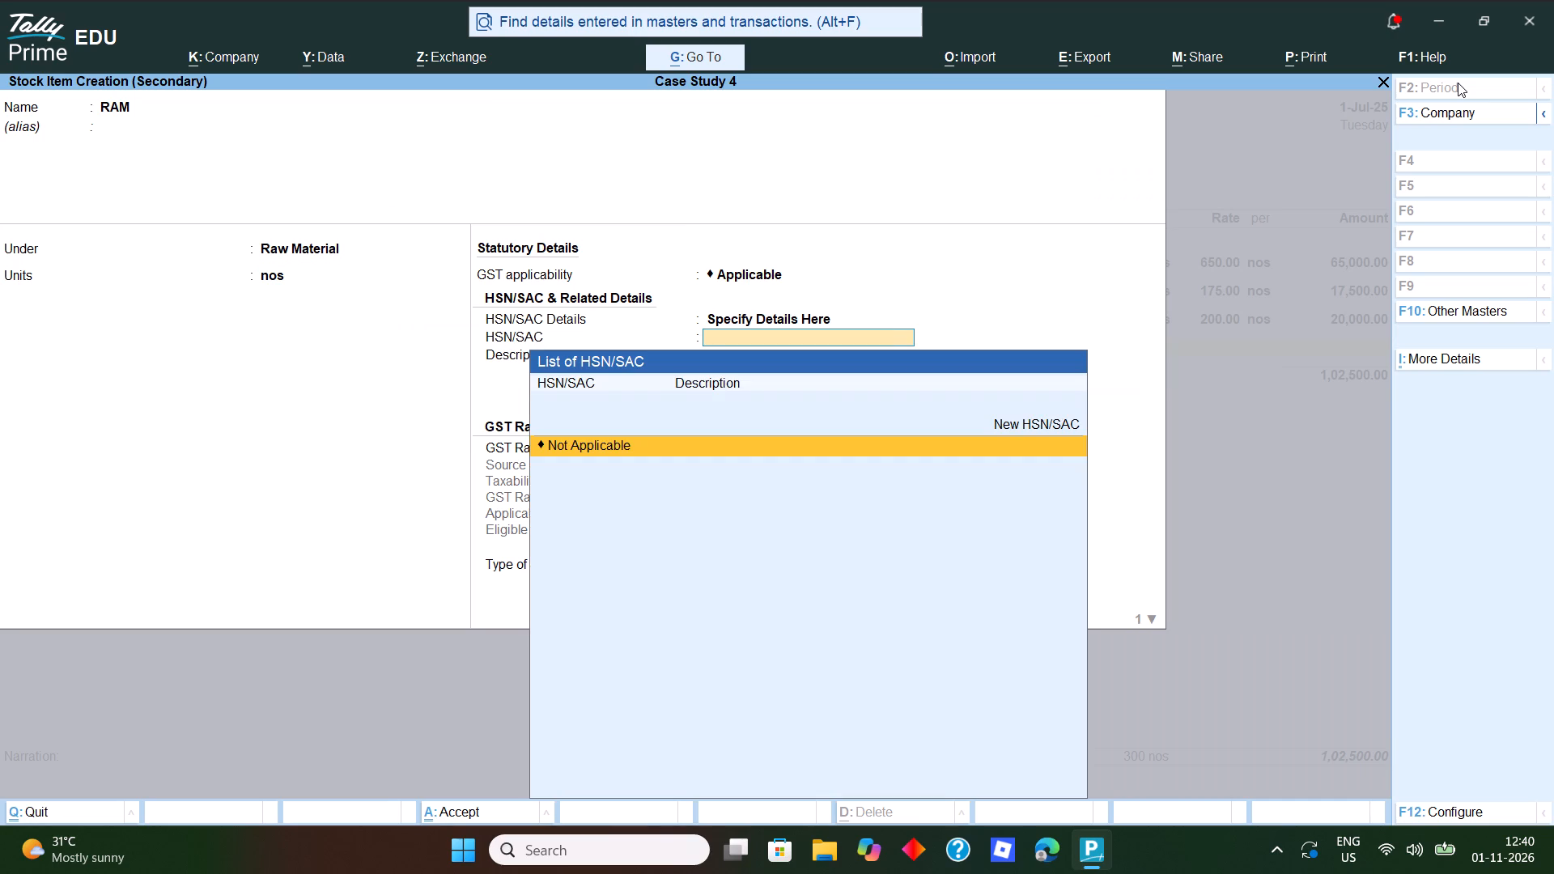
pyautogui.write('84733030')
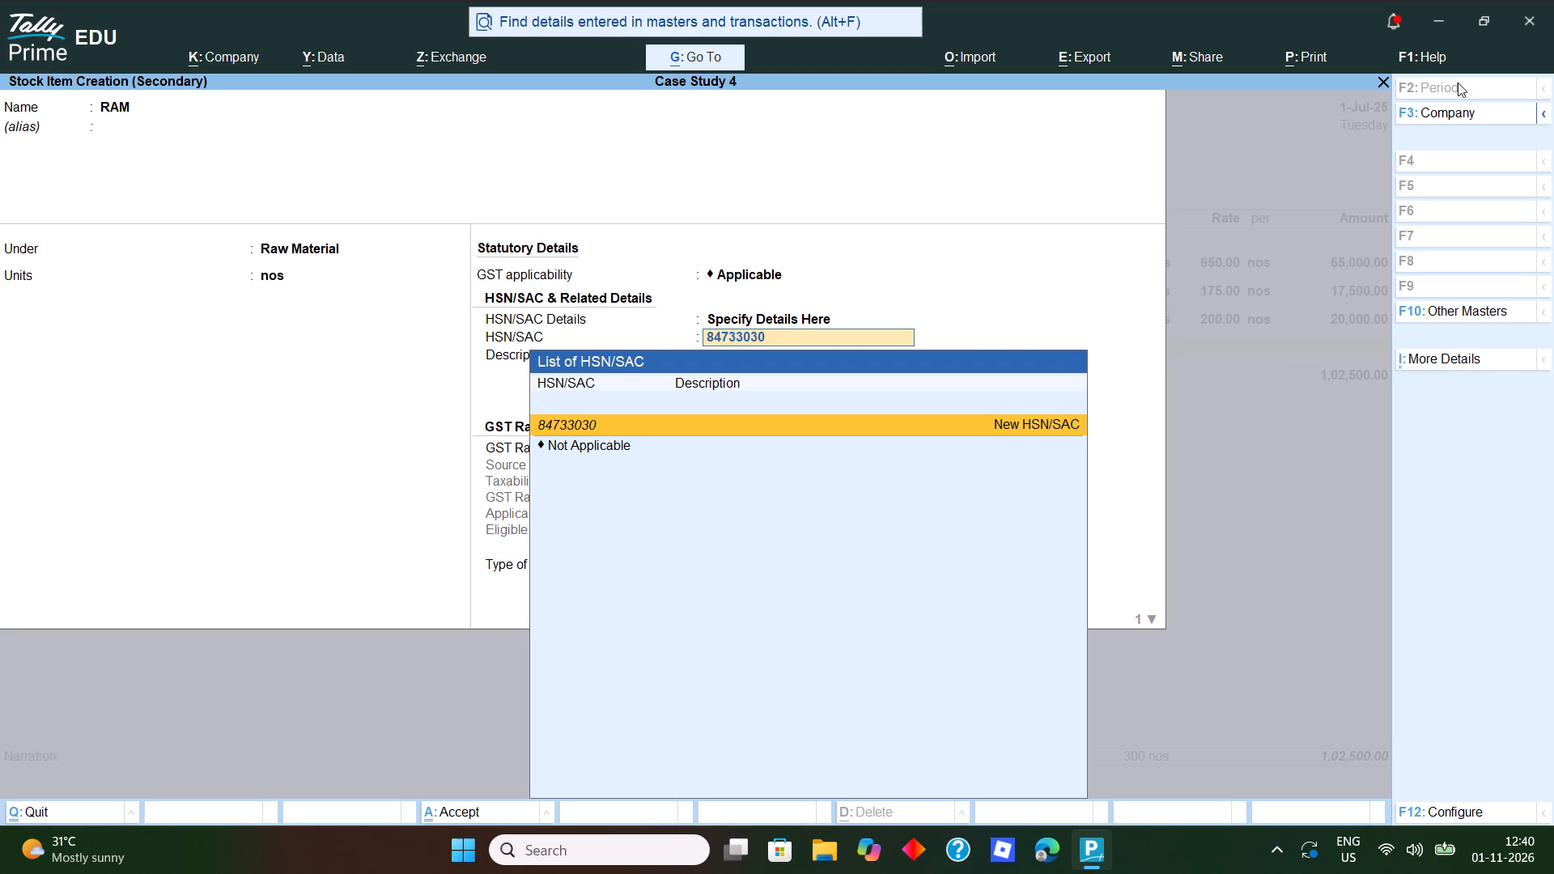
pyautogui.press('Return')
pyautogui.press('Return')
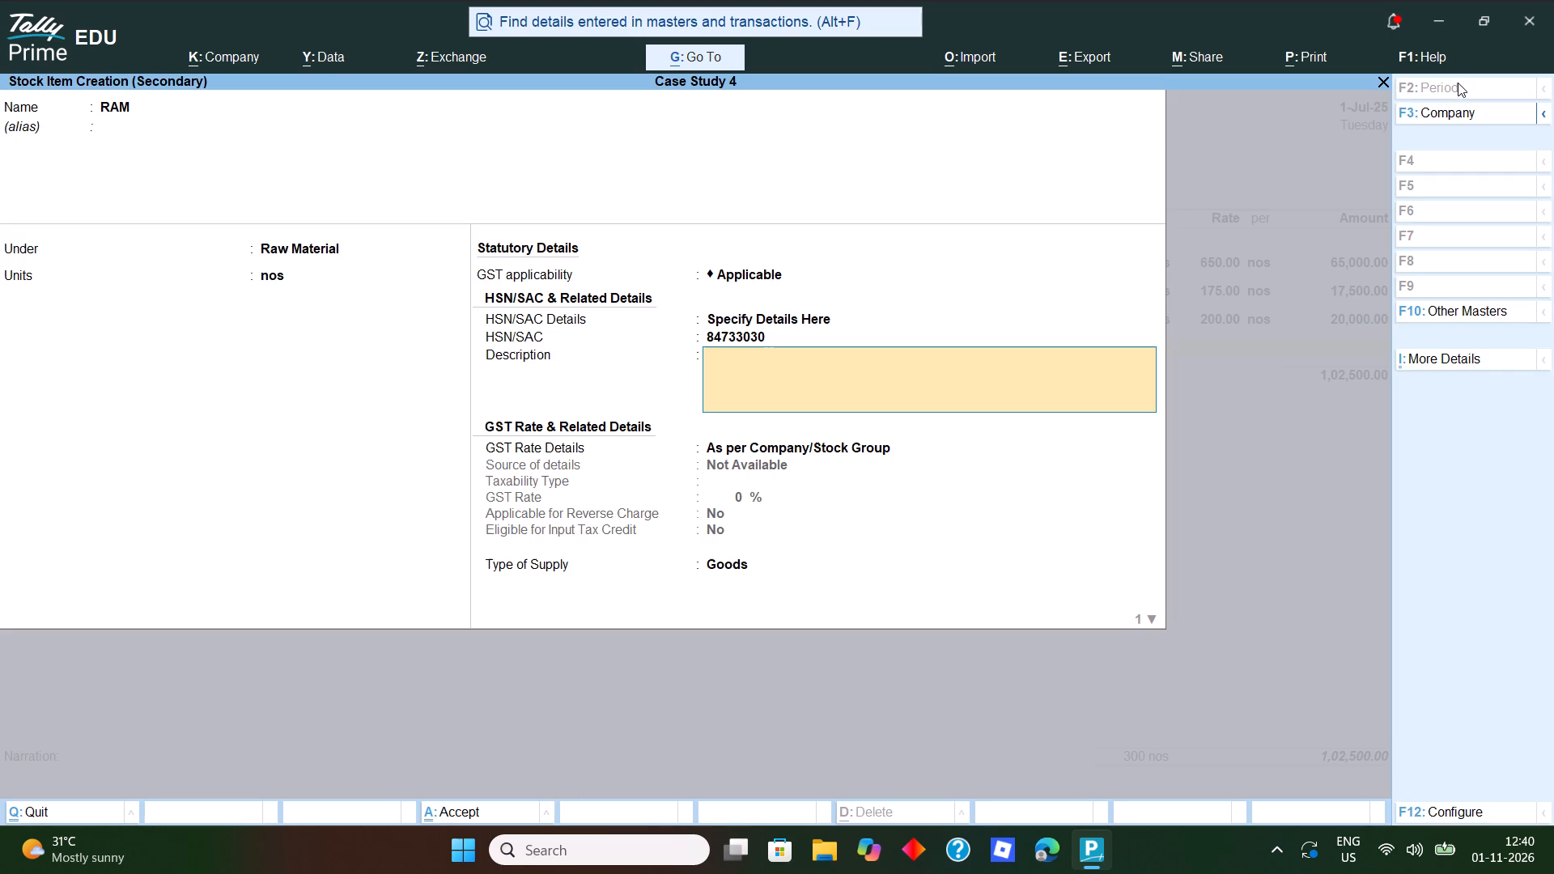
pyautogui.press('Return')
# Specify RAM's GST rate details as Taxable at 18%, no reverse charge, input tax credit eligible, type Goods, without duty, and save the item.
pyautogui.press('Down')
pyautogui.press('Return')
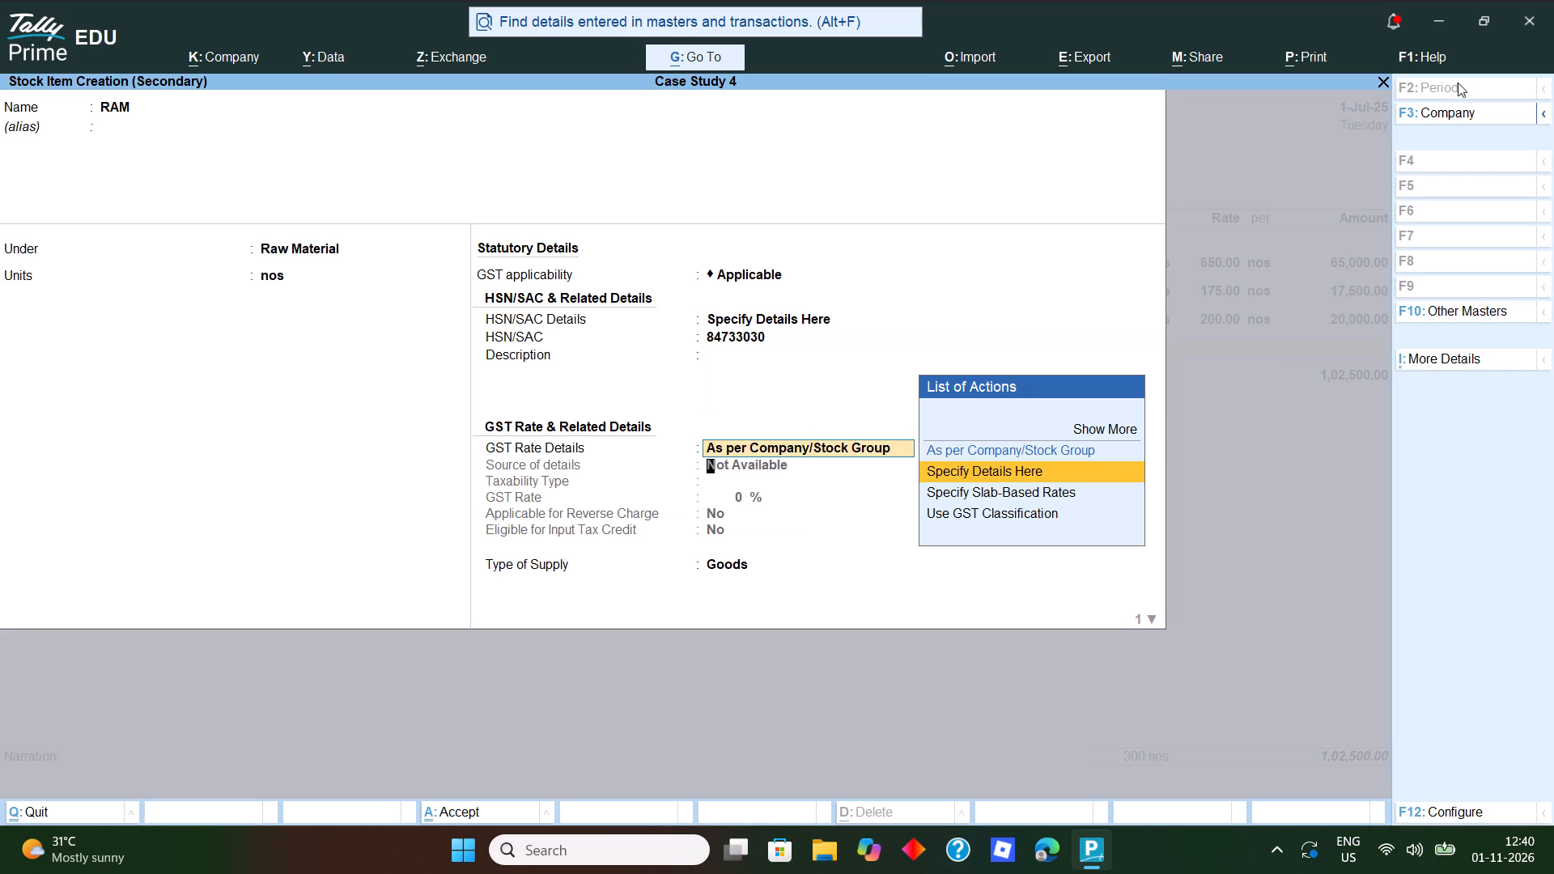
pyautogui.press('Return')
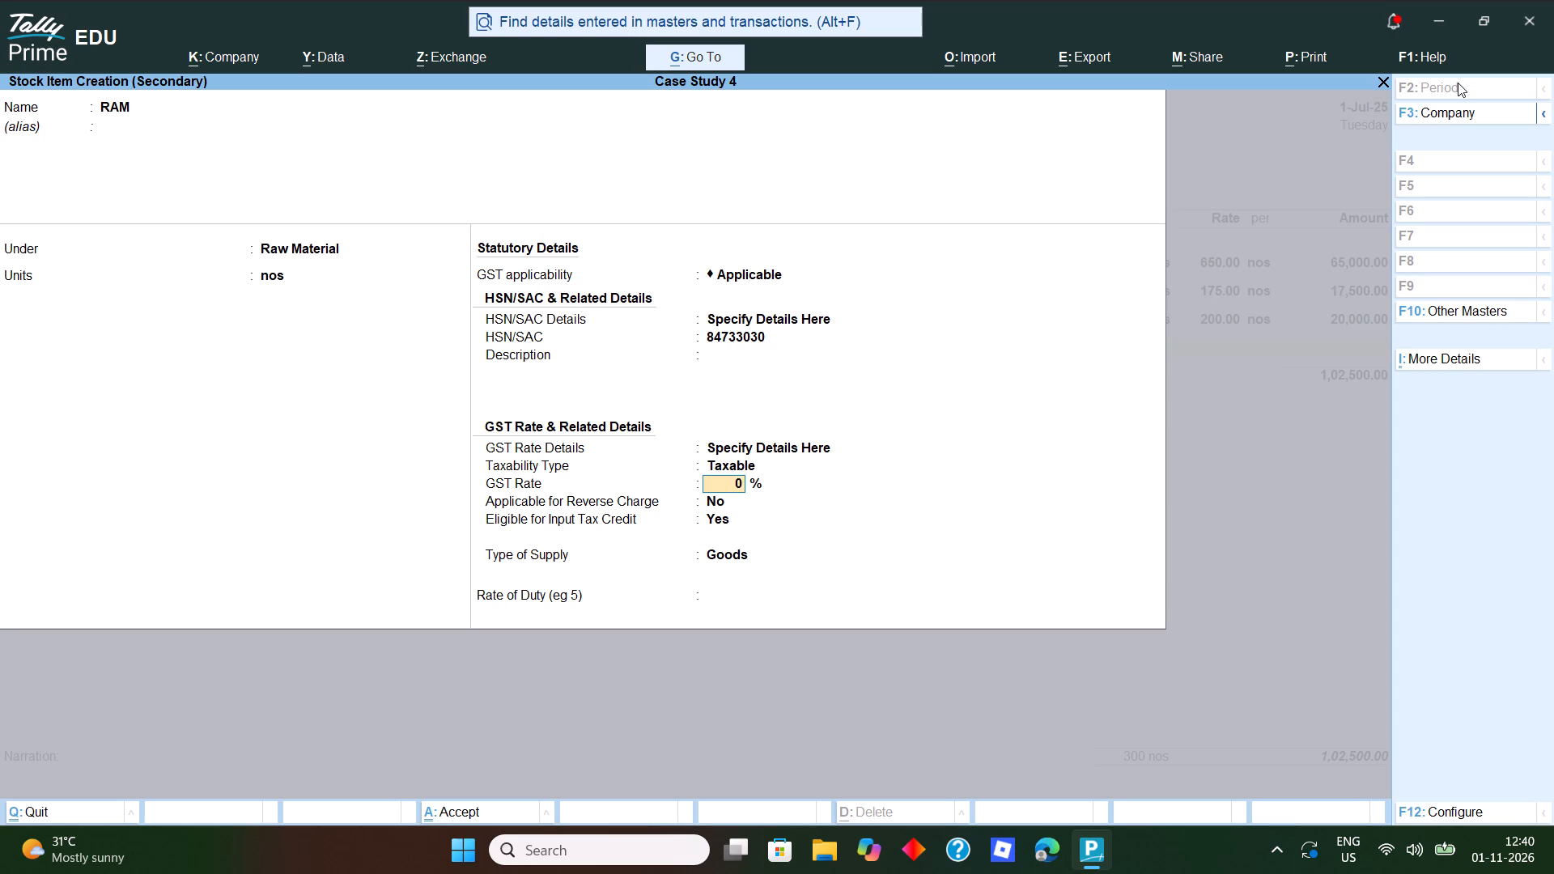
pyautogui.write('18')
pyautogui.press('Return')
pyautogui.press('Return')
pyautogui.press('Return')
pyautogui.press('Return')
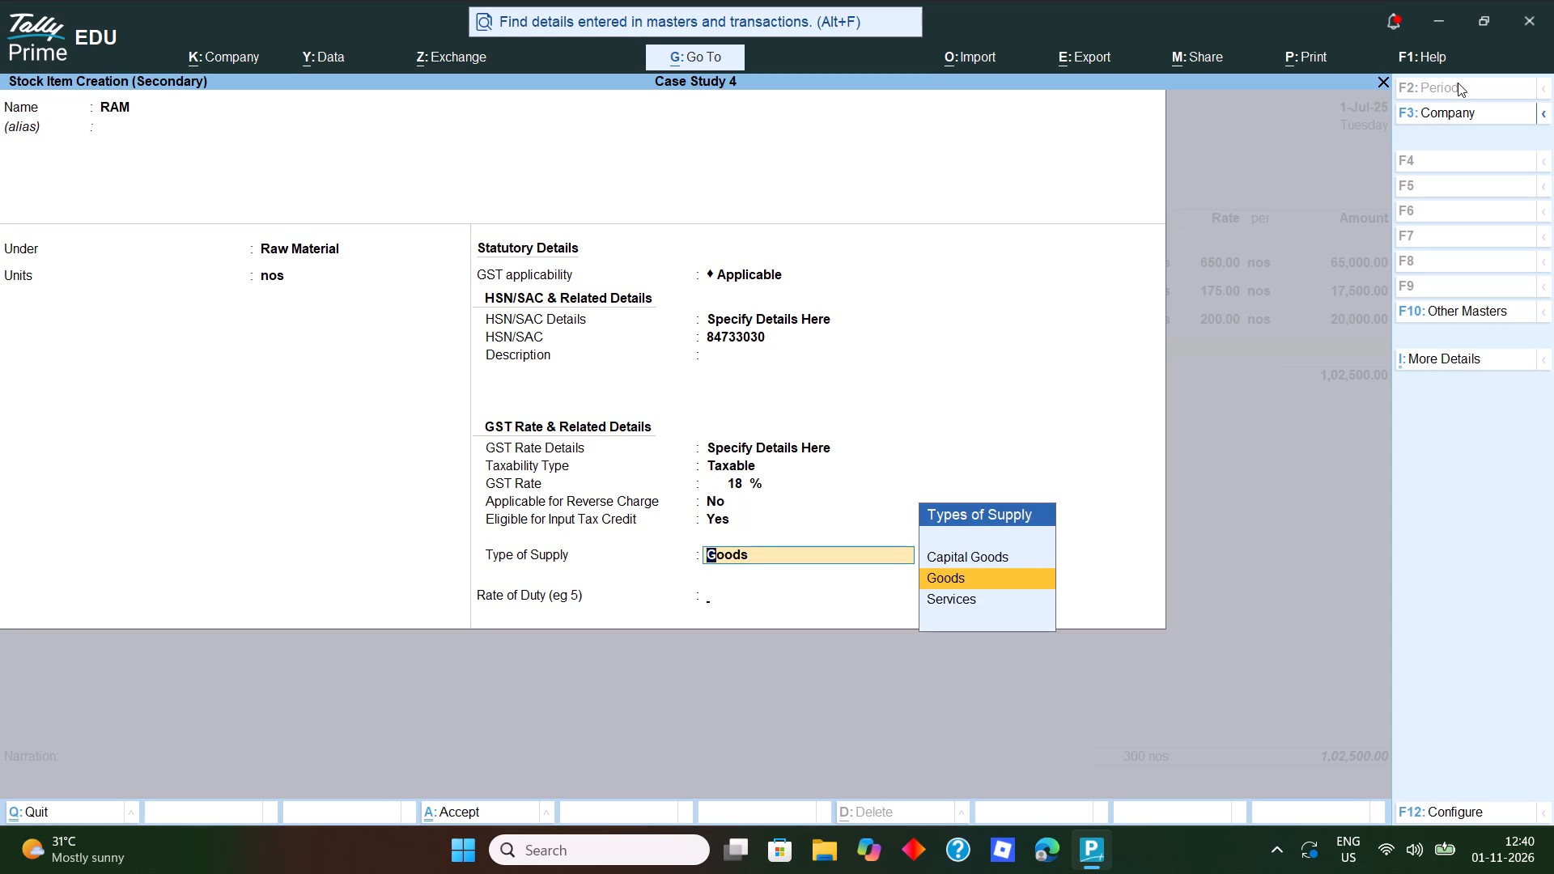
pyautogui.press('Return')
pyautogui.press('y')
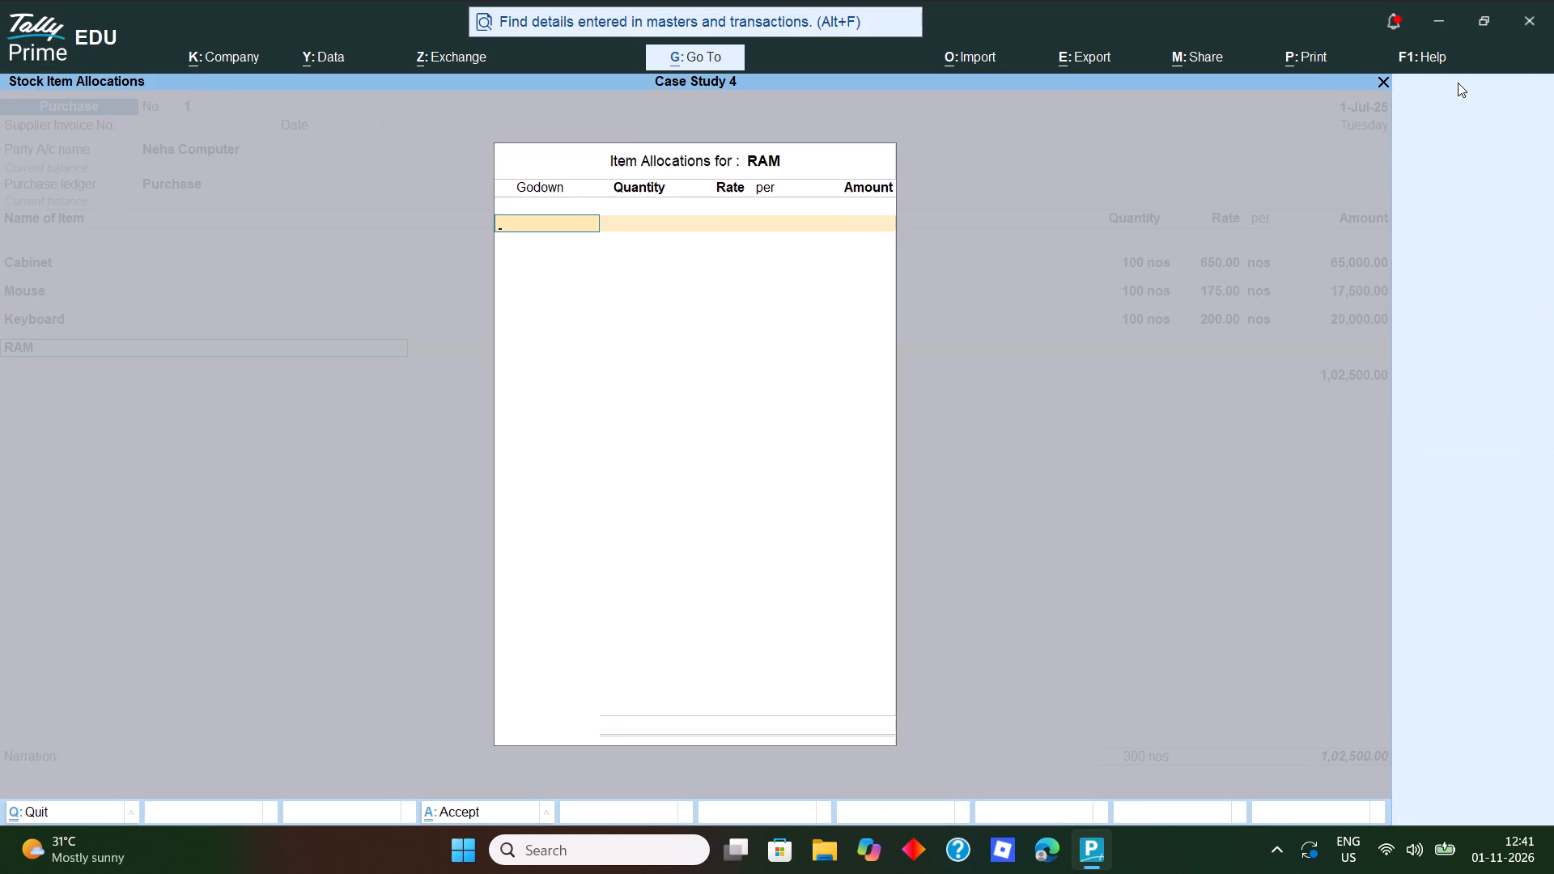
# Allocate 100 nos of RAM to the Raw Materials Godown at a rate of 750 per nos in the purchase voucher.
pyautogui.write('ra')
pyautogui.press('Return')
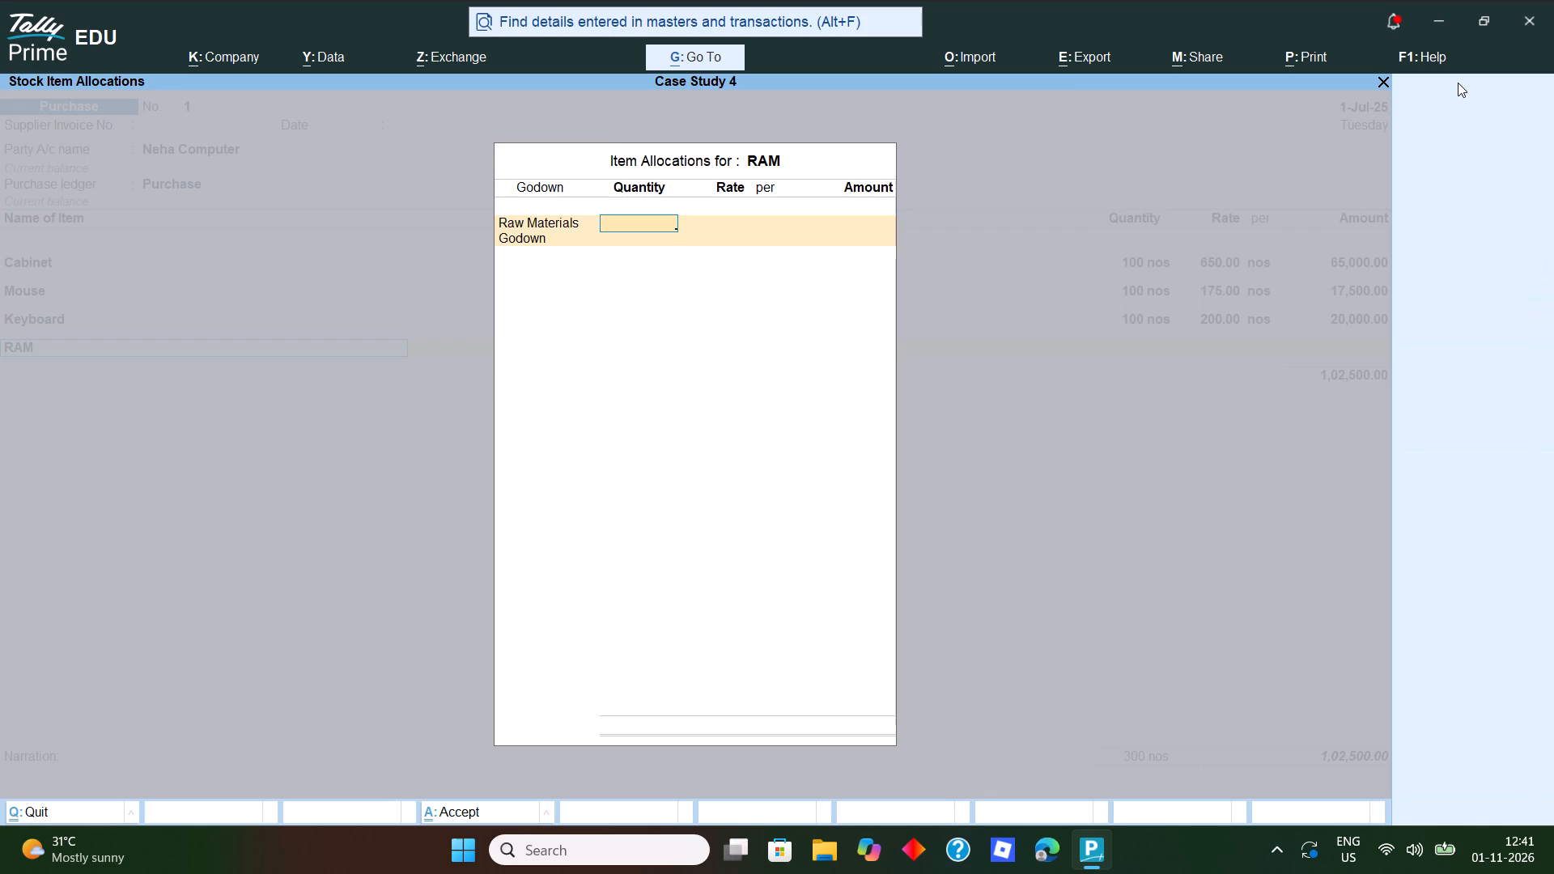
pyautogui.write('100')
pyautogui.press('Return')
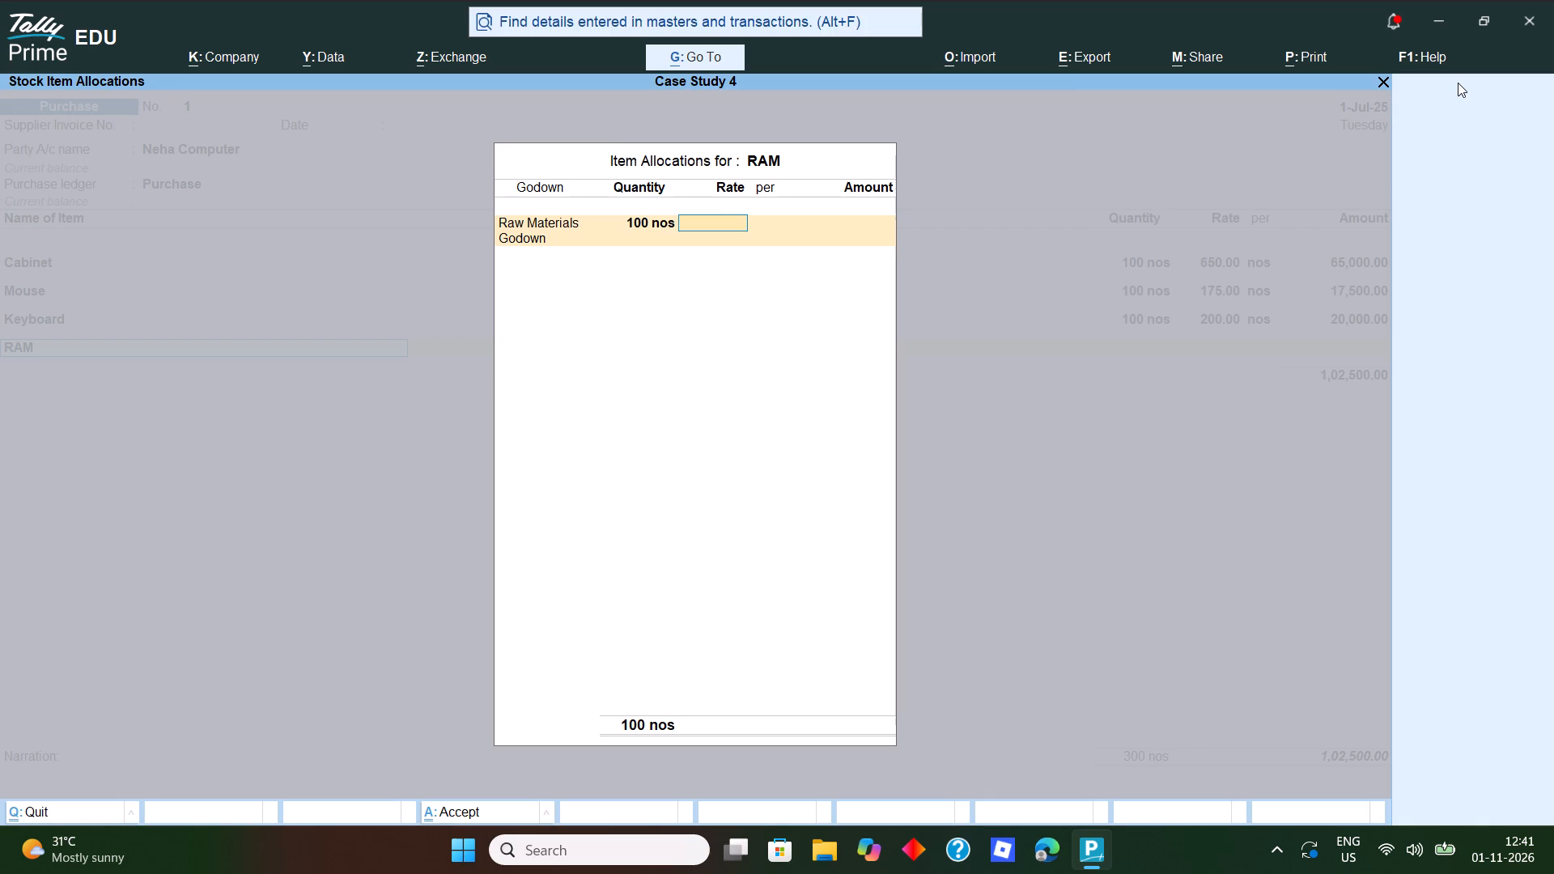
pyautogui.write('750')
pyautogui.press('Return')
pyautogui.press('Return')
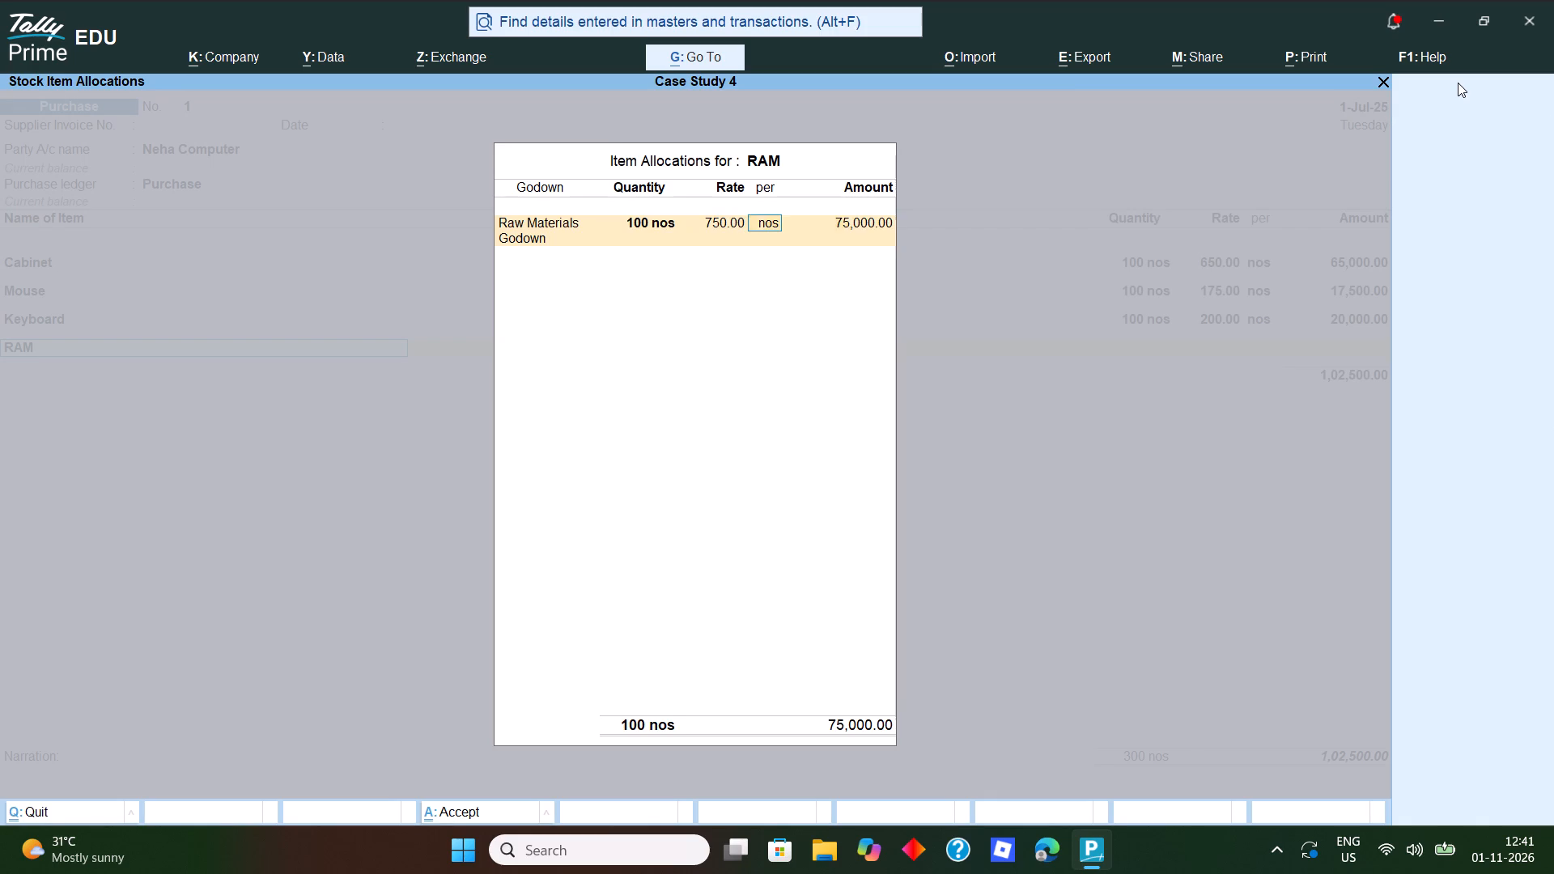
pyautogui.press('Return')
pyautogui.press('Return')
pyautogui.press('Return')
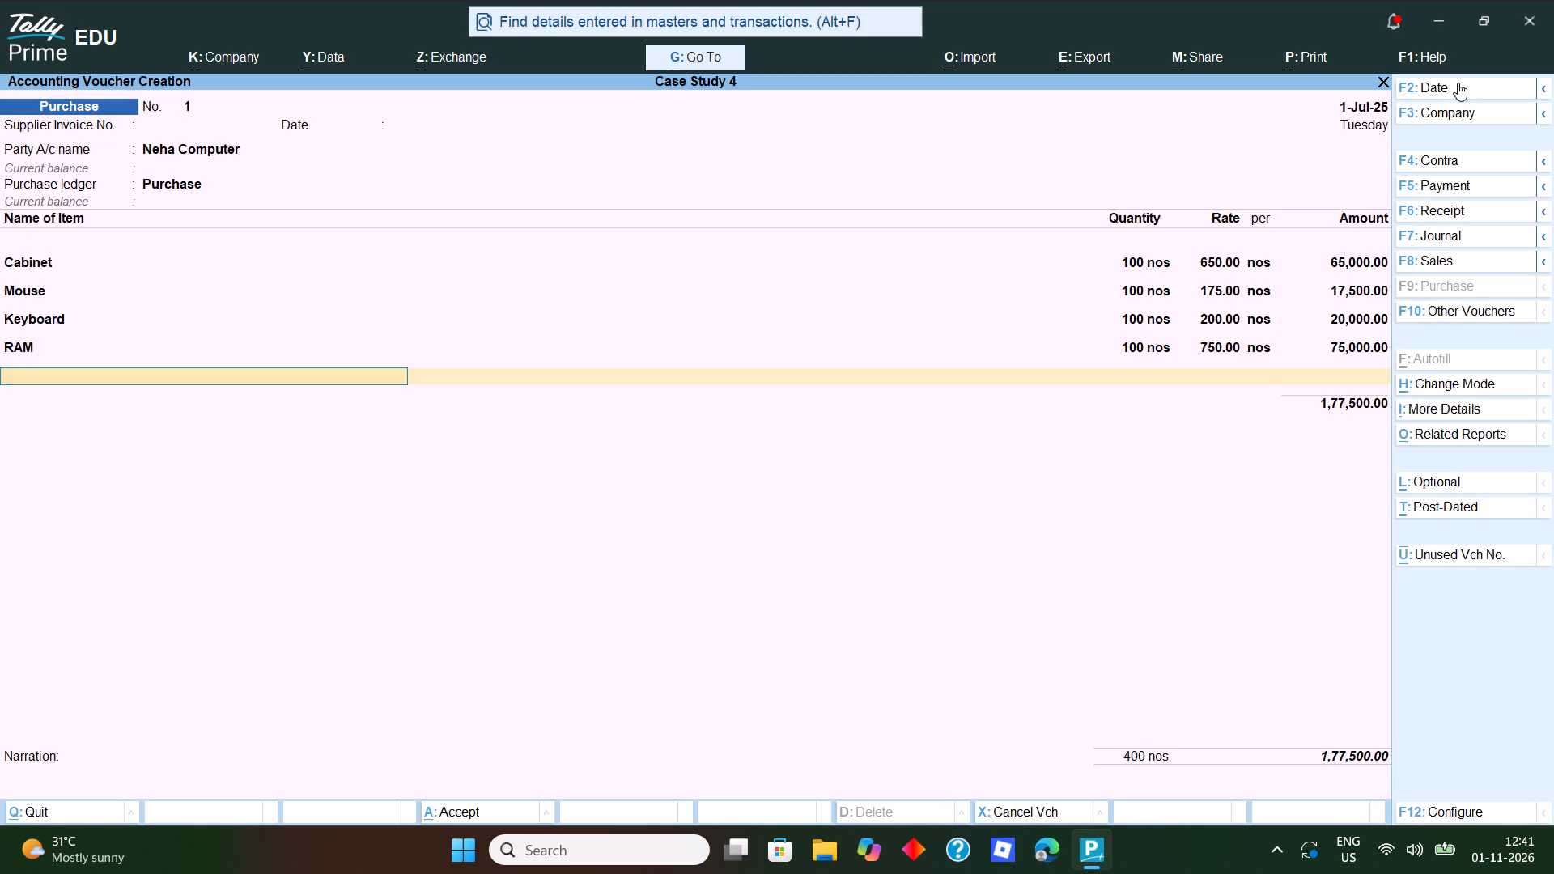
# Begin a new stock item from within the voucher, named HDD, without an alias, under Raw Material, with unit nos and GST Applicable.
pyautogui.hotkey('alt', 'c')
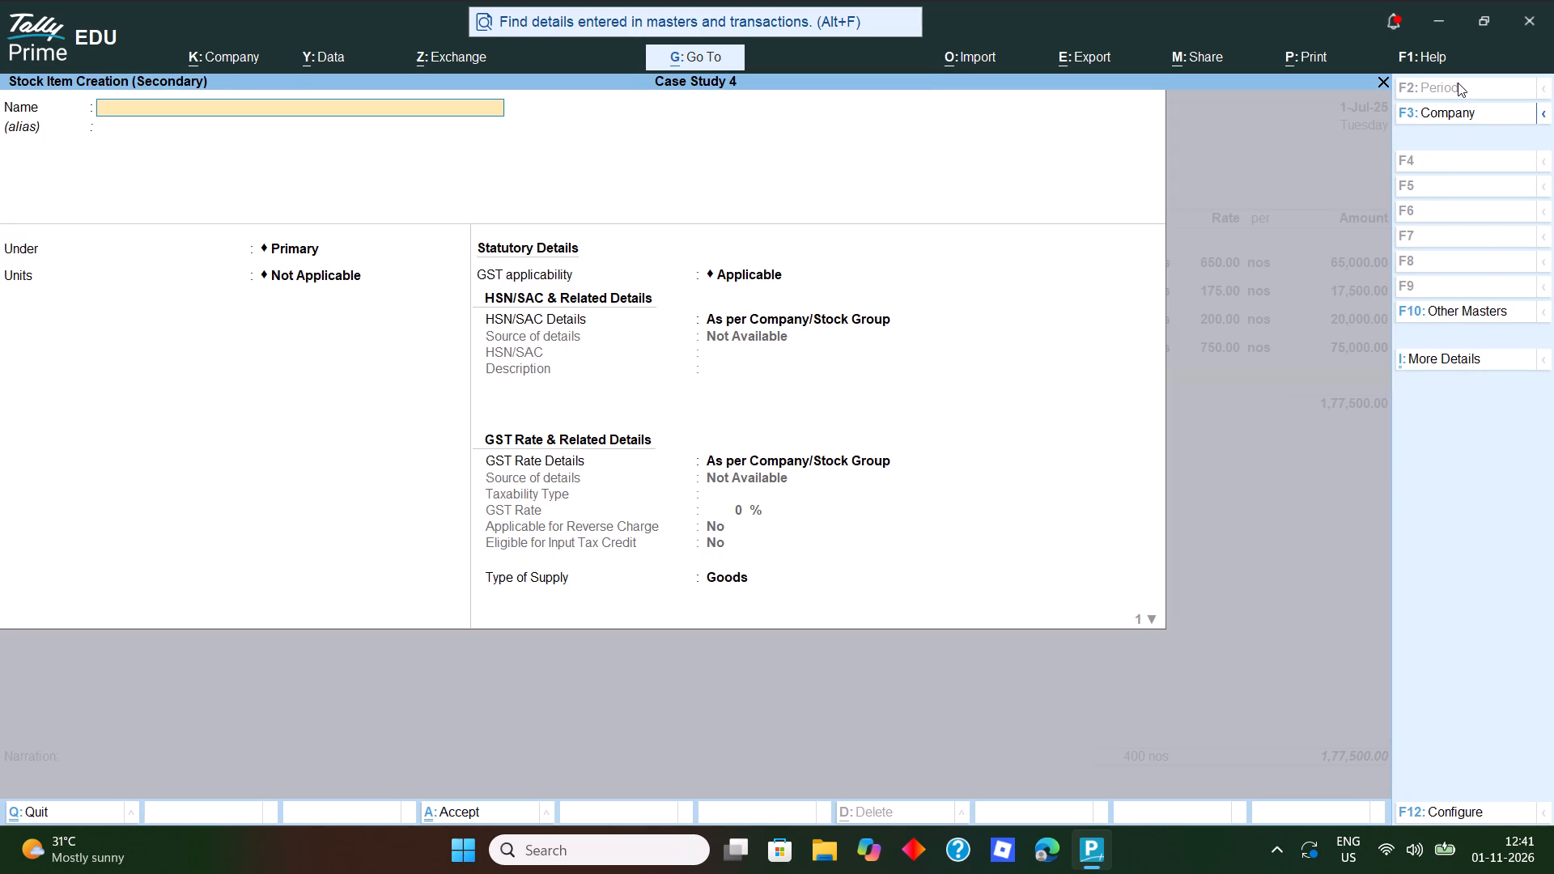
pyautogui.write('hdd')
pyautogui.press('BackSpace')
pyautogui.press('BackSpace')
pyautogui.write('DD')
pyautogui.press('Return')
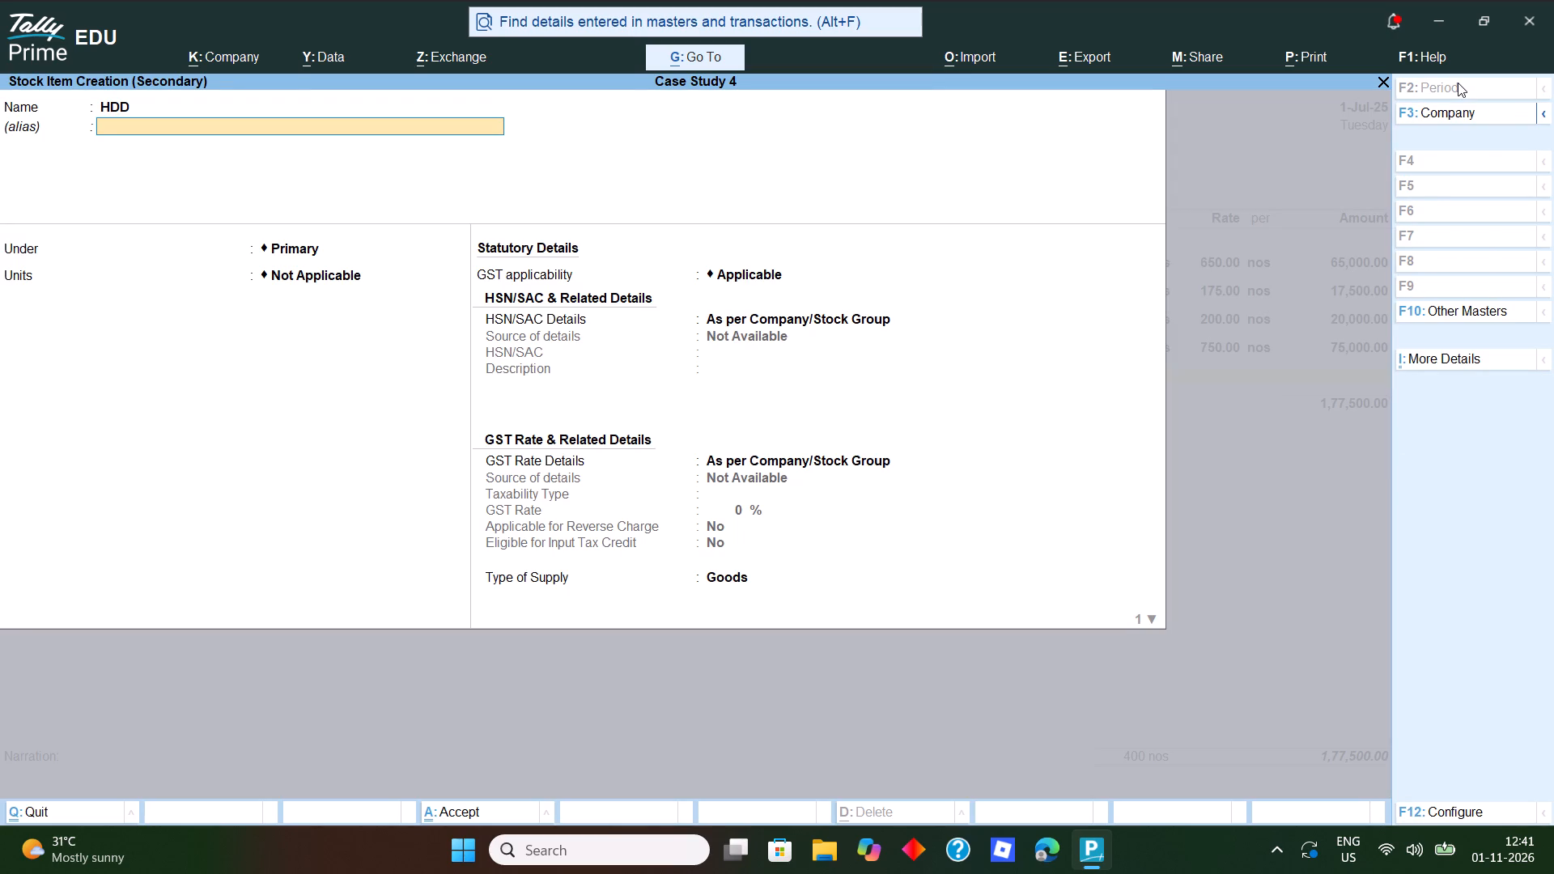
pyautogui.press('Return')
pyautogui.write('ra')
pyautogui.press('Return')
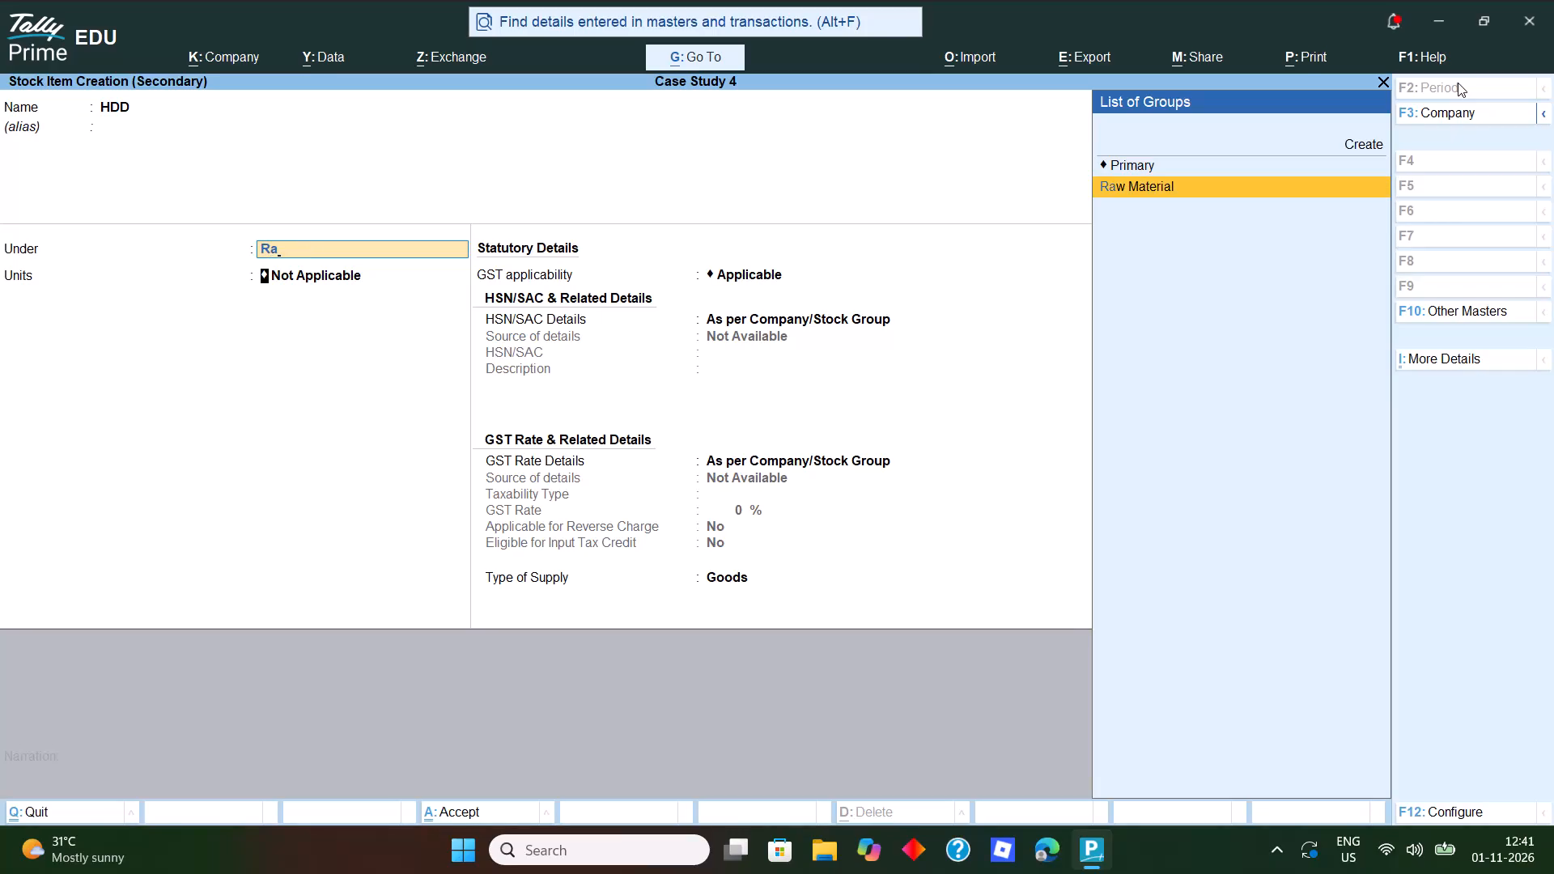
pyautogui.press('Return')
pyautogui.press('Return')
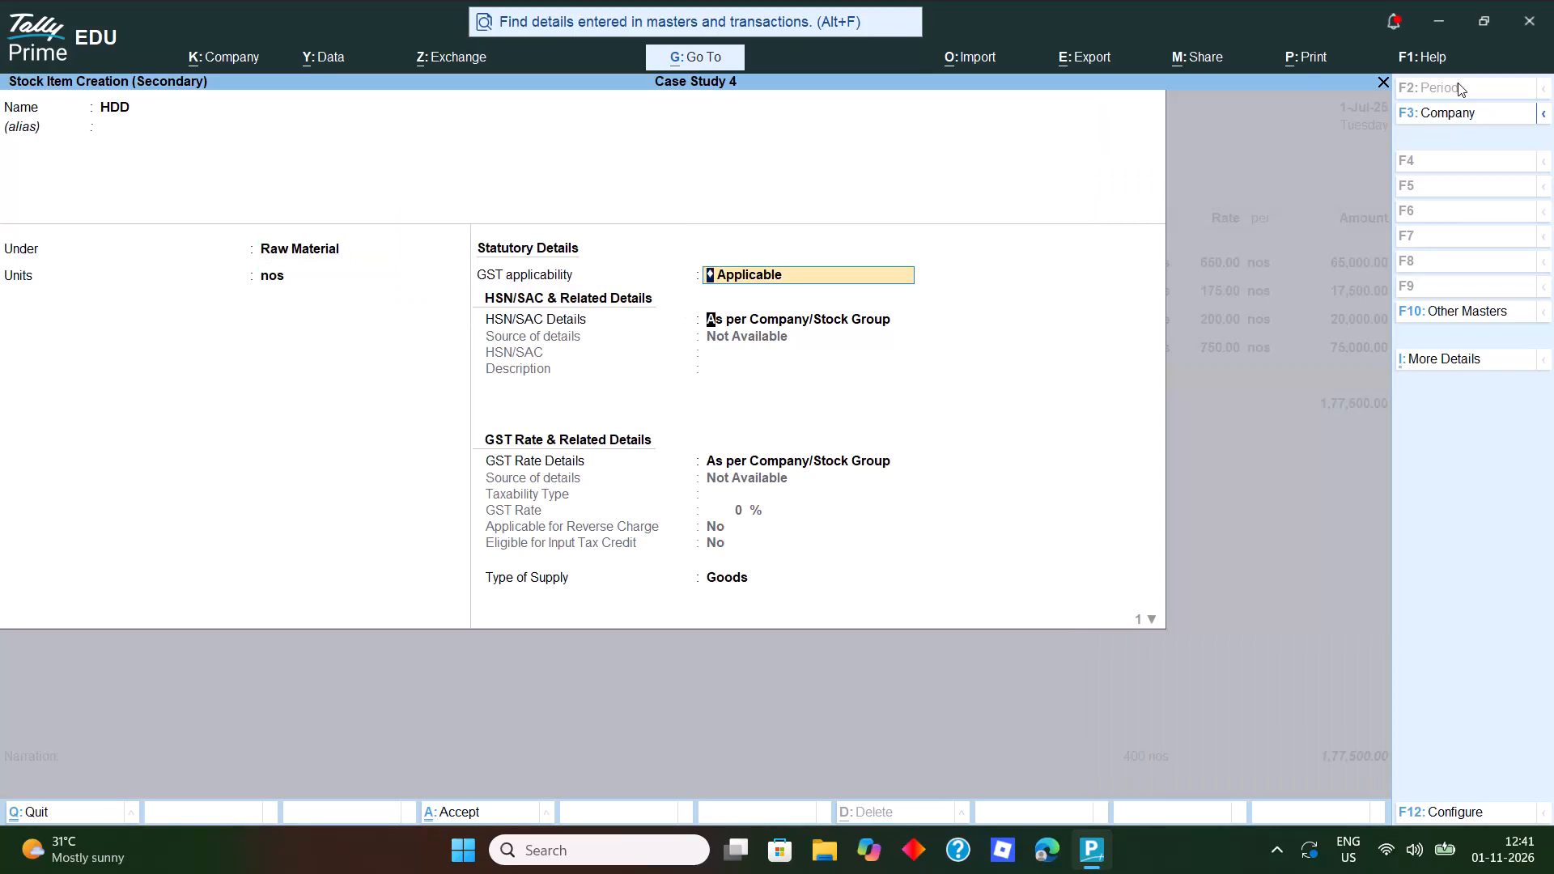
# Specify HSN/SAC 84733030 directly in the HDD stock item, leaving its description blank.
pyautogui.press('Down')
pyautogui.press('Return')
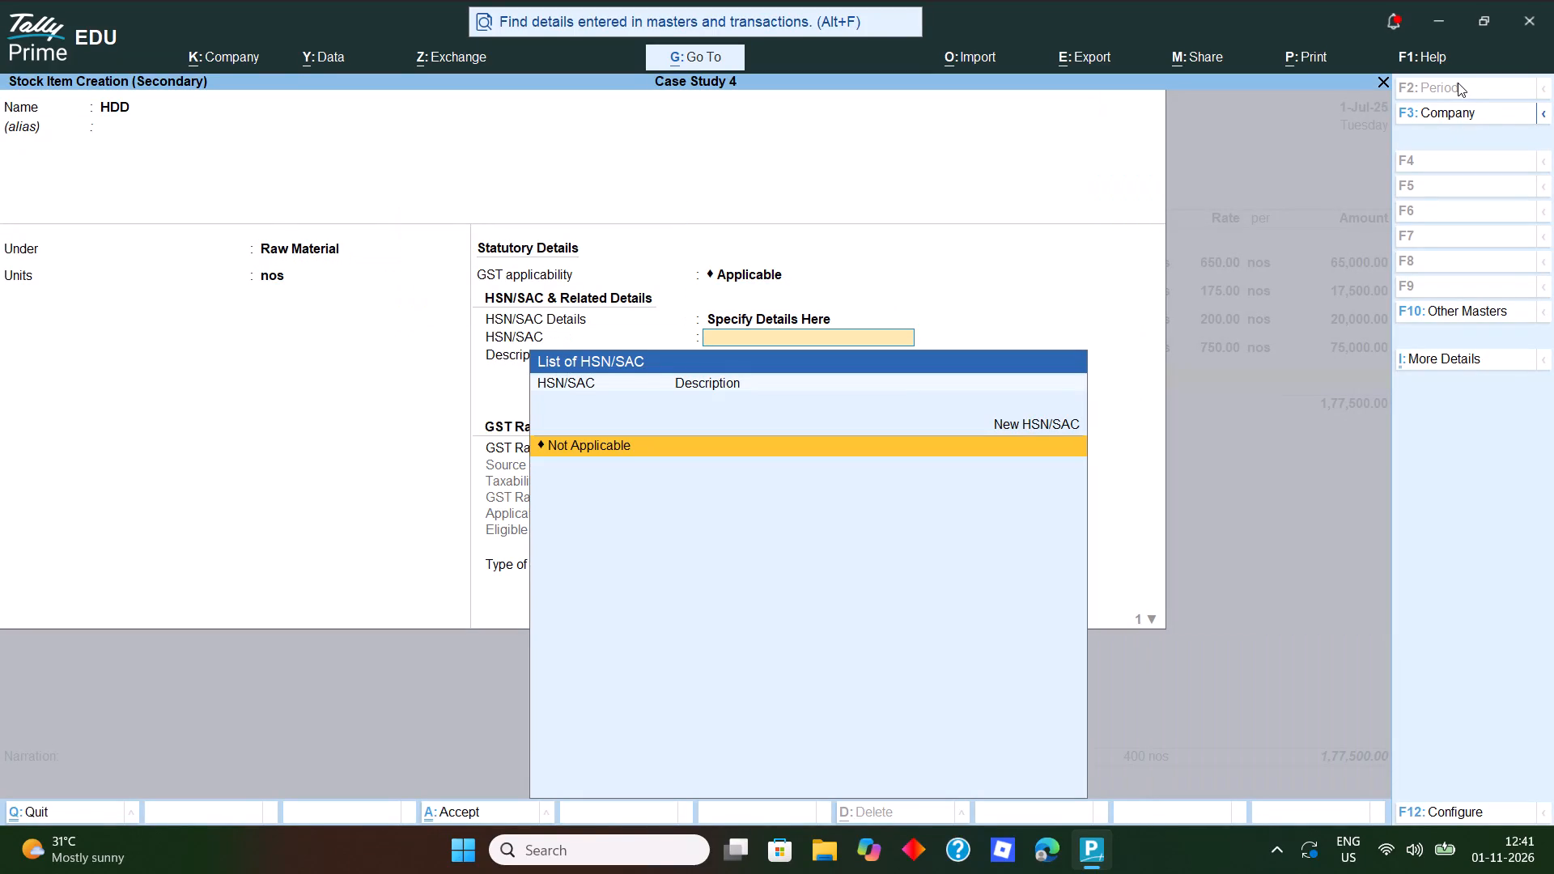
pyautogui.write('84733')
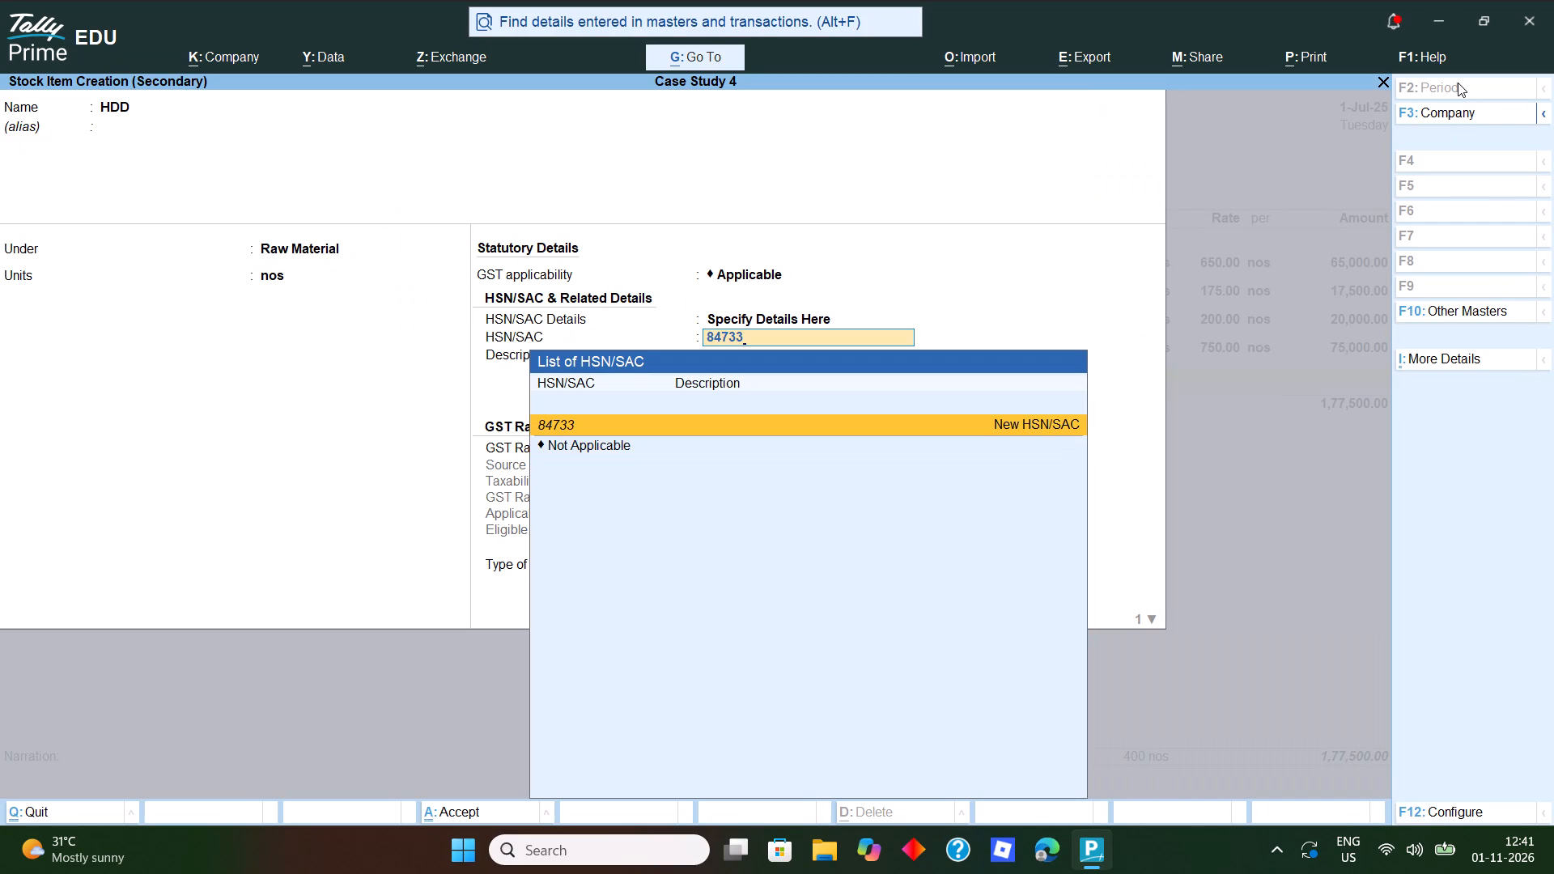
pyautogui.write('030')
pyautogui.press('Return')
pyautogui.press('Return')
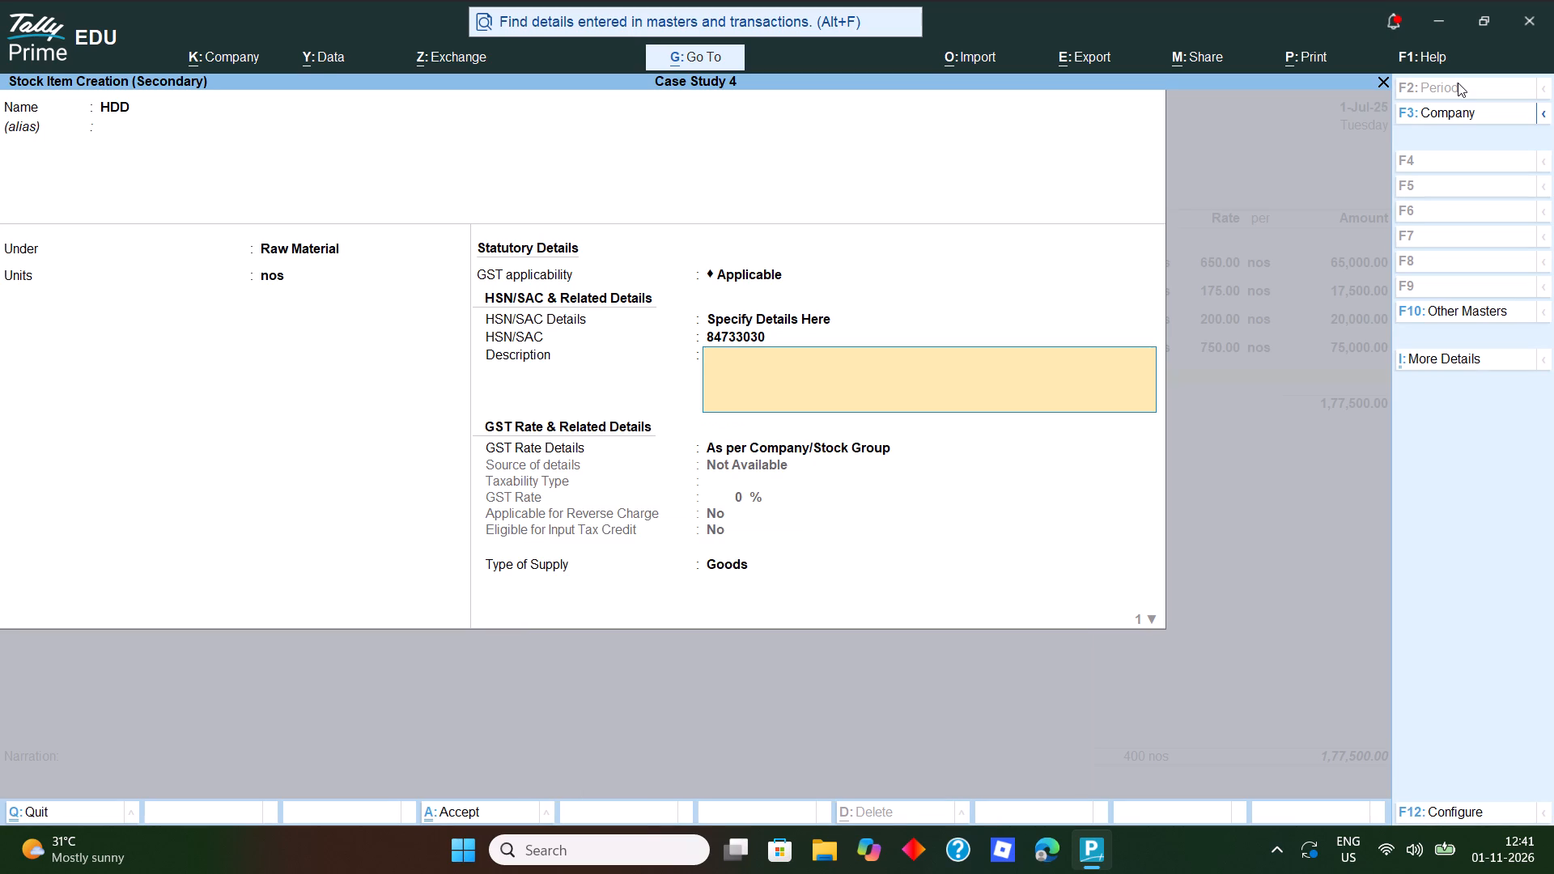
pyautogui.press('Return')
# Specify HDD's GST rate details as Taxable at 18%, no reverse charge, input tax credit eligible, type Goods, without duty, and save the item.
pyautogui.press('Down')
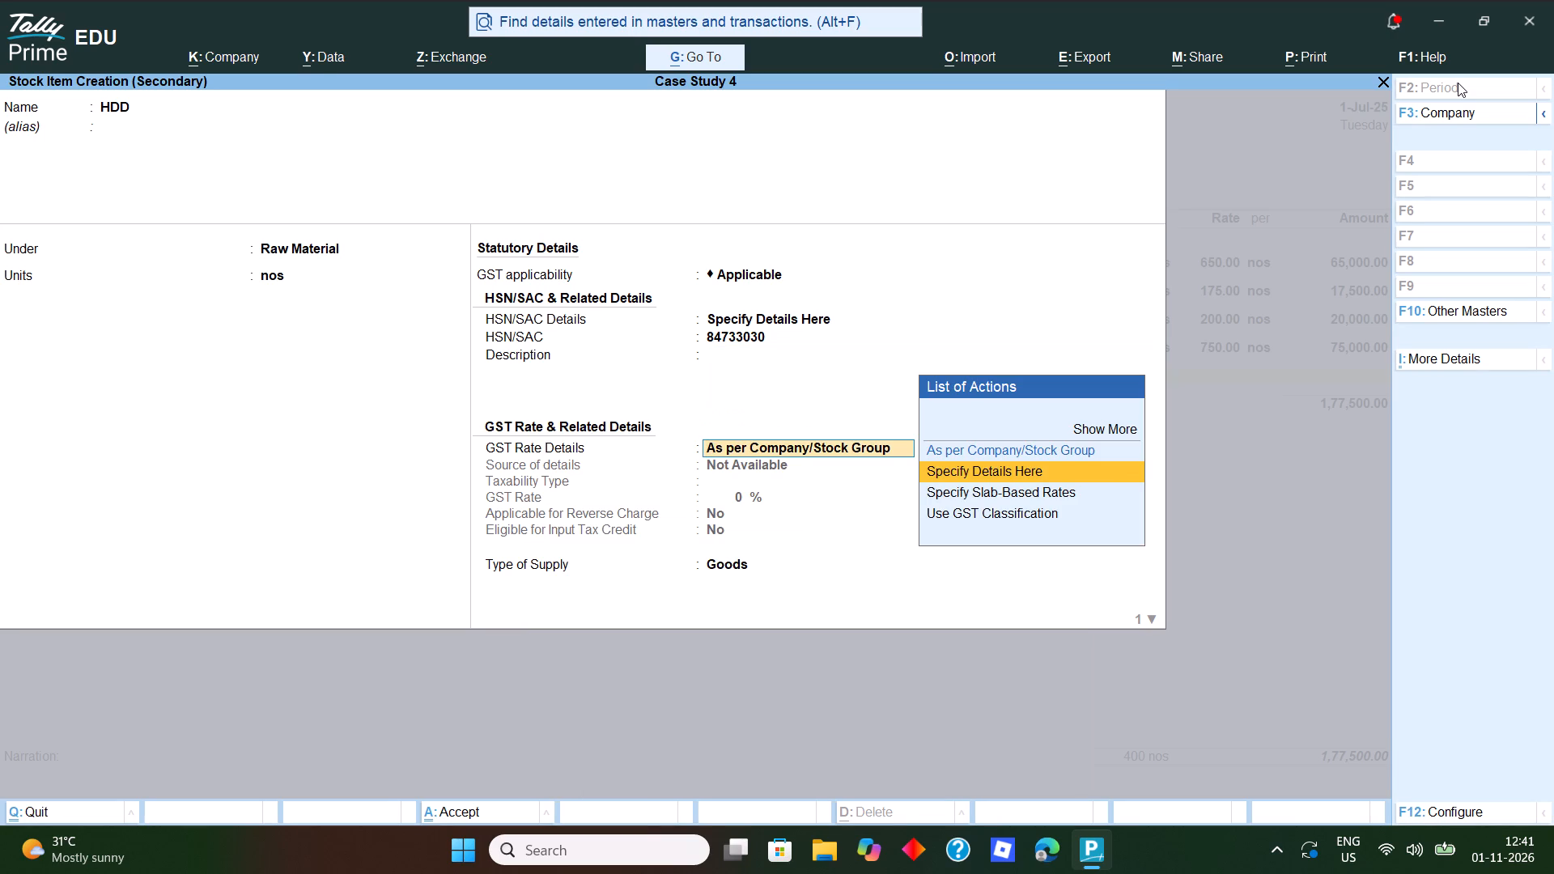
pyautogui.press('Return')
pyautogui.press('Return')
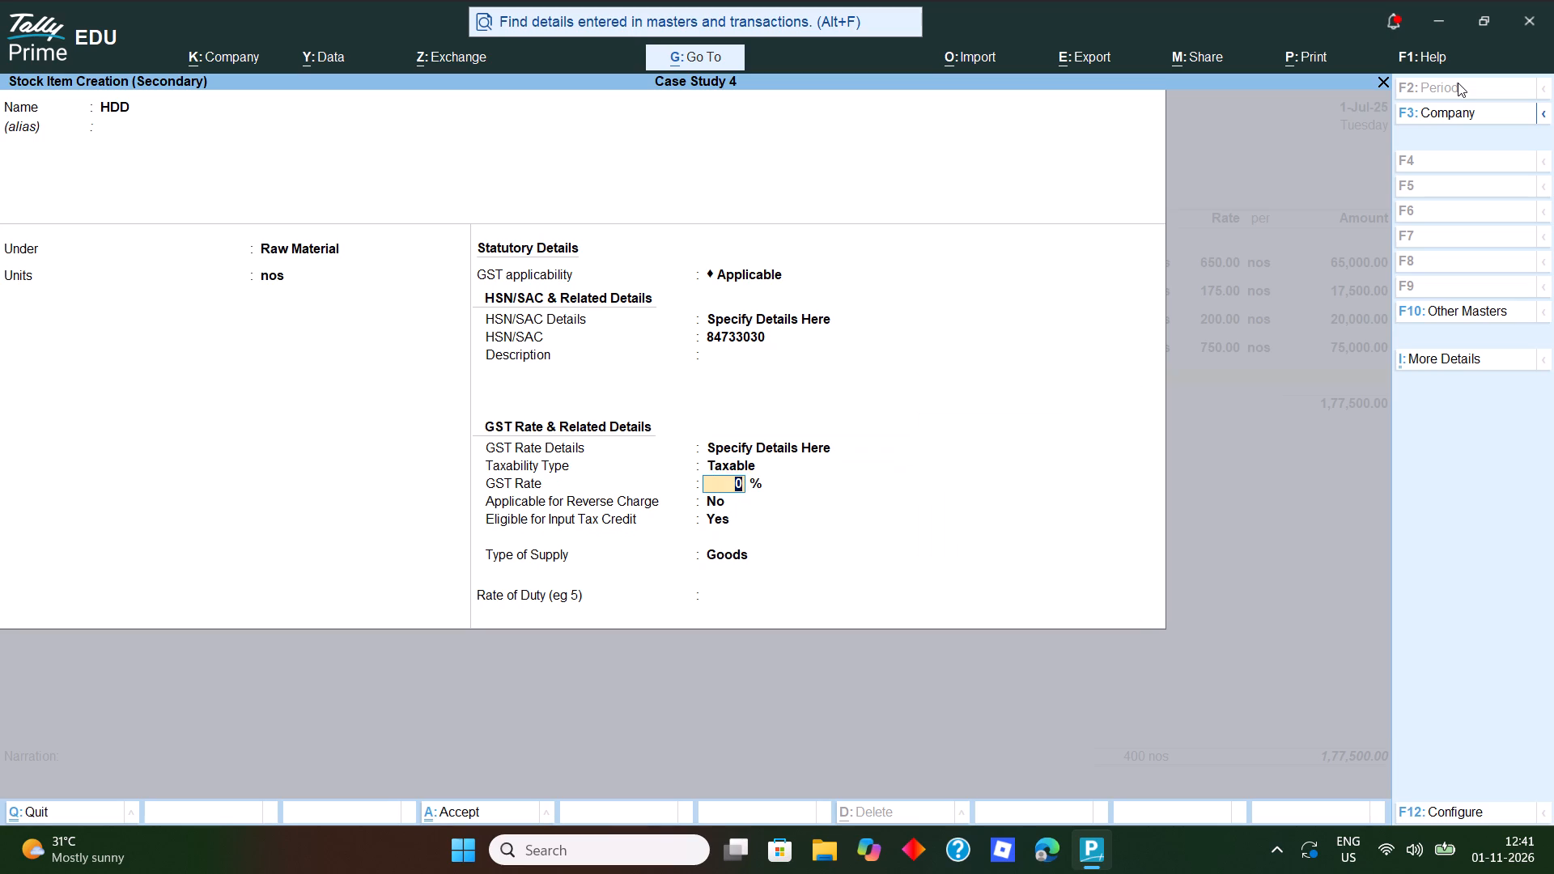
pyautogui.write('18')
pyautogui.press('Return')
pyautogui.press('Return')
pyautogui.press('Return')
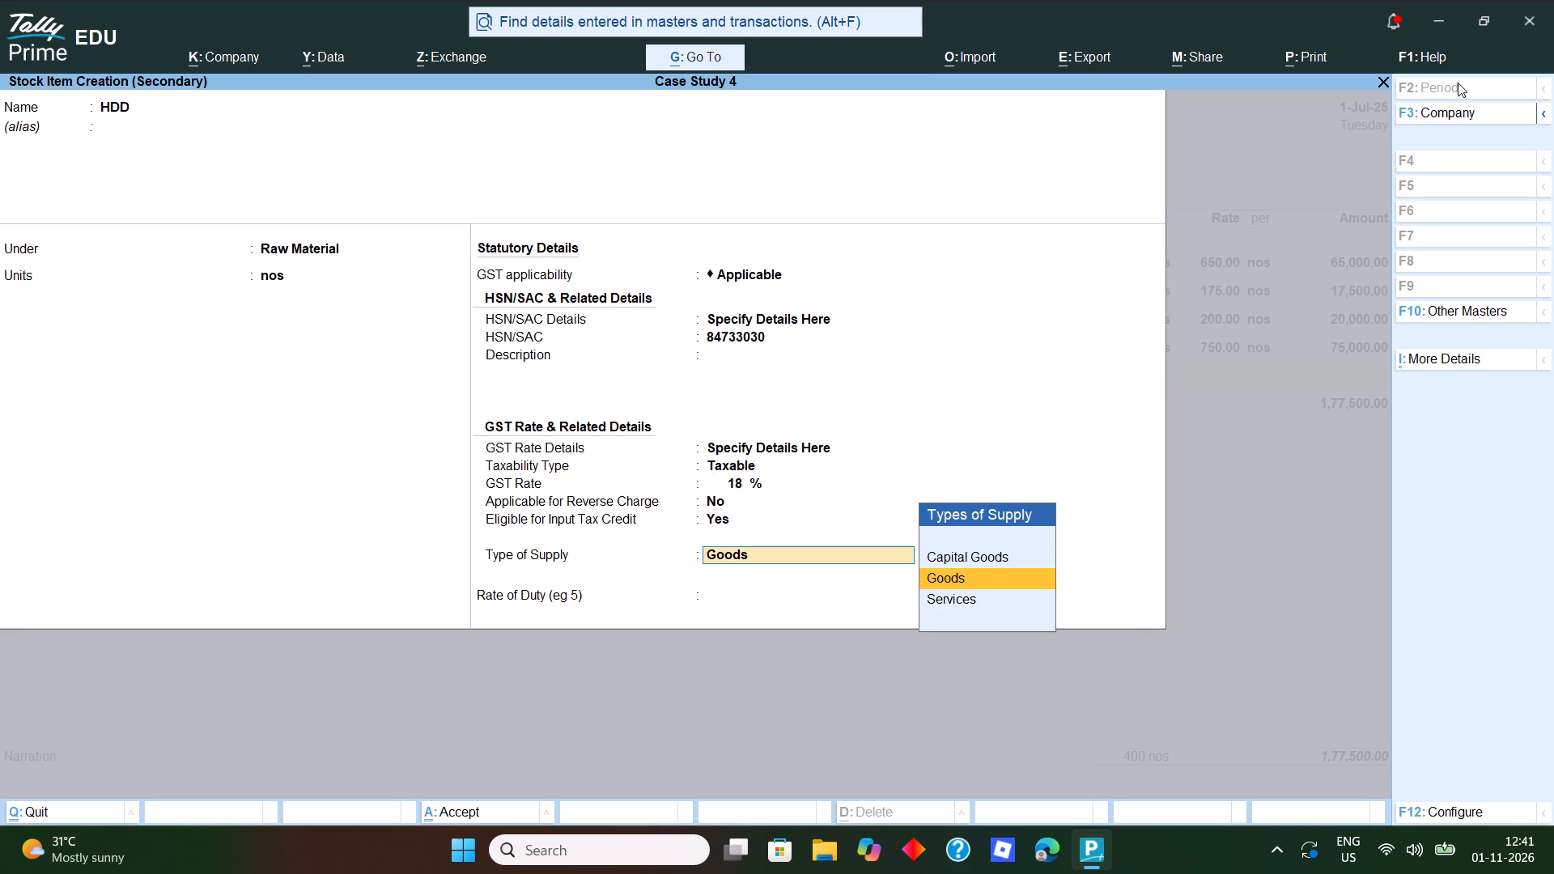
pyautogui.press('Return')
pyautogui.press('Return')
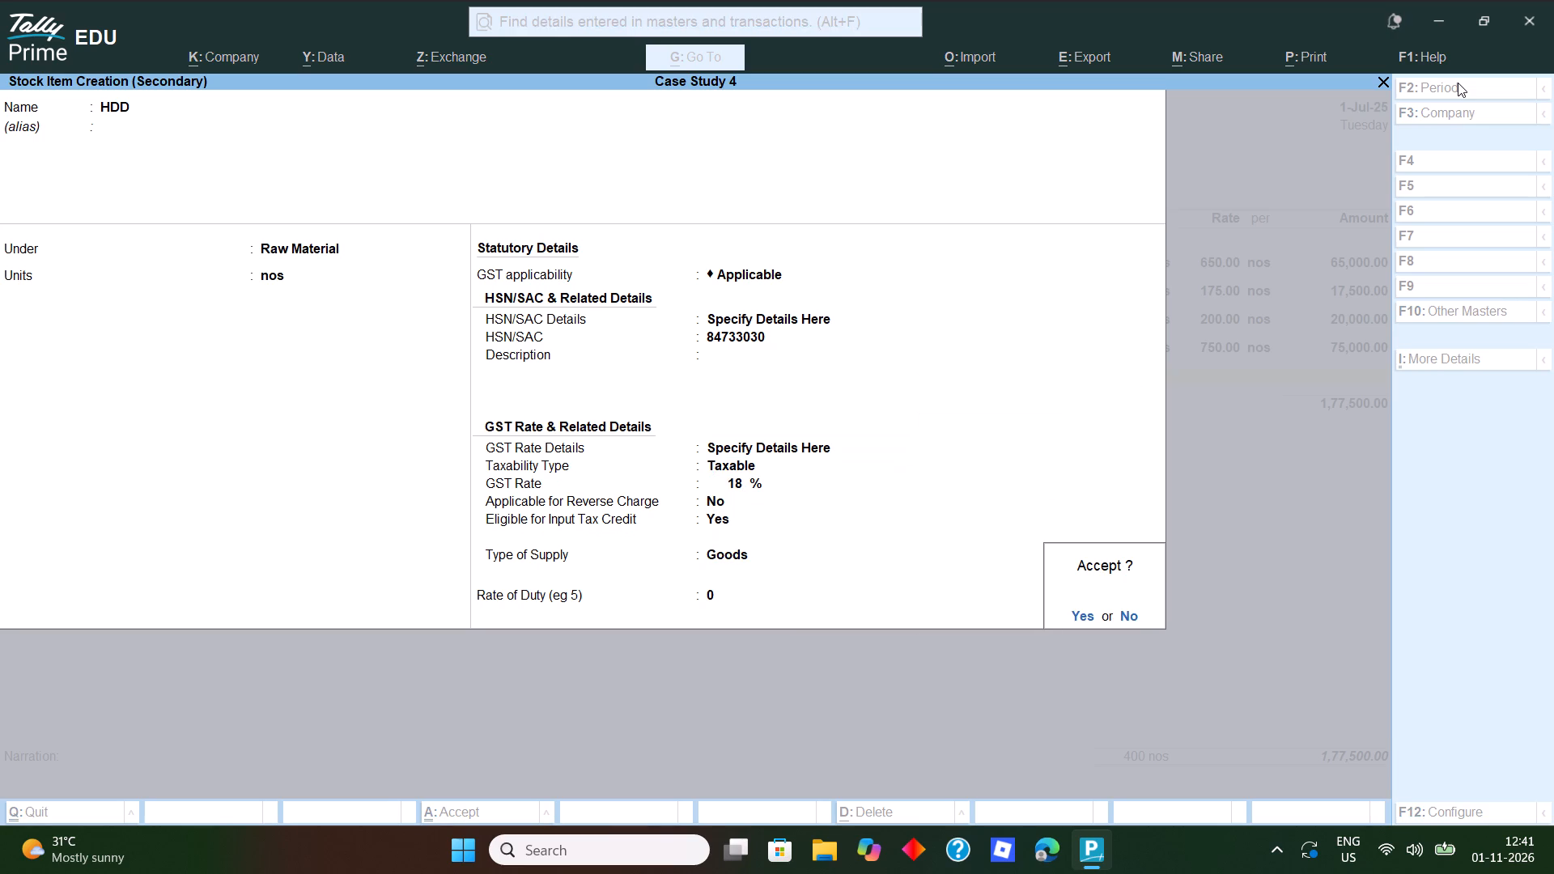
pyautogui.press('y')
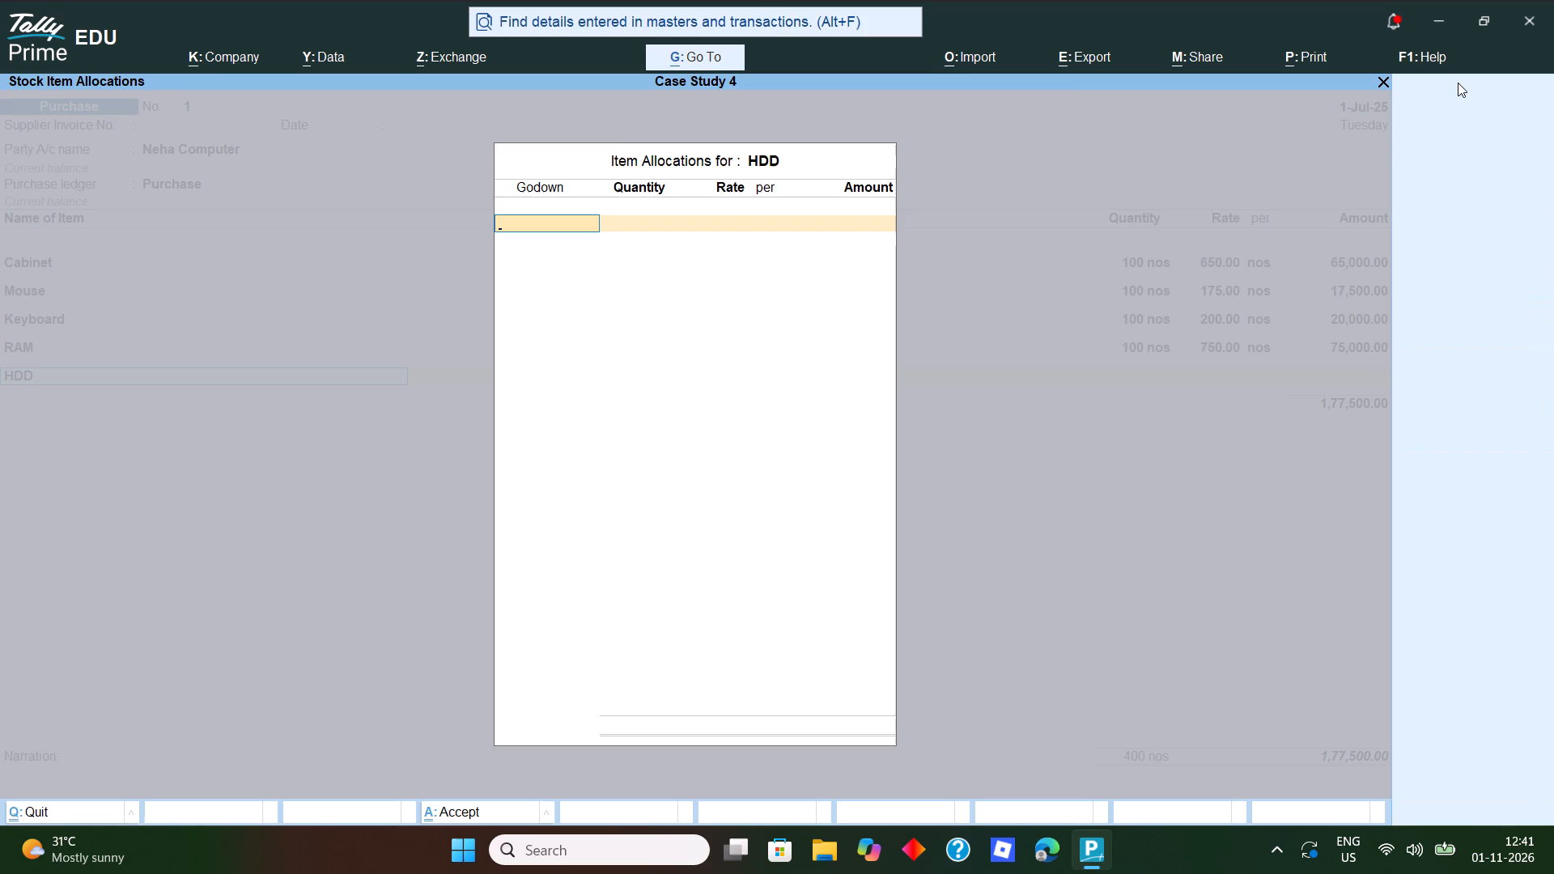
# Allocate 100 nos of HDD to the Raw Materials Godown at a rate of 3500 per nos in the purchase voucher.
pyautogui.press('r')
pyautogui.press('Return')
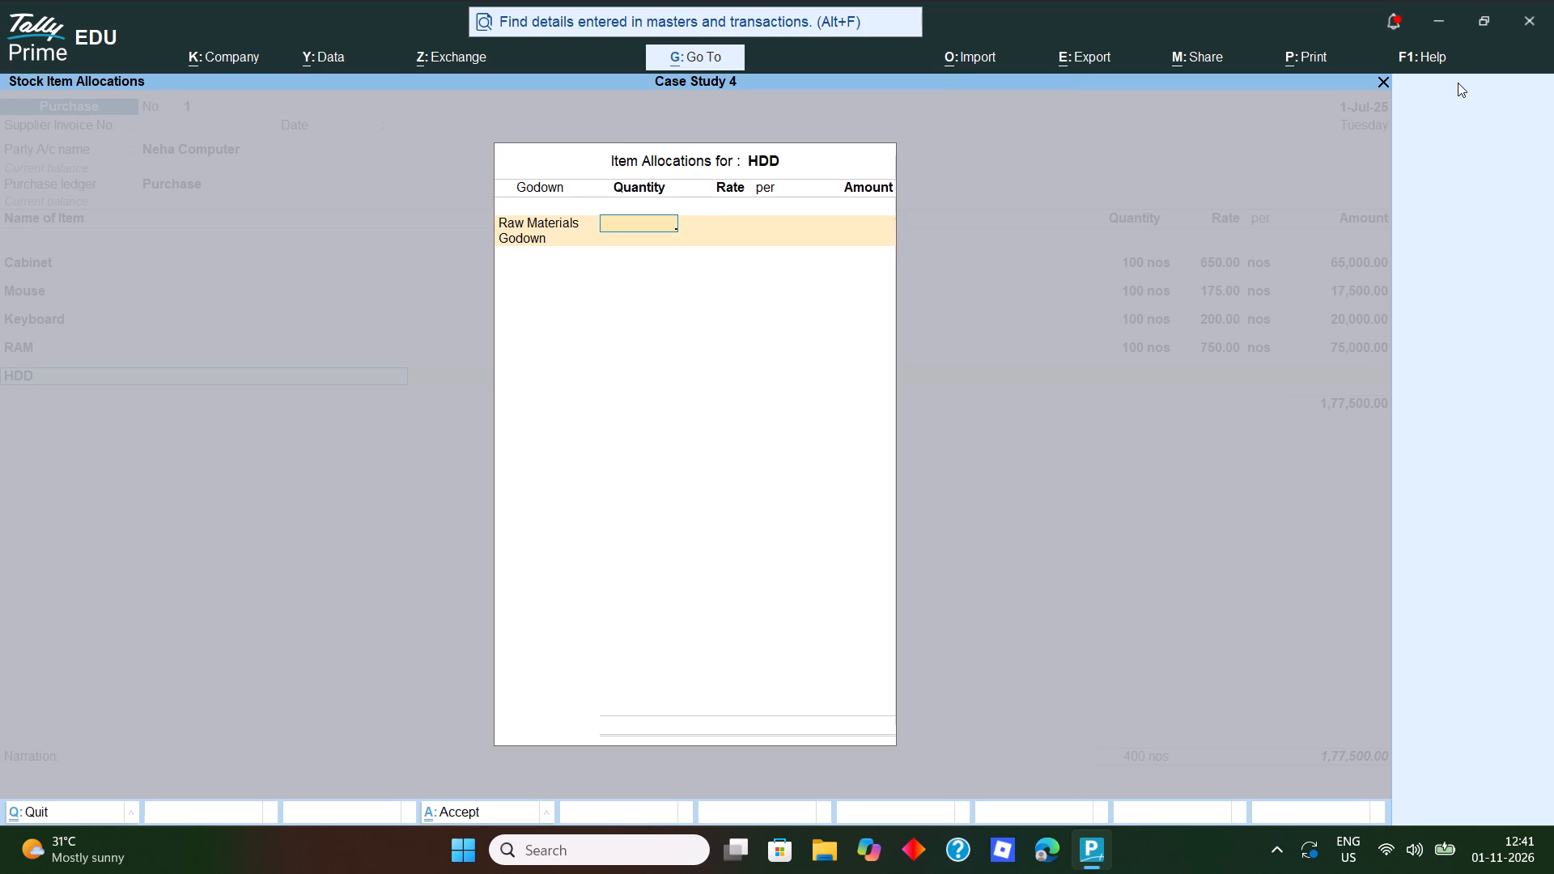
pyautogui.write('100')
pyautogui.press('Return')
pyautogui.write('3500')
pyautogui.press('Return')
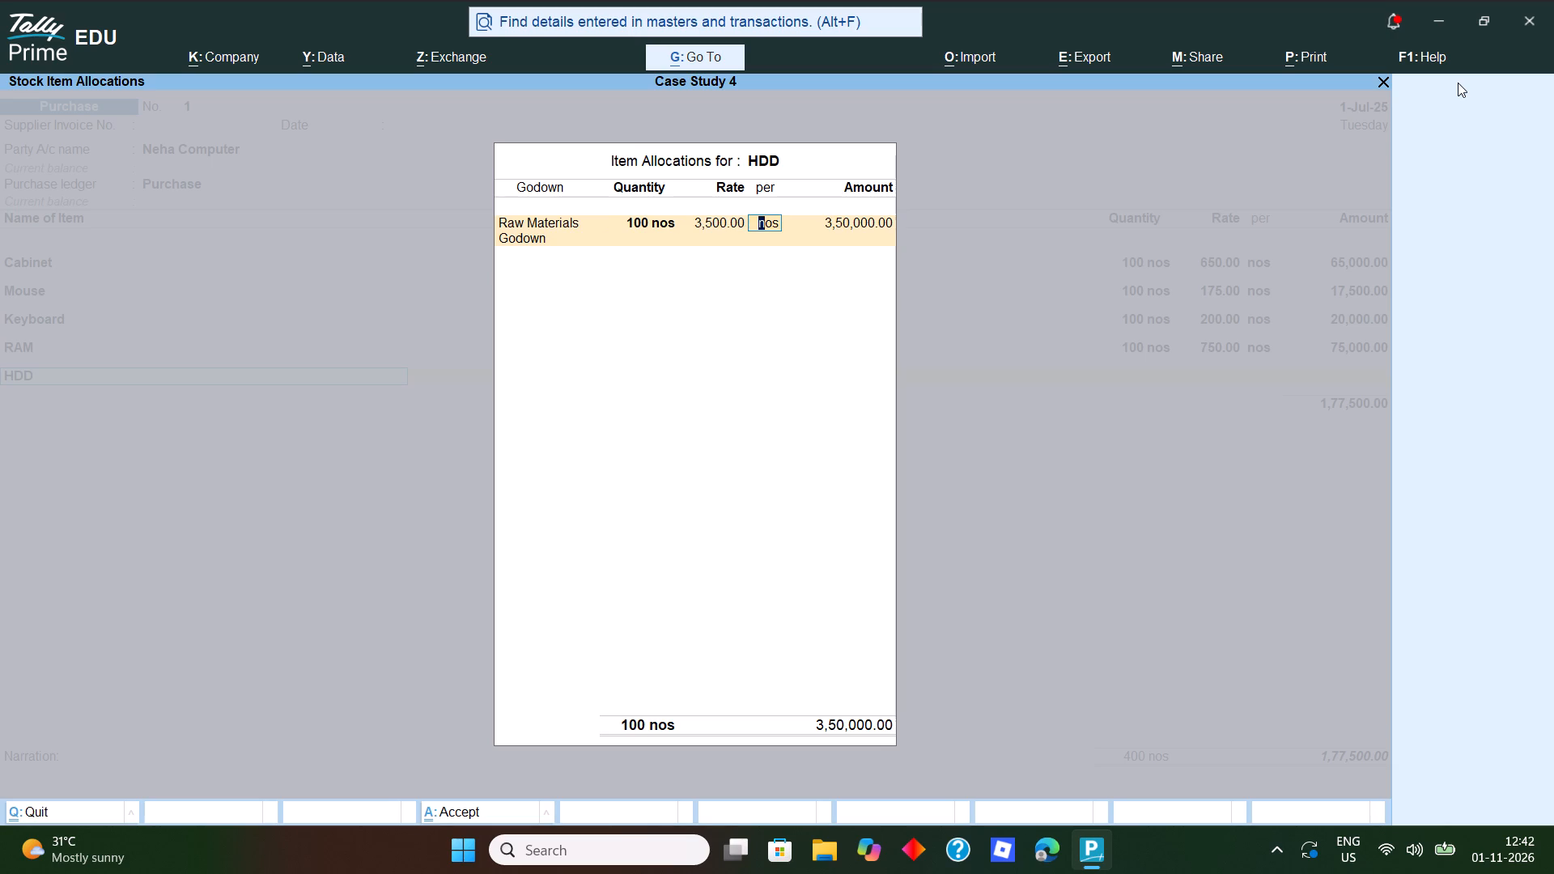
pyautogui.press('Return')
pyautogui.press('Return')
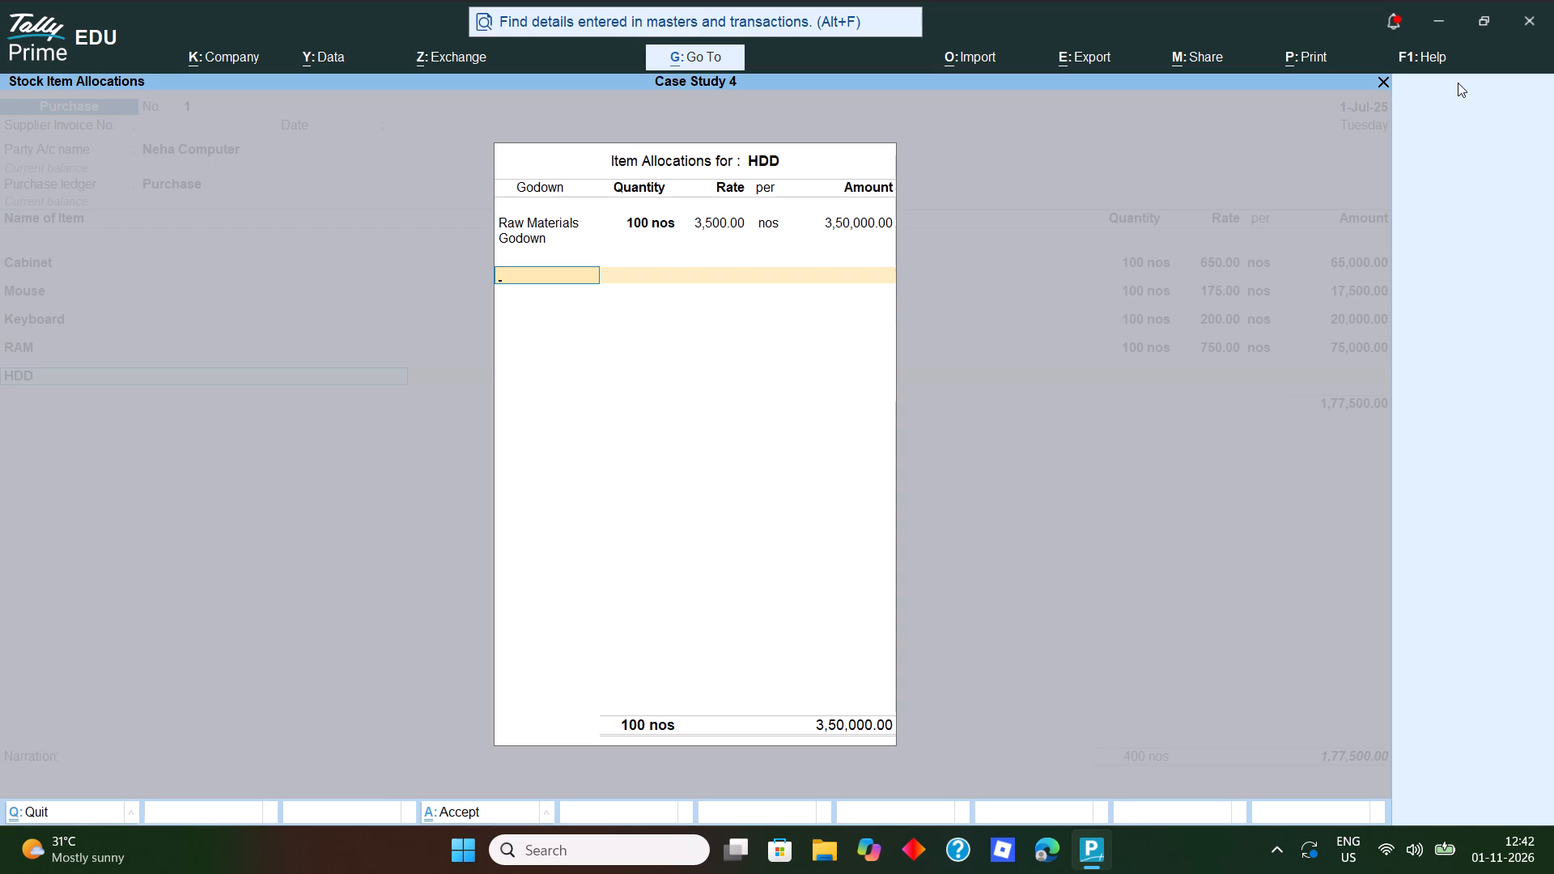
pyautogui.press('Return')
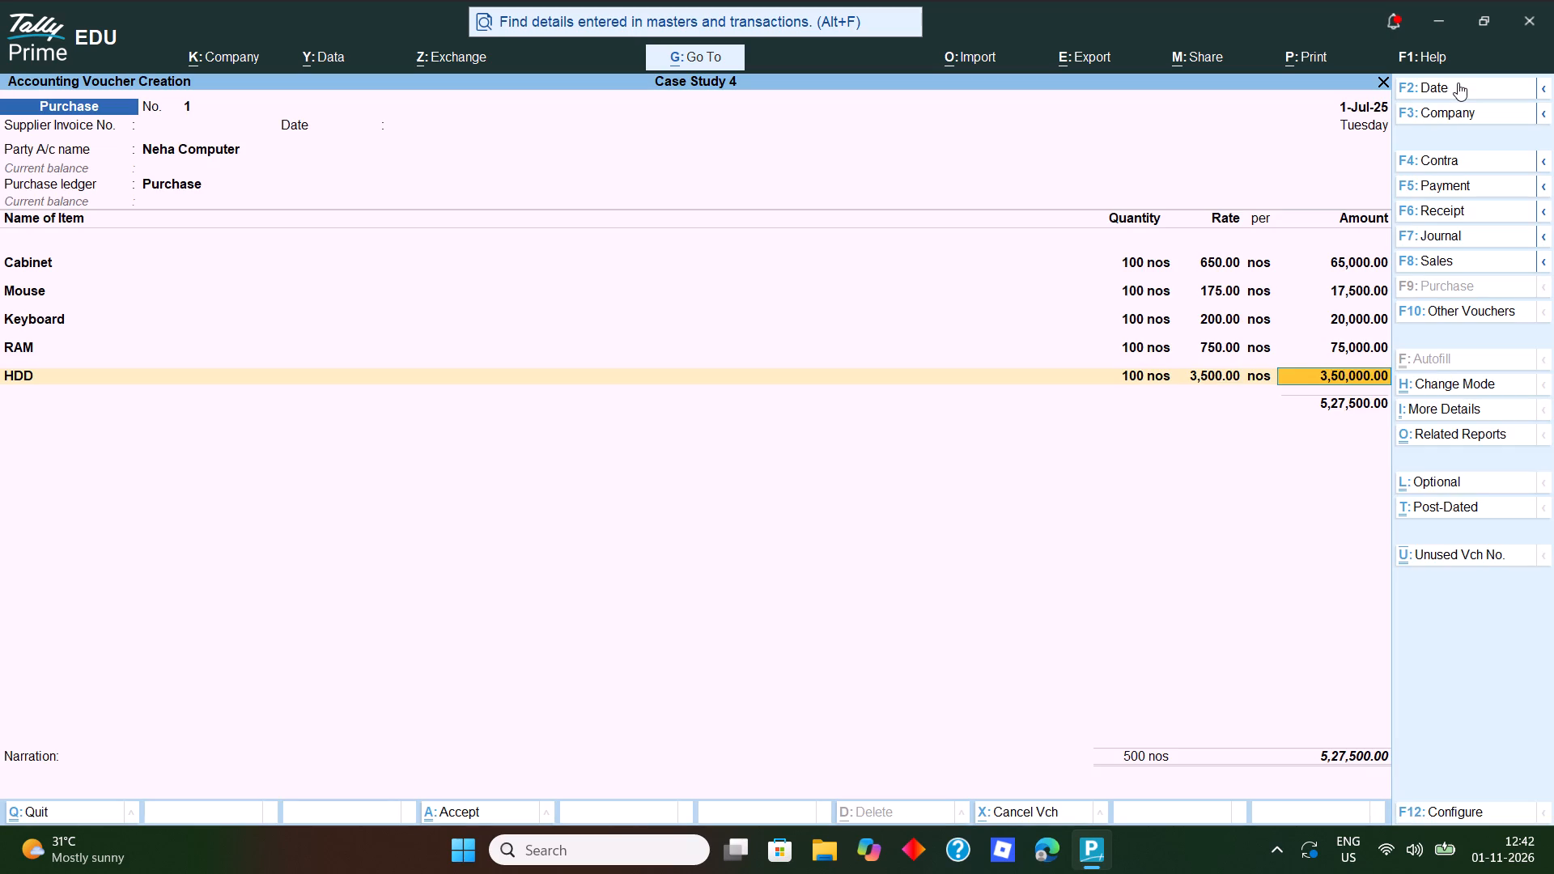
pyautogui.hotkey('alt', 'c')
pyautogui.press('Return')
# Begin a new stock item from within the voucher, named DVD-RAM, without an alias, under Raw Material, with unit nos and GST Applicable.
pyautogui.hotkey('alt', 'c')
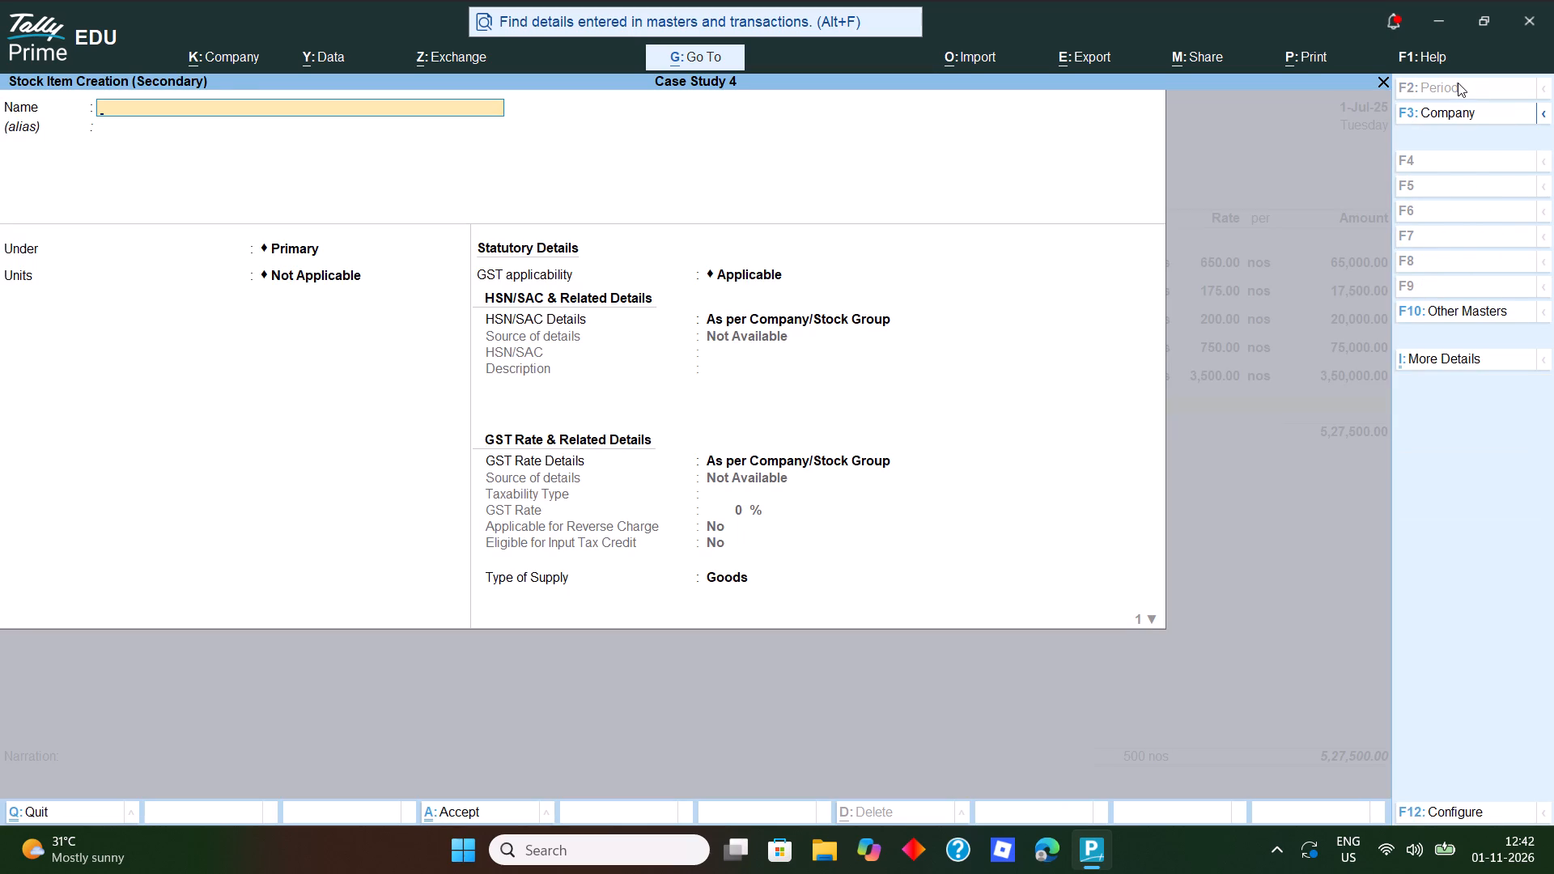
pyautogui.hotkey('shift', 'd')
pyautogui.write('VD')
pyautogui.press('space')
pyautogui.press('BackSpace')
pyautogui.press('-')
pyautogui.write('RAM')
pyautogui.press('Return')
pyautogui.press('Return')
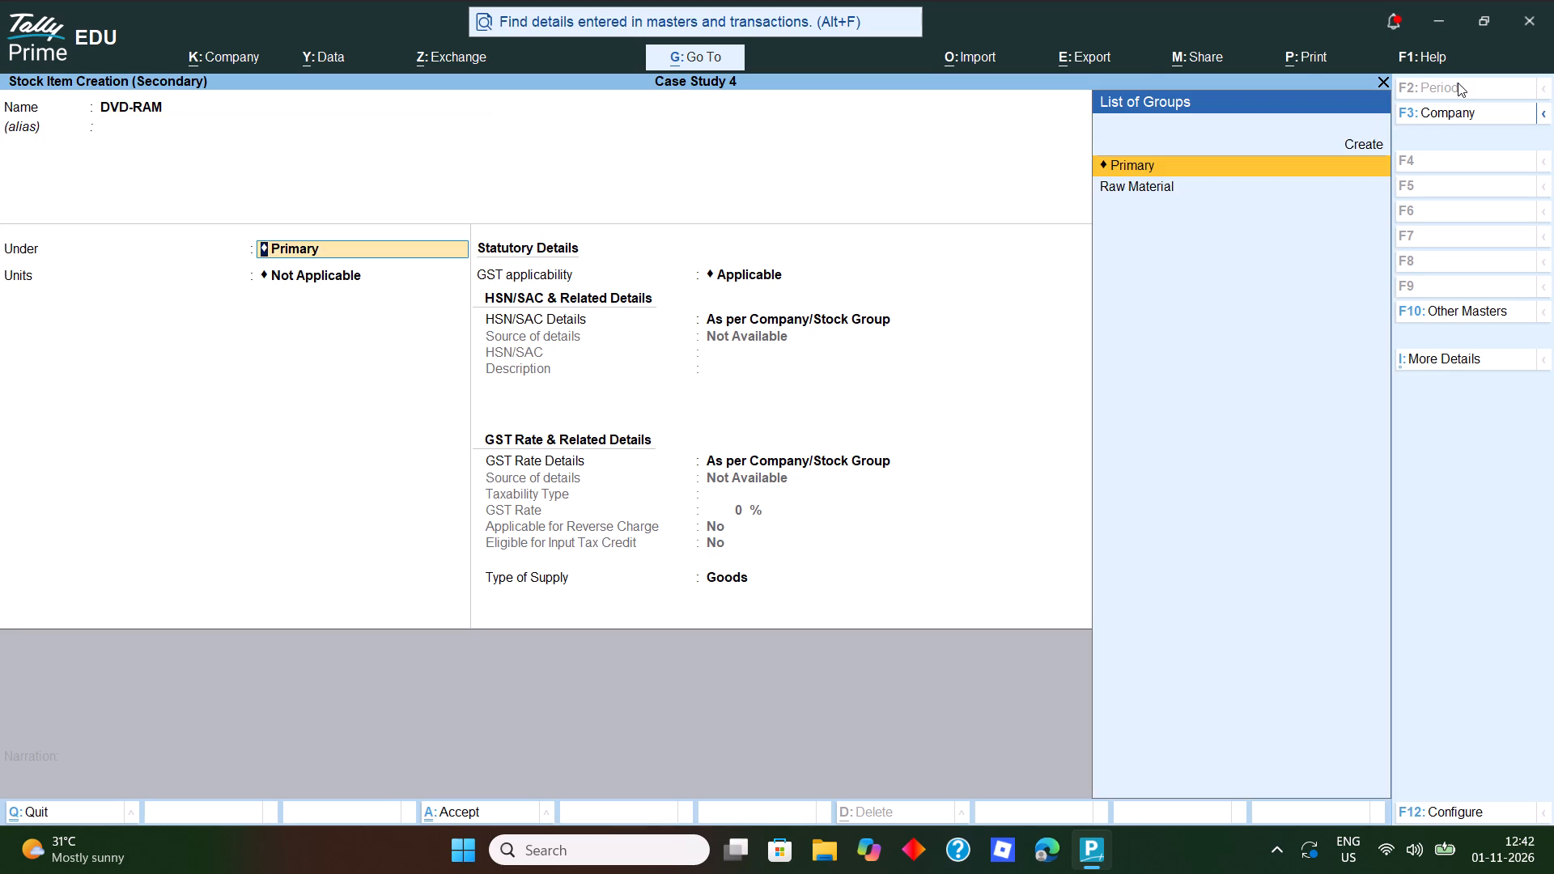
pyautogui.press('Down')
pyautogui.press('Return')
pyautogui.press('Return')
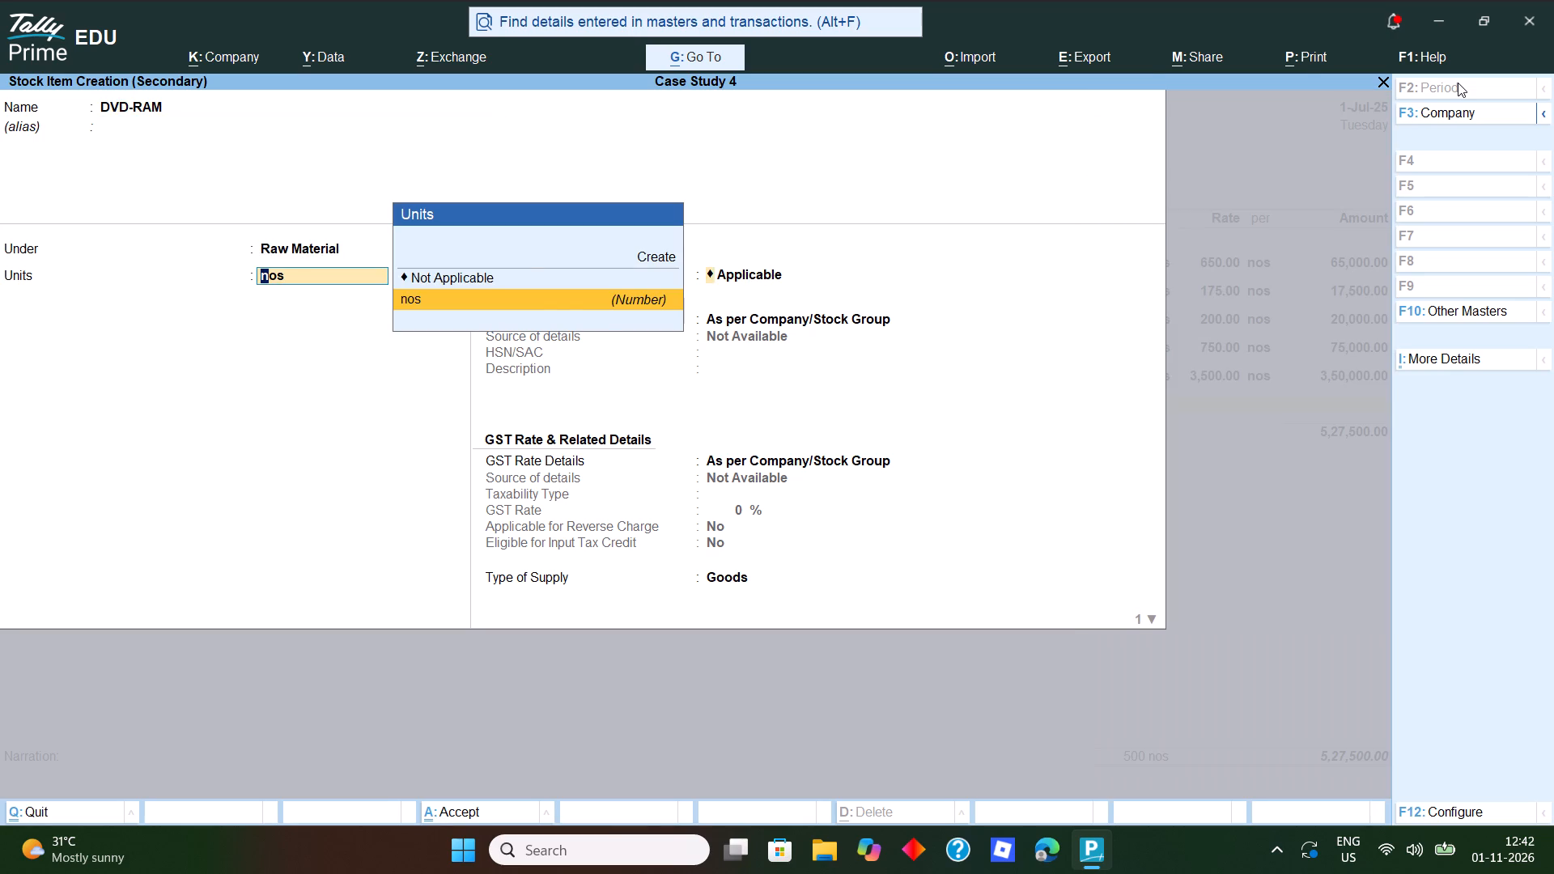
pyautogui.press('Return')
# Specify HSN/SAC 84733030 directly in the DVD-RAM stock item, leaving its description blank.
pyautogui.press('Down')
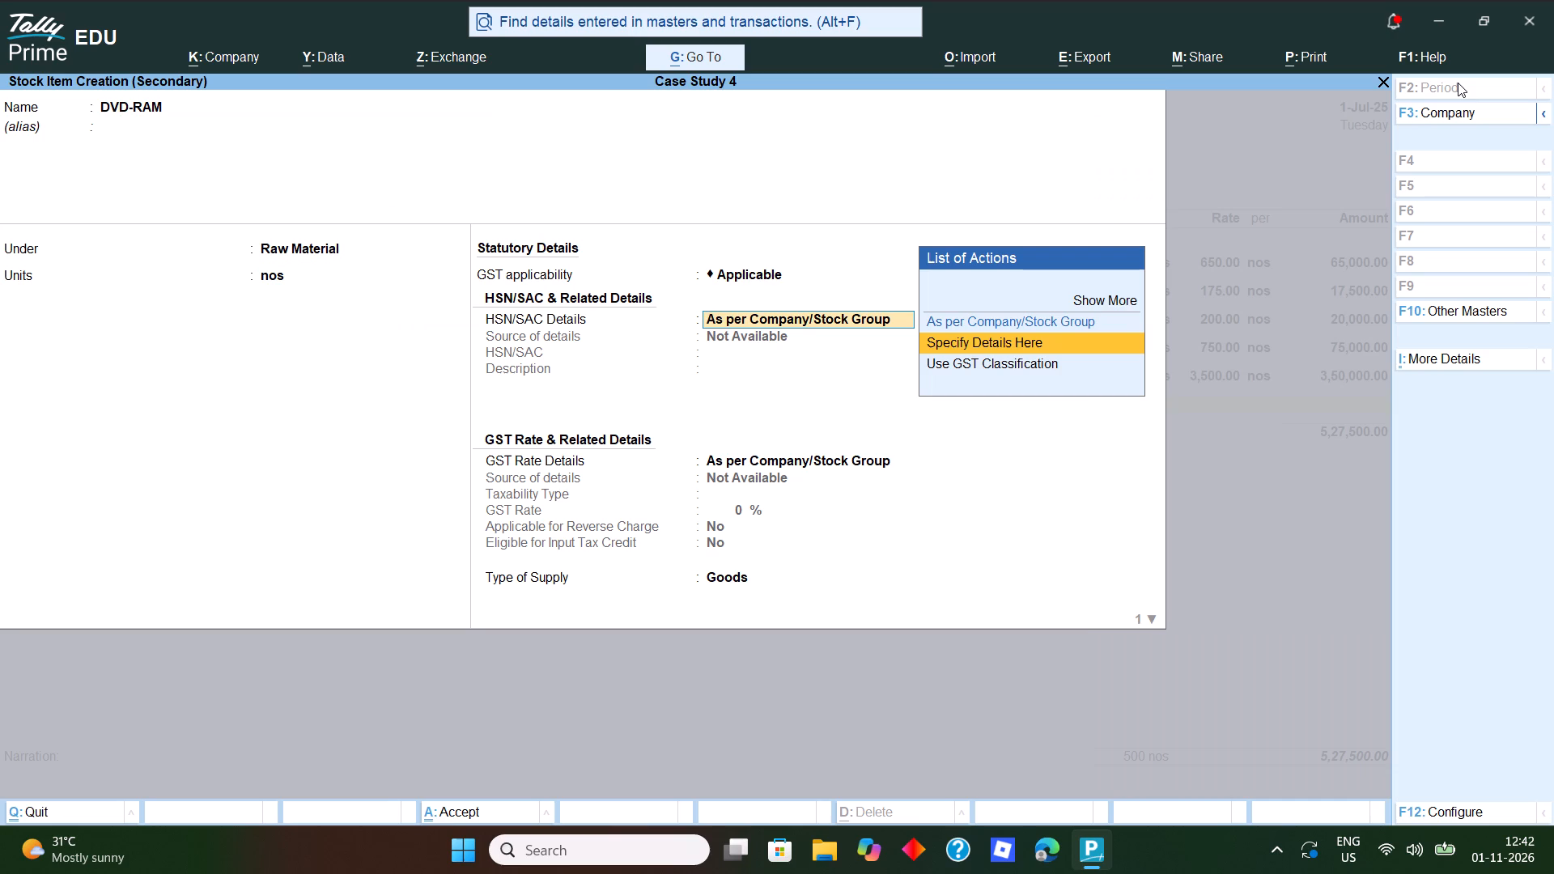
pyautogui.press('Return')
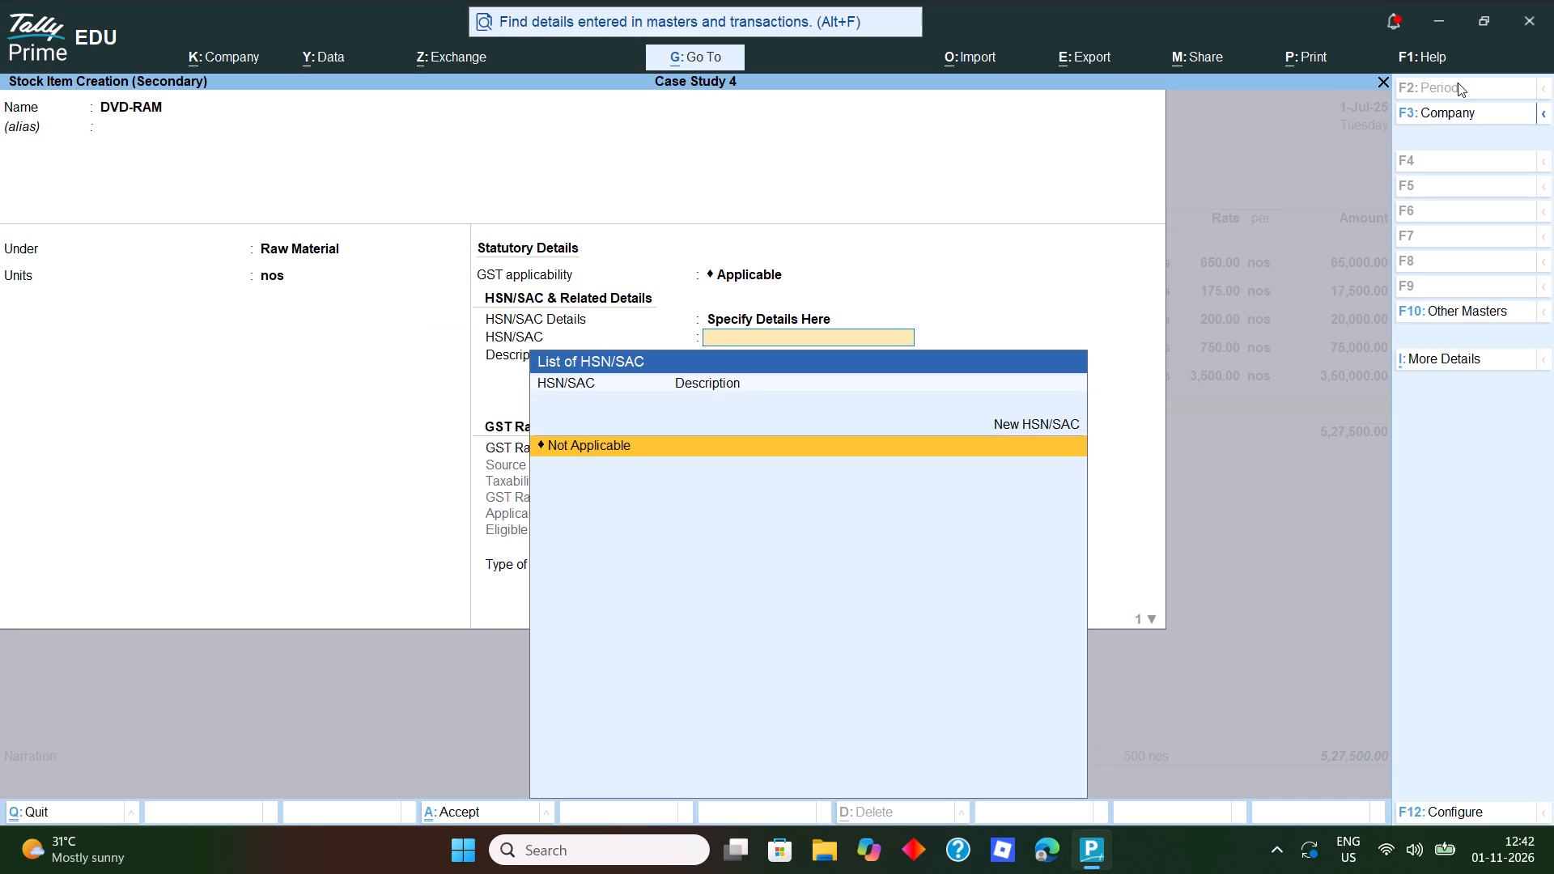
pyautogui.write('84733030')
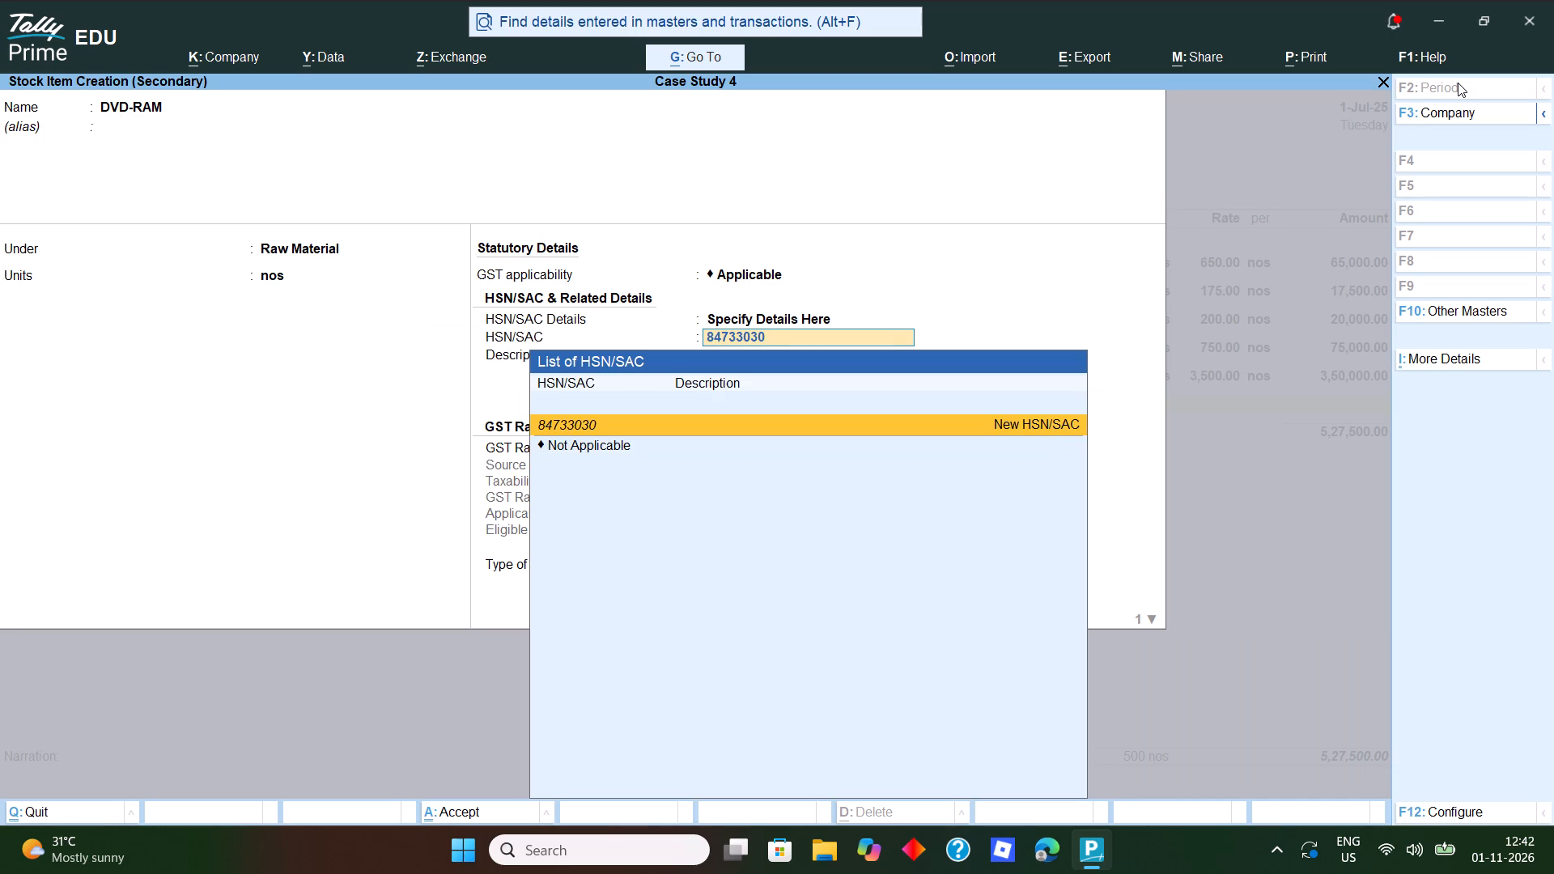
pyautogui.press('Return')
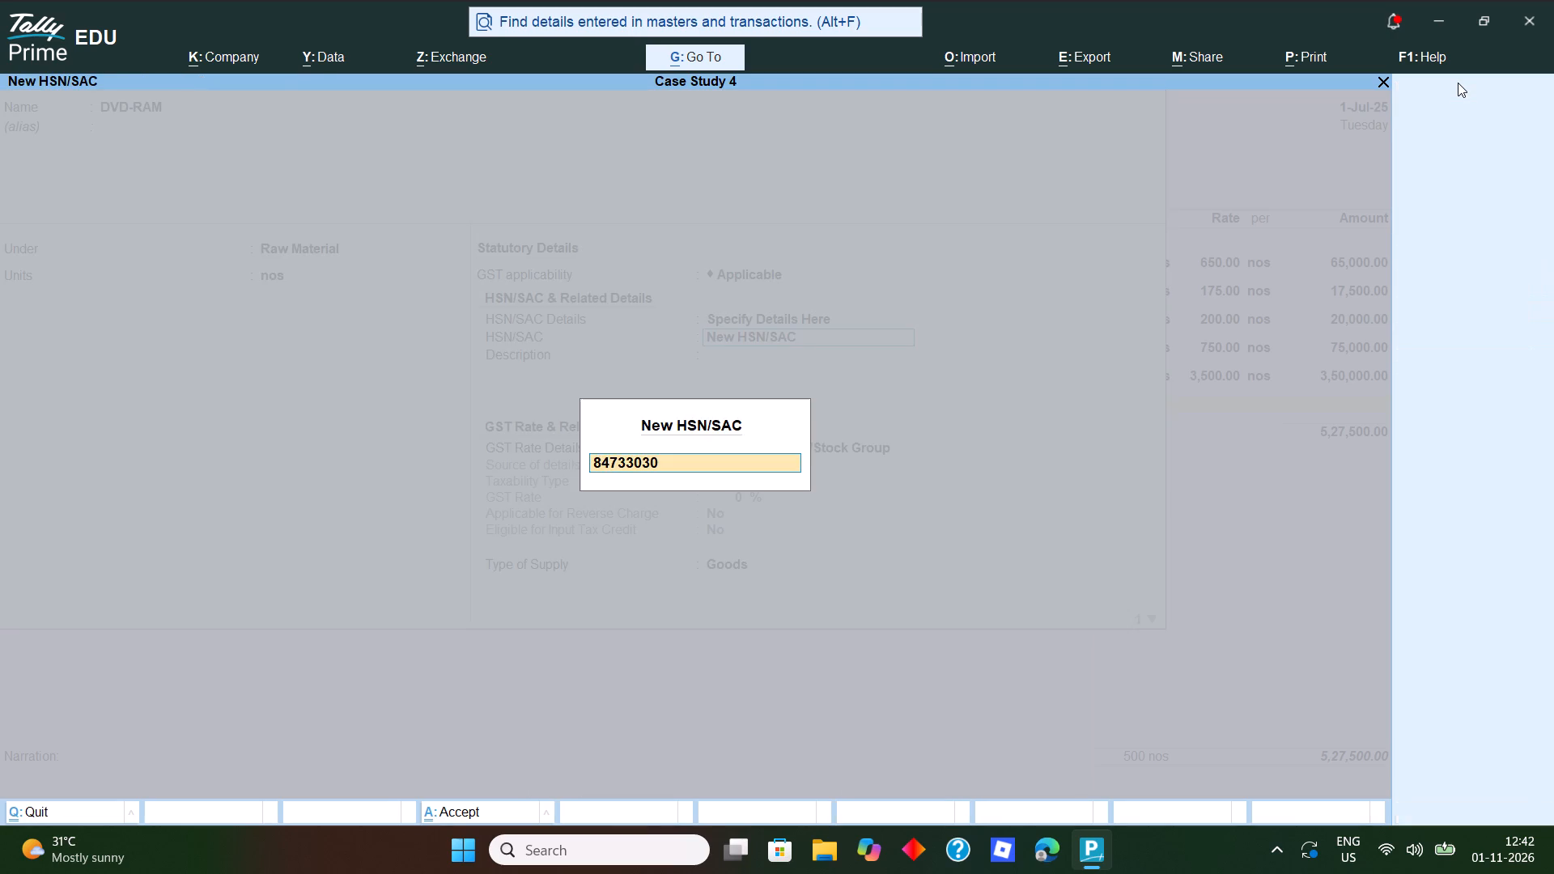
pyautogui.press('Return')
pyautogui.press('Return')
# Specify DVD-RAM's GST rate details as Taxable at 18%, no reverse charge, input tax credit eligible, type Goods, and save the item.
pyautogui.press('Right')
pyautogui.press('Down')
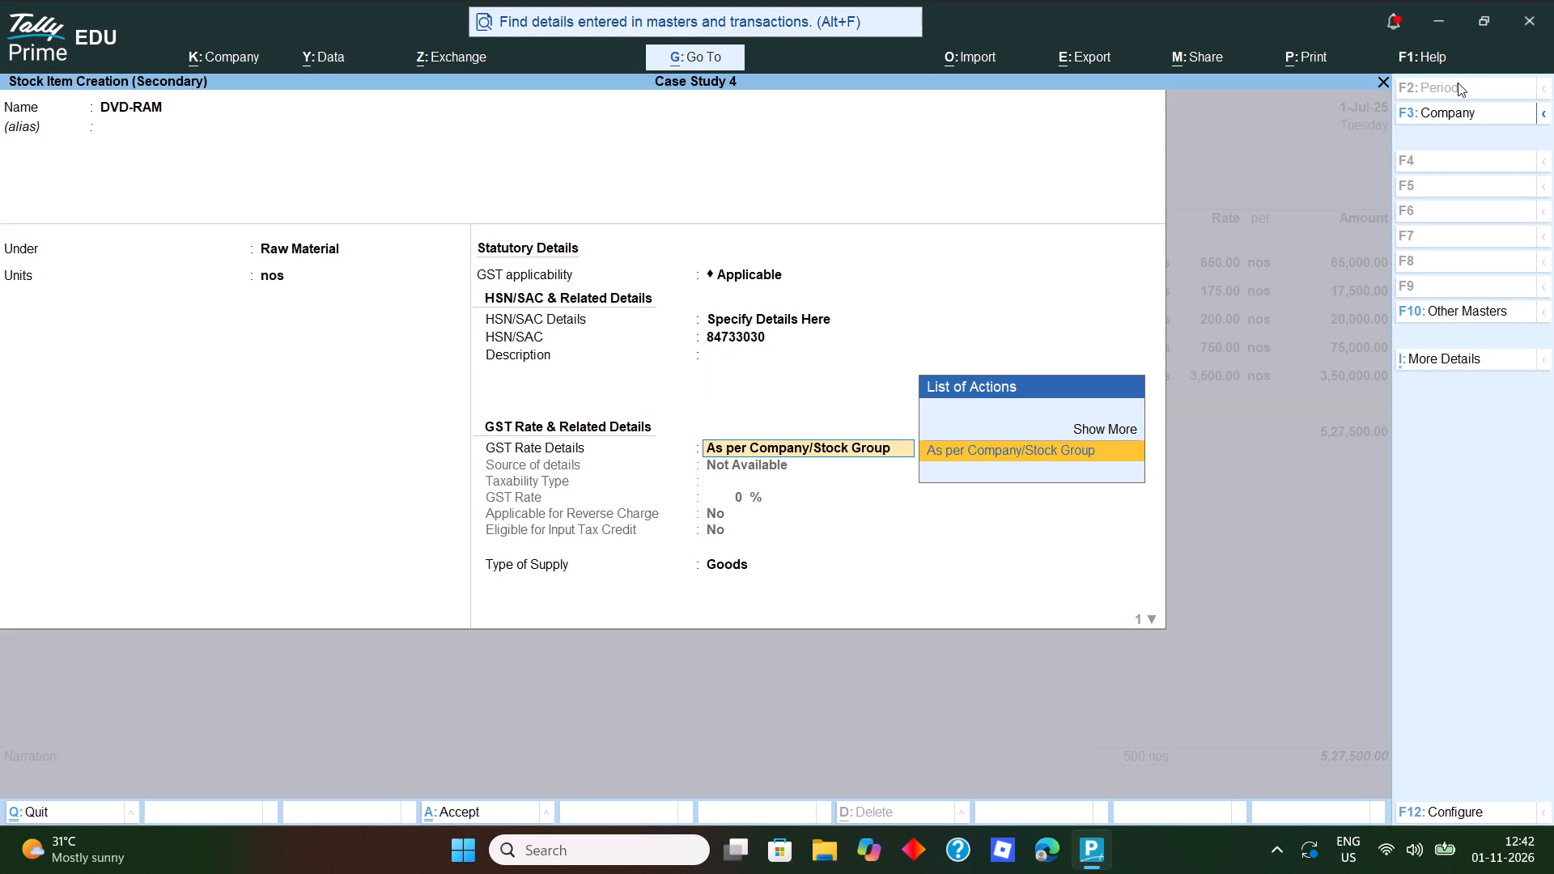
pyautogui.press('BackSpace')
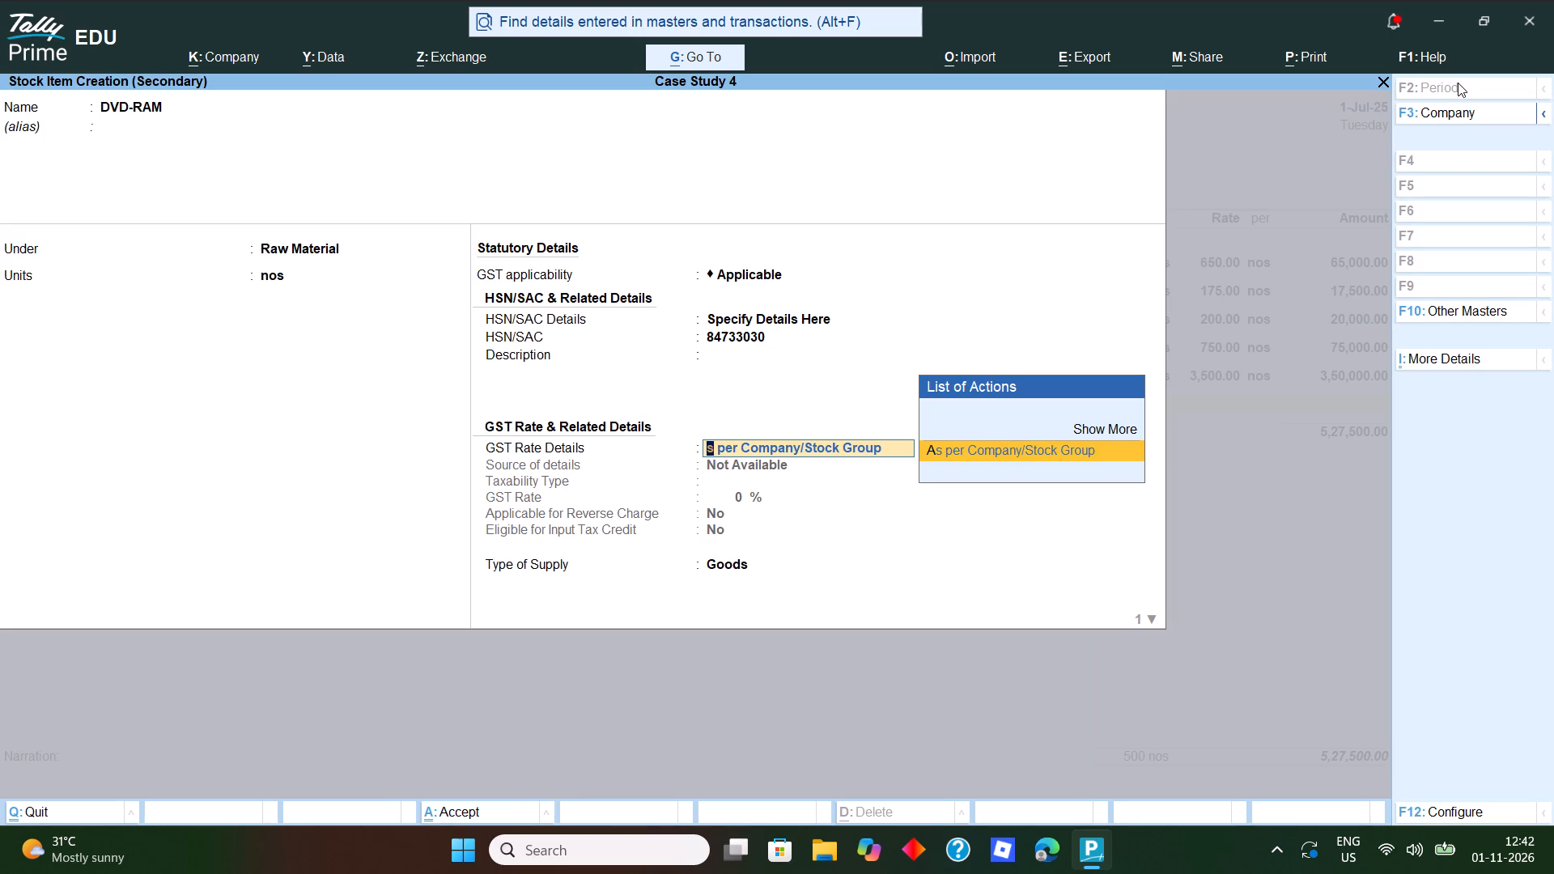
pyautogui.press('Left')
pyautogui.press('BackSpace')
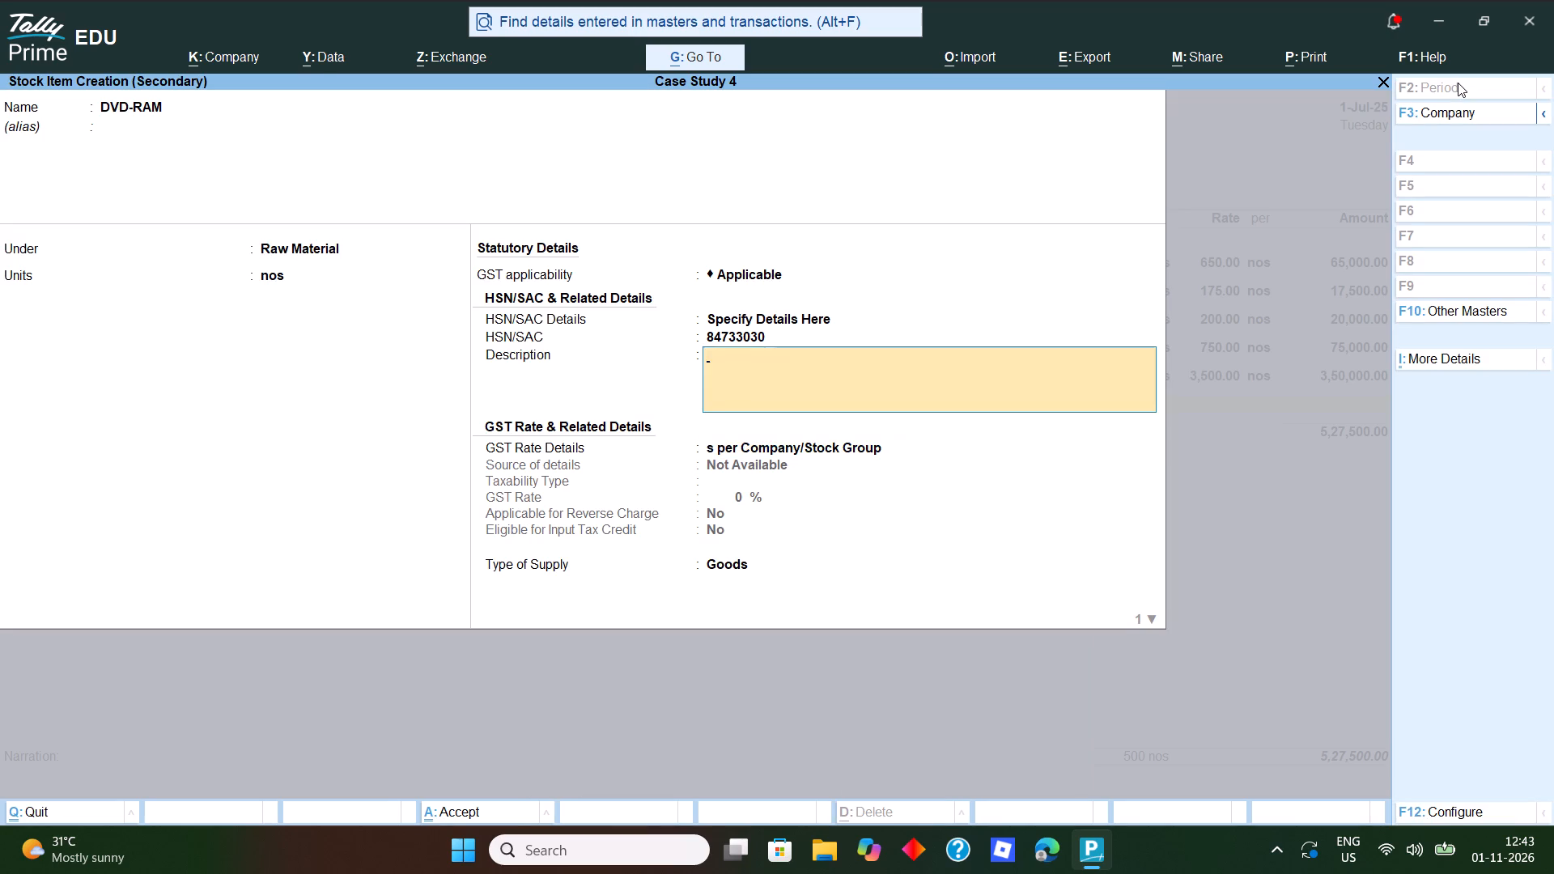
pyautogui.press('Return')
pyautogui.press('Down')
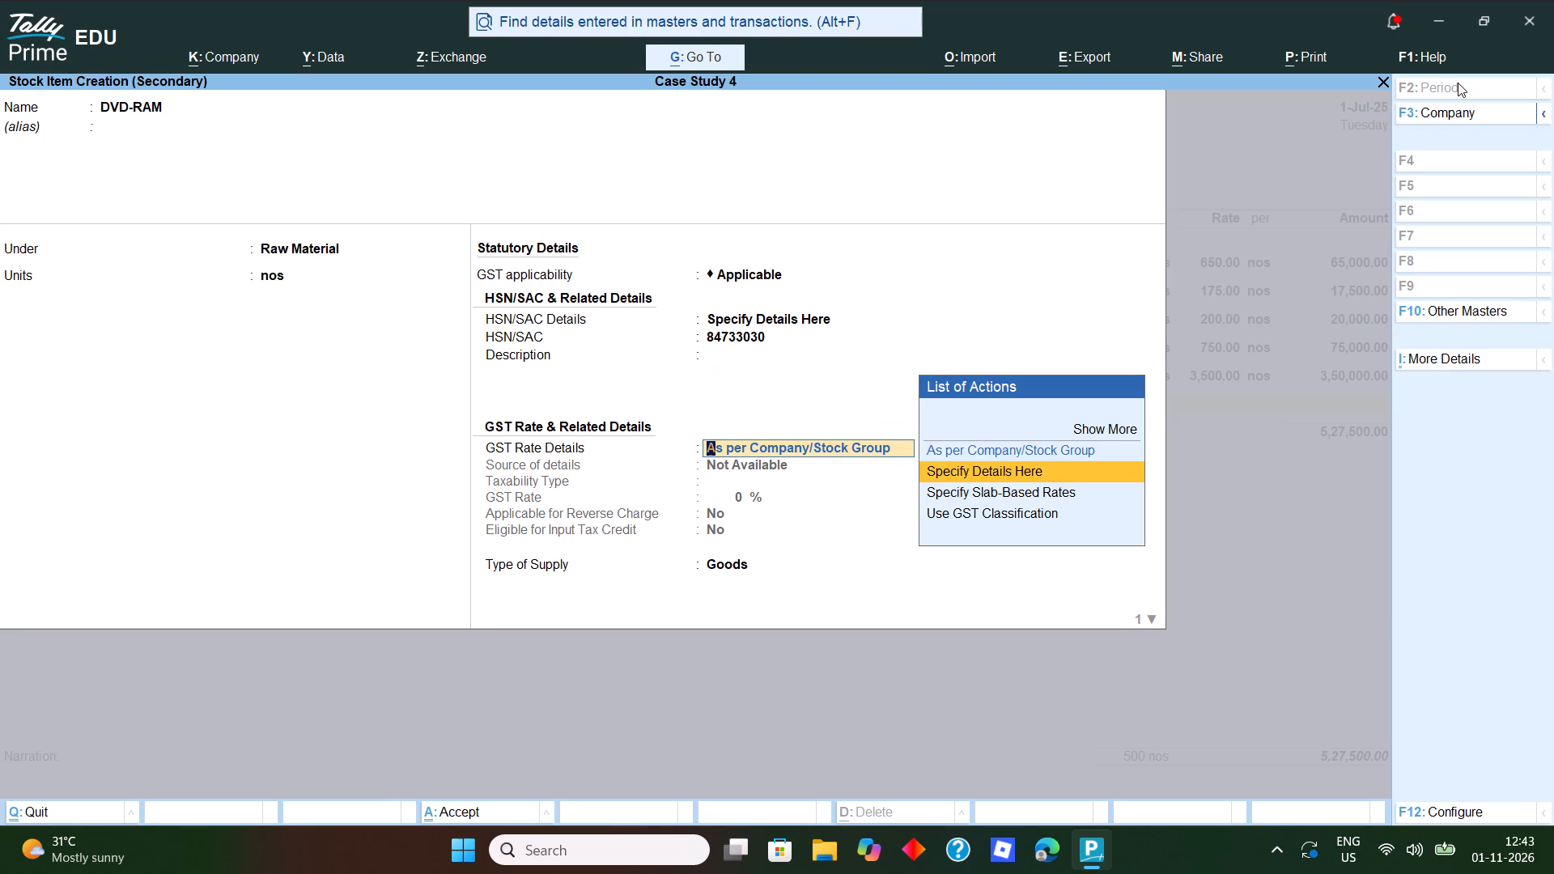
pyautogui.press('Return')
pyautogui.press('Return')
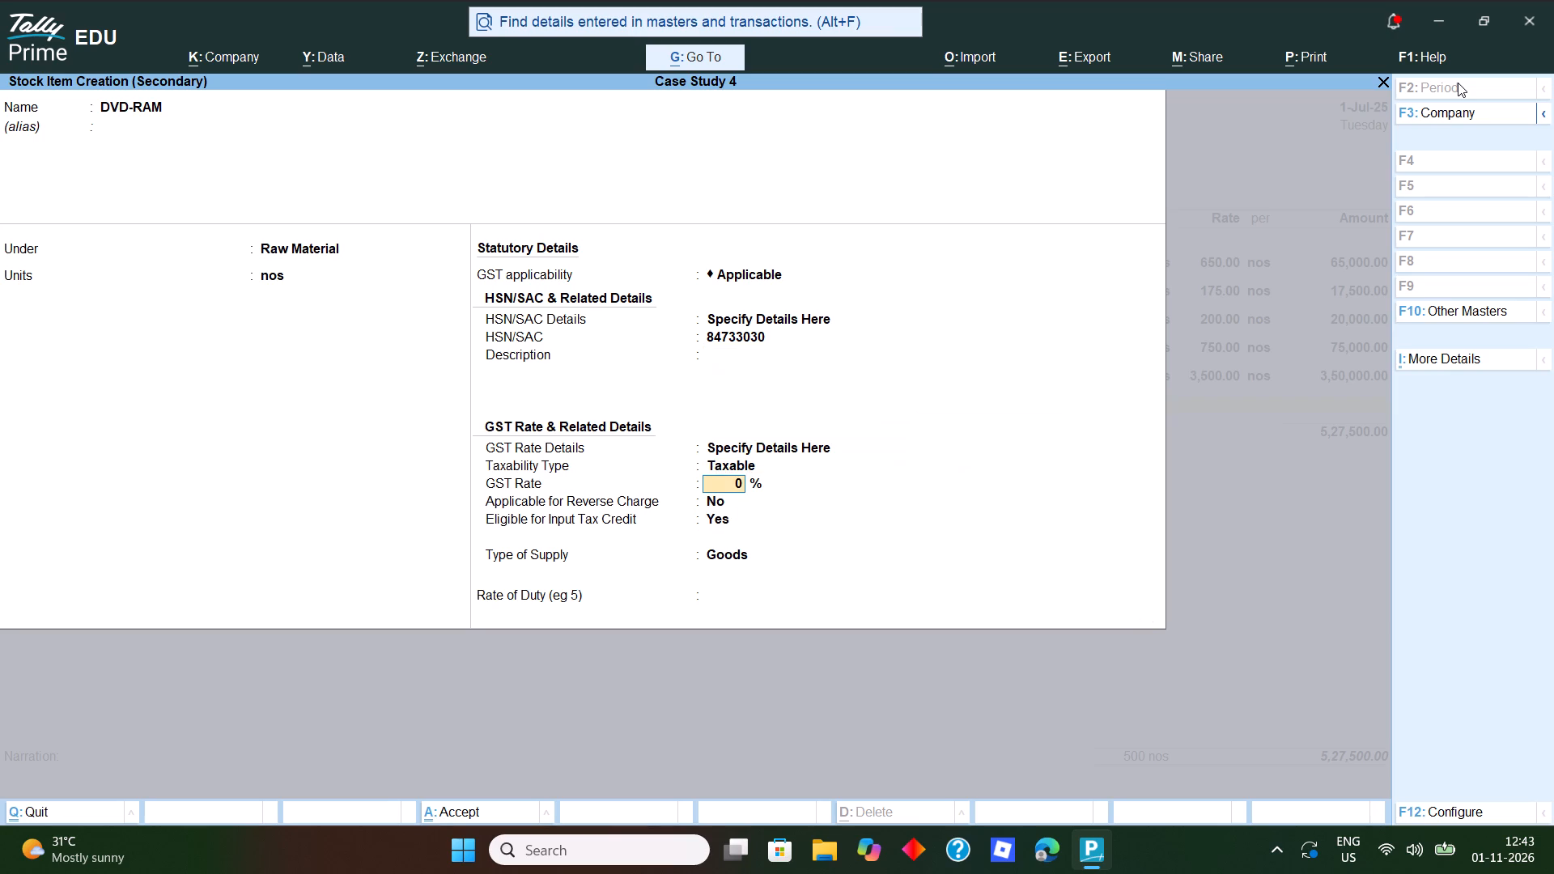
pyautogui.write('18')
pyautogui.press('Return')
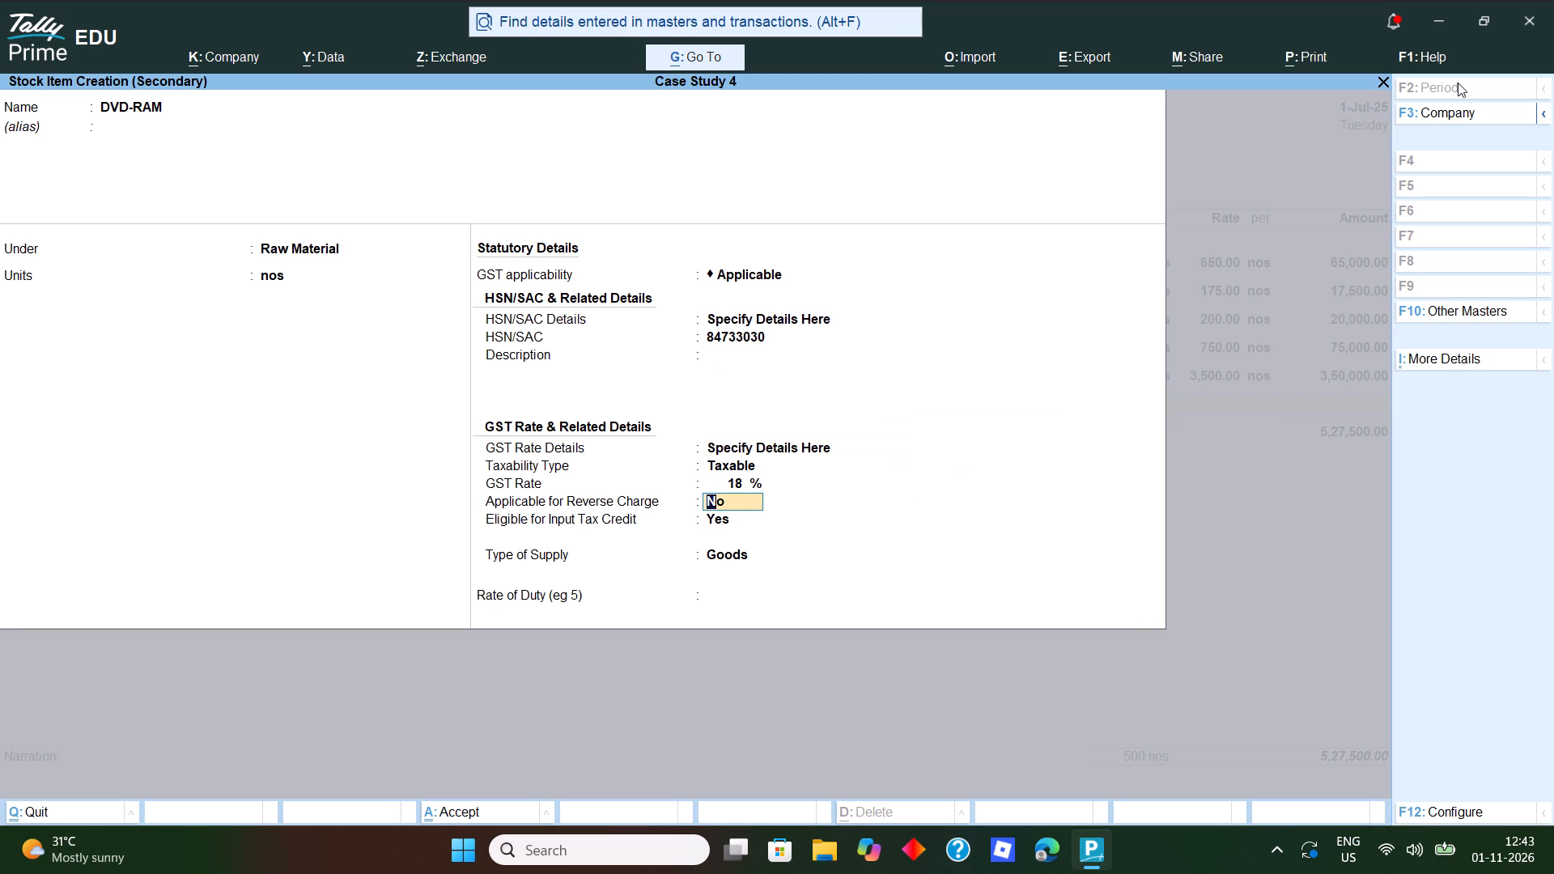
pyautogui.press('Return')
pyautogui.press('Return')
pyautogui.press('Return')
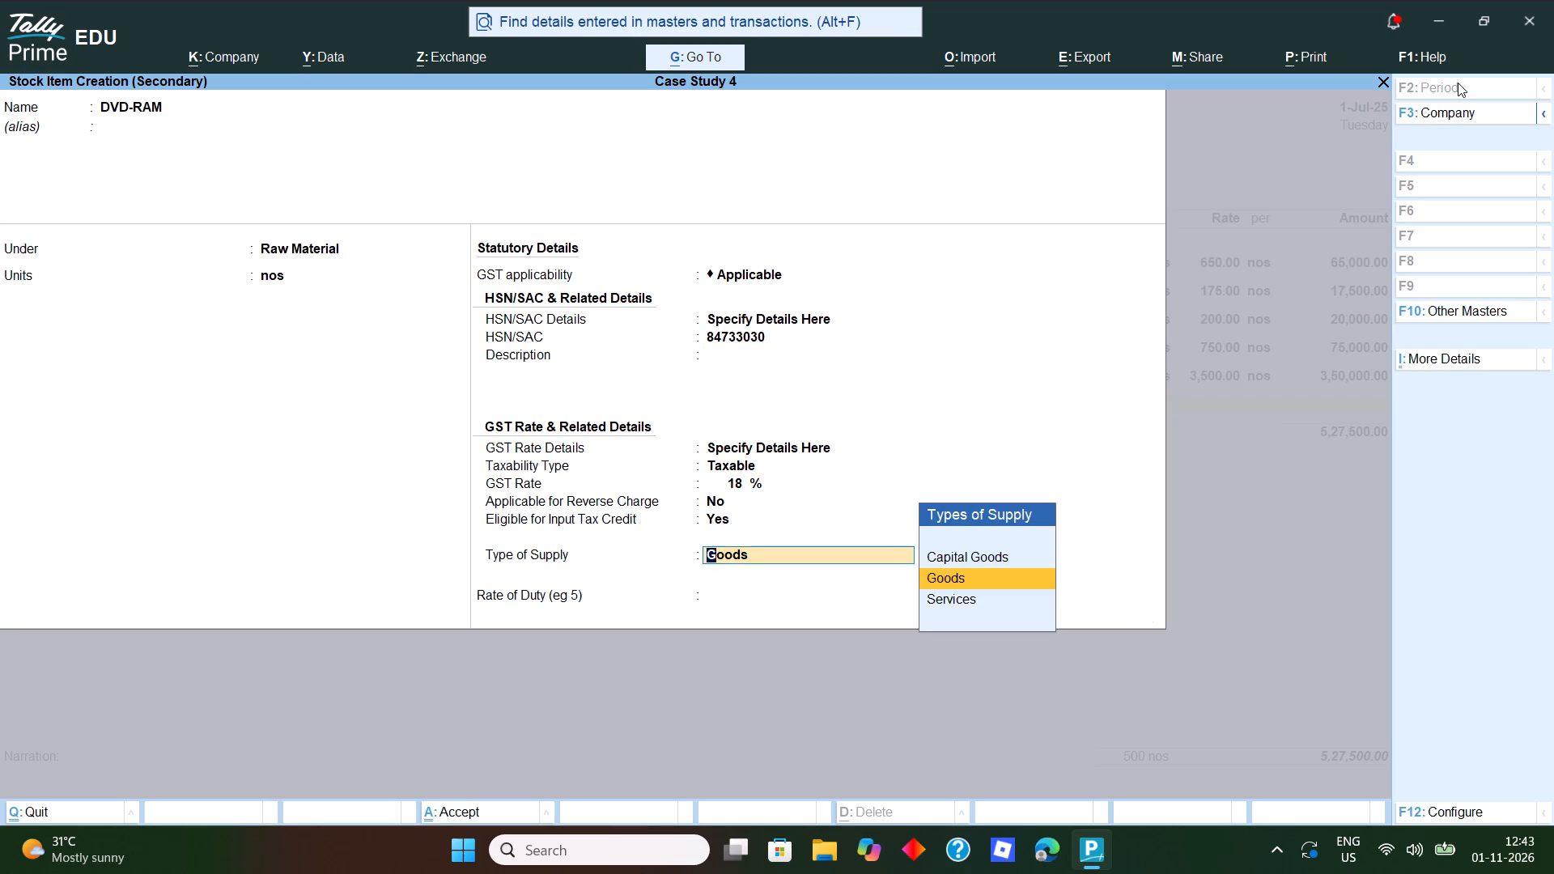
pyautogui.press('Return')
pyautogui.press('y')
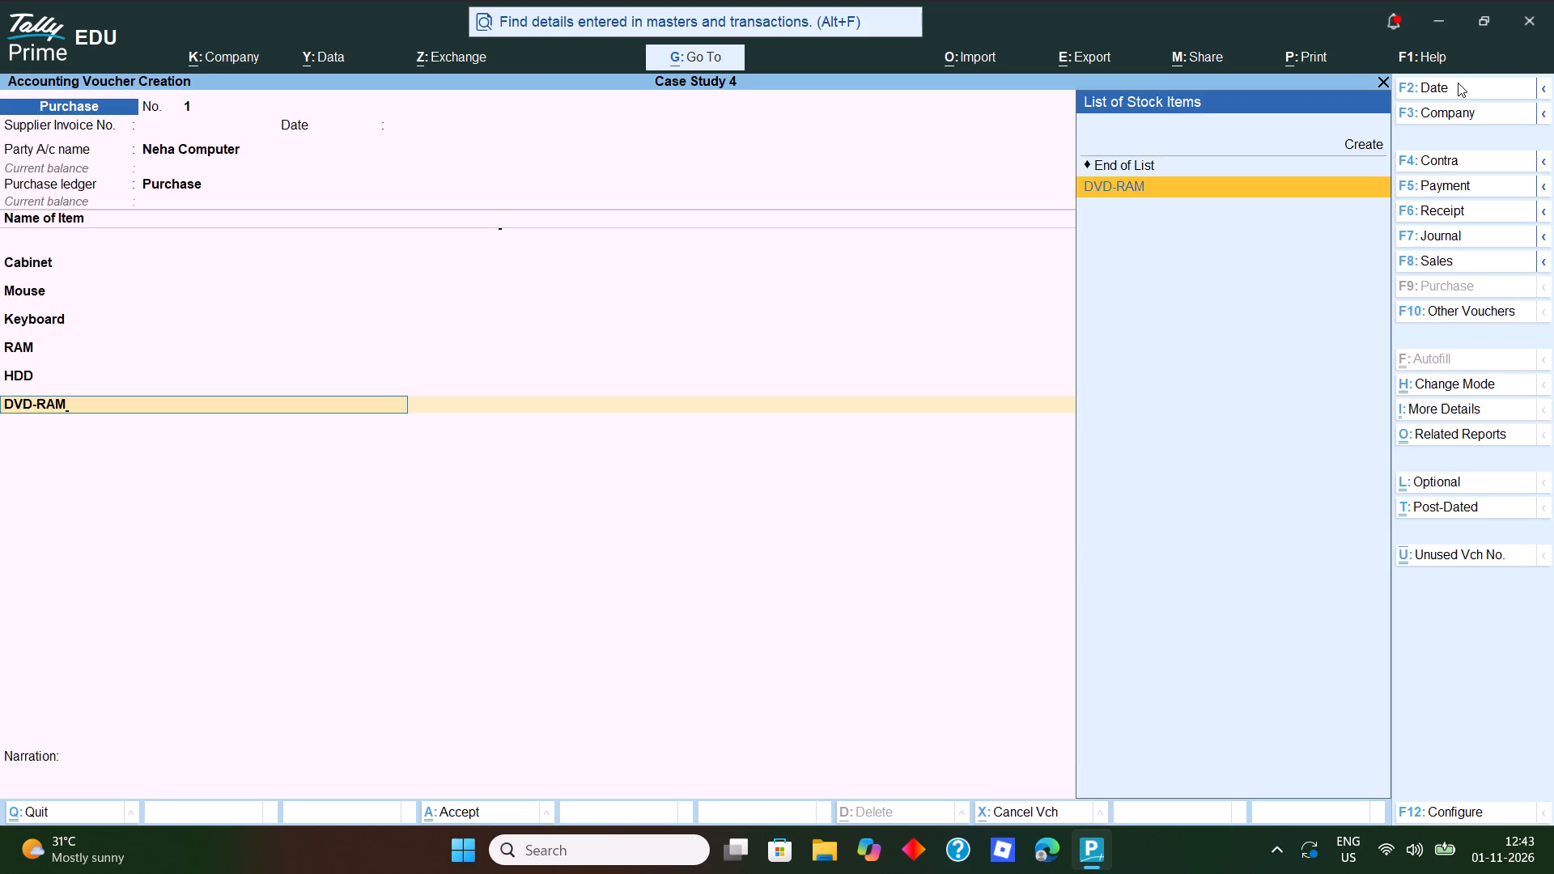
# Allocate 100 nos of DVD-RAM to the Raw Materials Godown at a rate of 800 per nos in the purchase voucher.
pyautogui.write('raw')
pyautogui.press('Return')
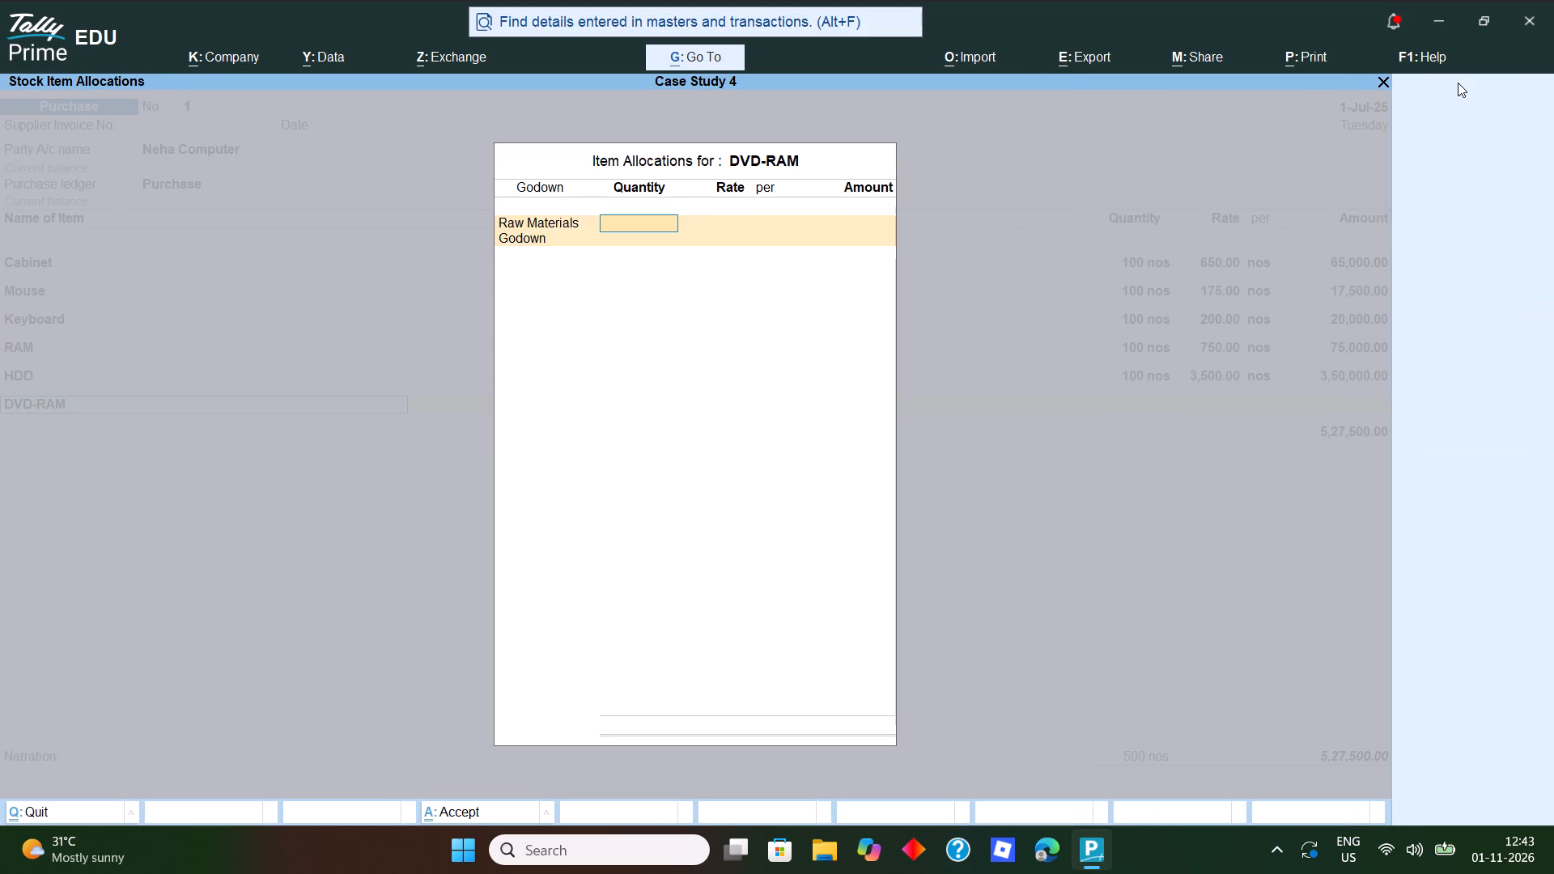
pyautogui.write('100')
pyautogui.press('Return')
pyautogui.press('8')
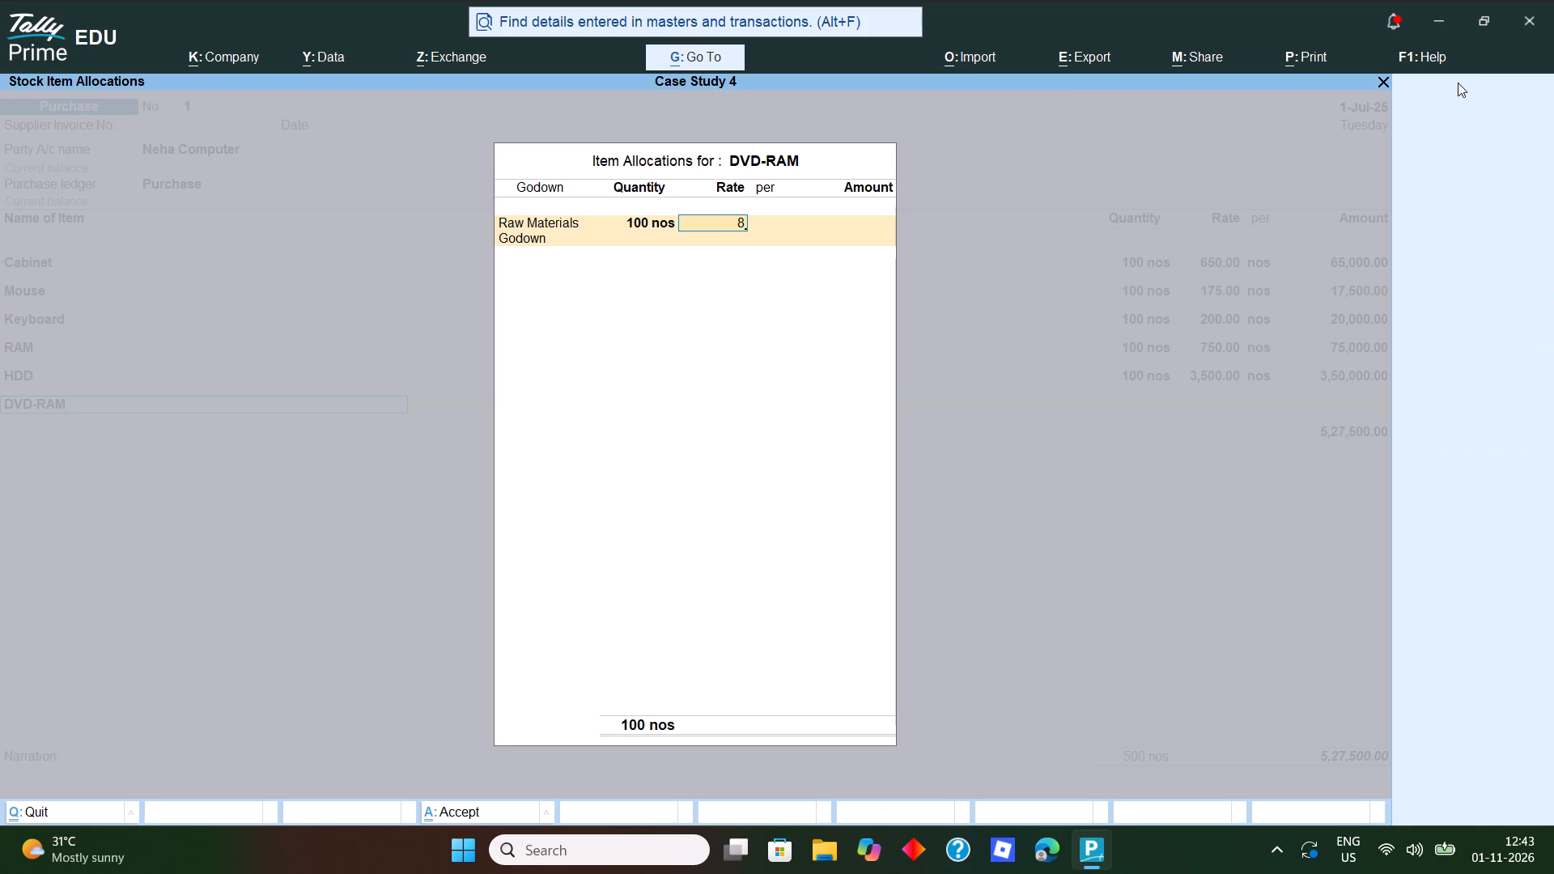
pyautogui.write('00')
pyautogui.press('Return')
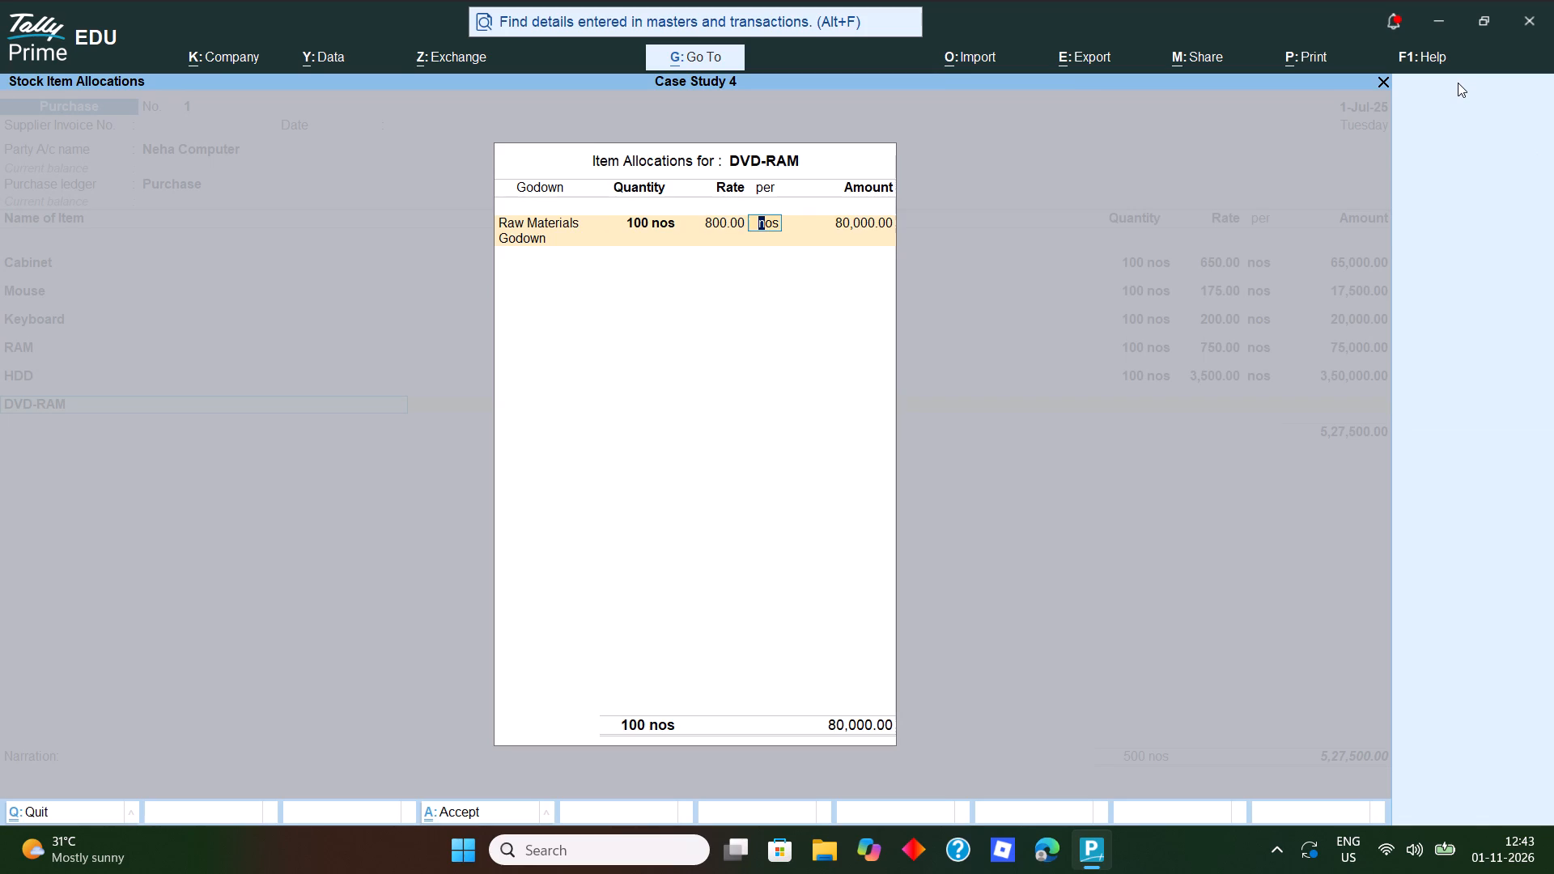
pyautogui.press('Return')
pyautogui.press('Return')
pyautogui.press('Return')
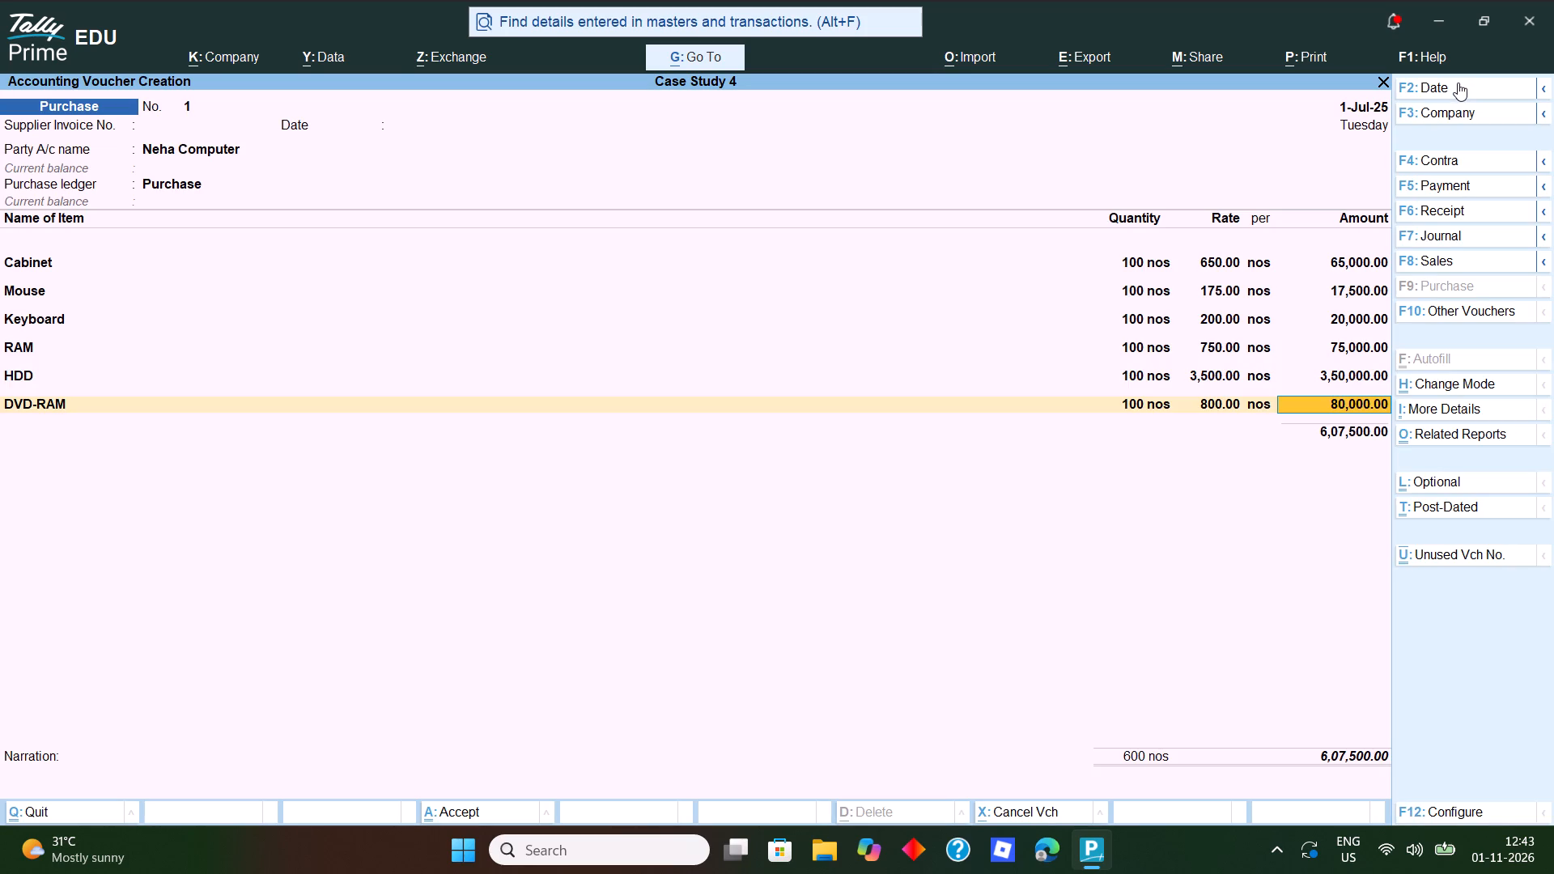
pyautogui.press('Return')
# Begin a new stock item from within the voucher, named Monitors, without an alias, under Raw Material, with unit nos and GST Applicable.
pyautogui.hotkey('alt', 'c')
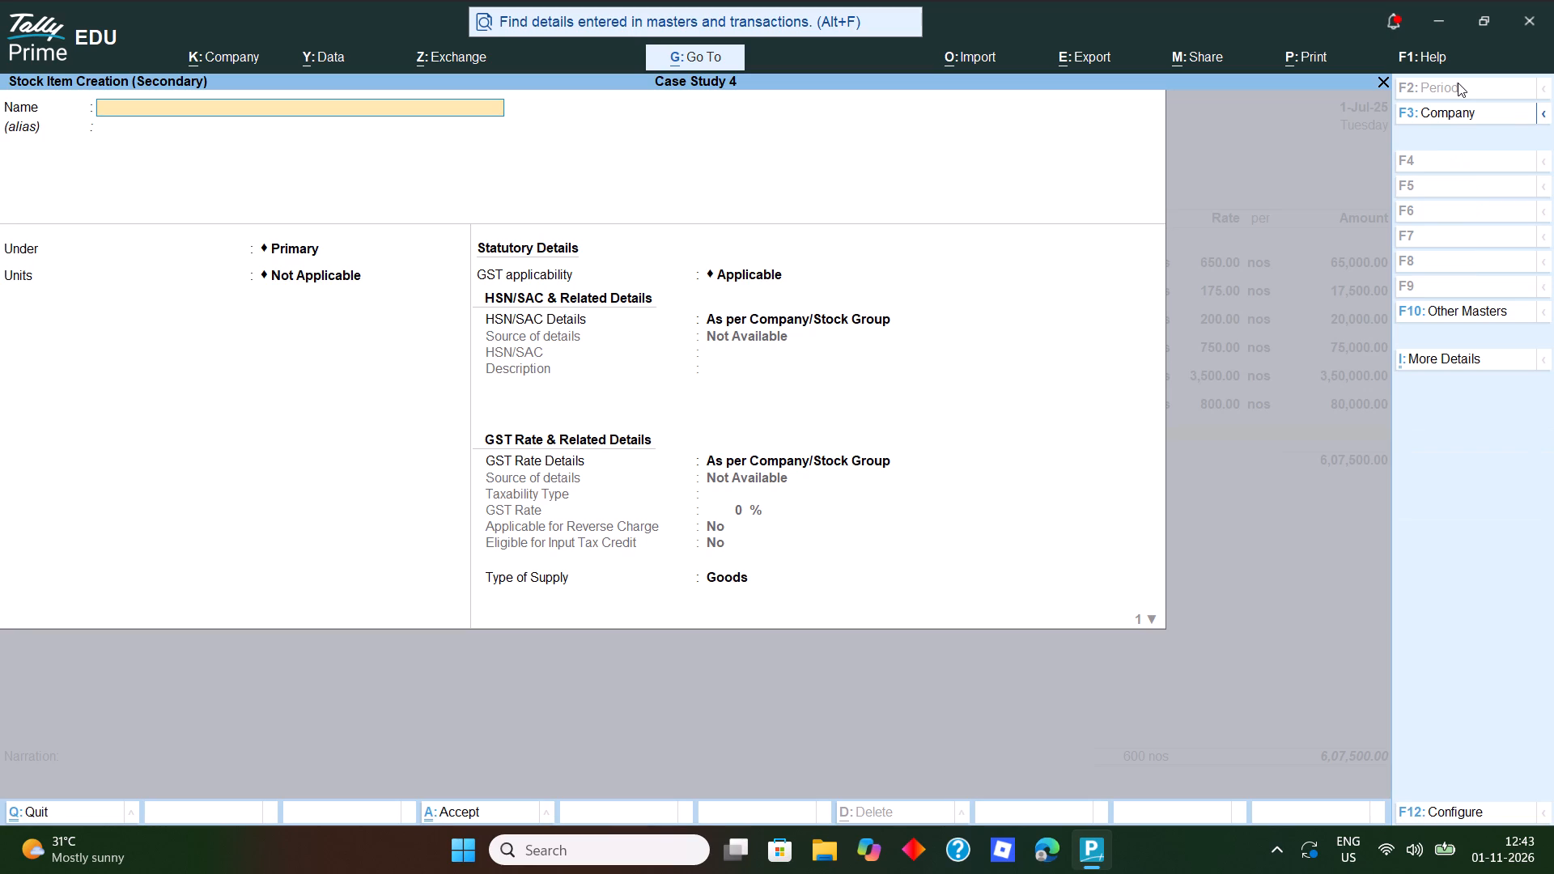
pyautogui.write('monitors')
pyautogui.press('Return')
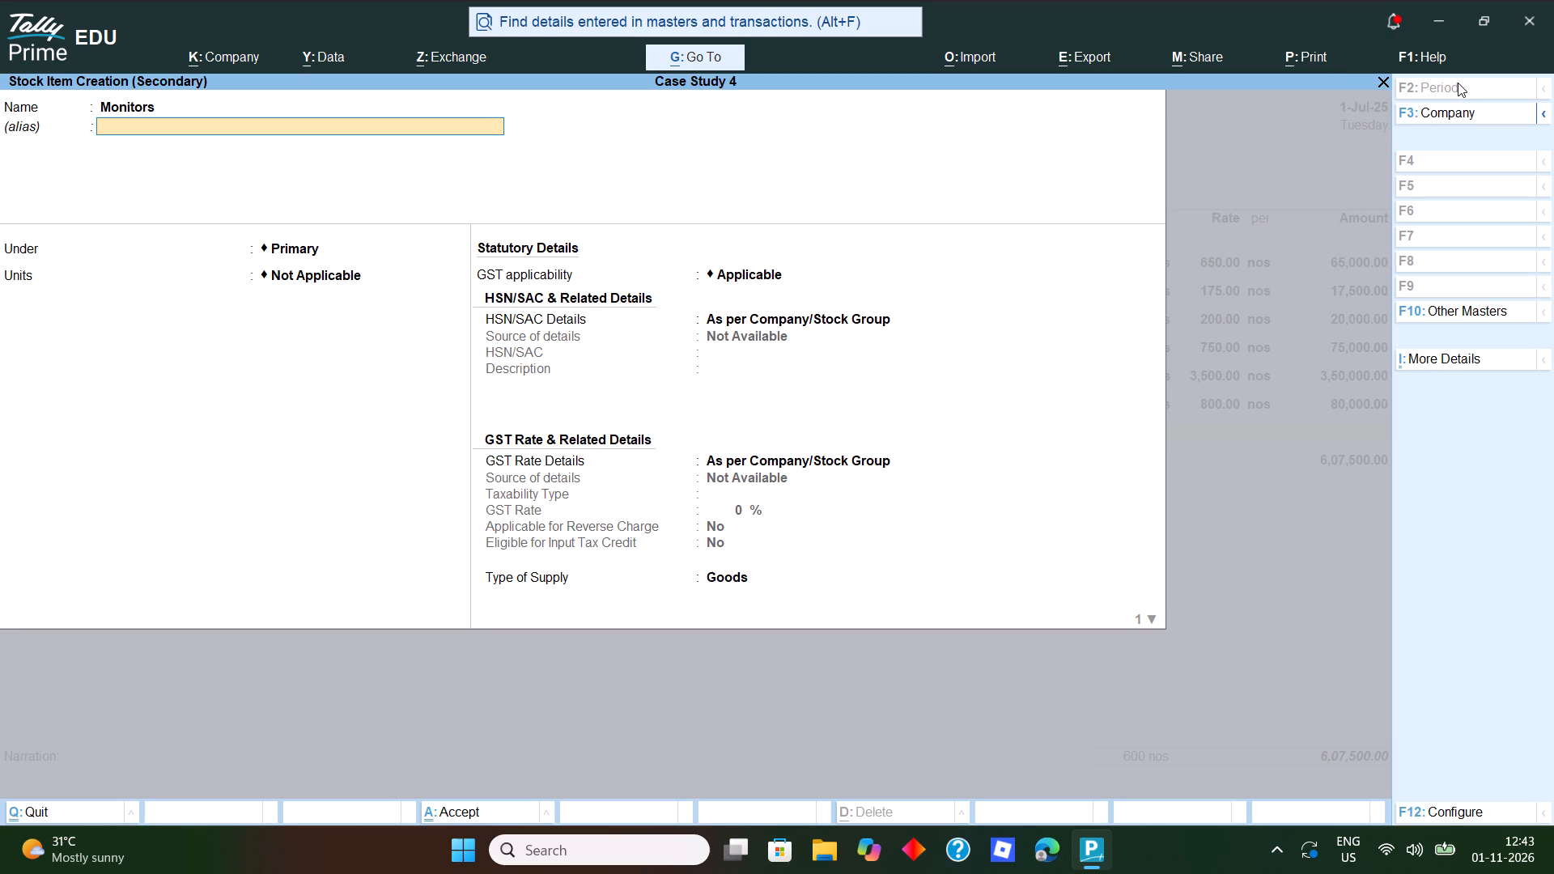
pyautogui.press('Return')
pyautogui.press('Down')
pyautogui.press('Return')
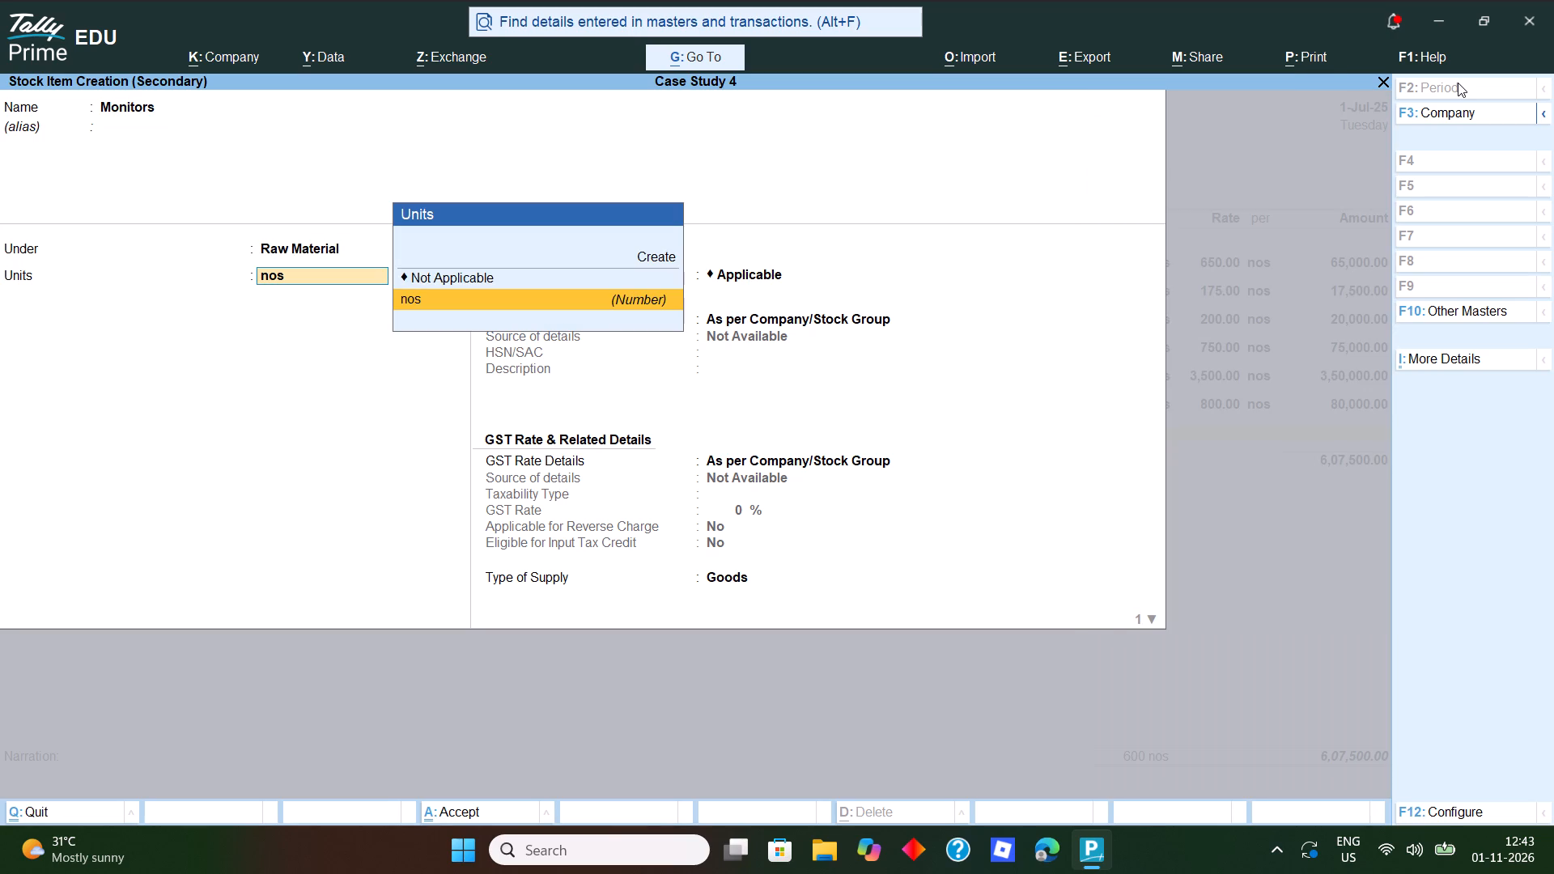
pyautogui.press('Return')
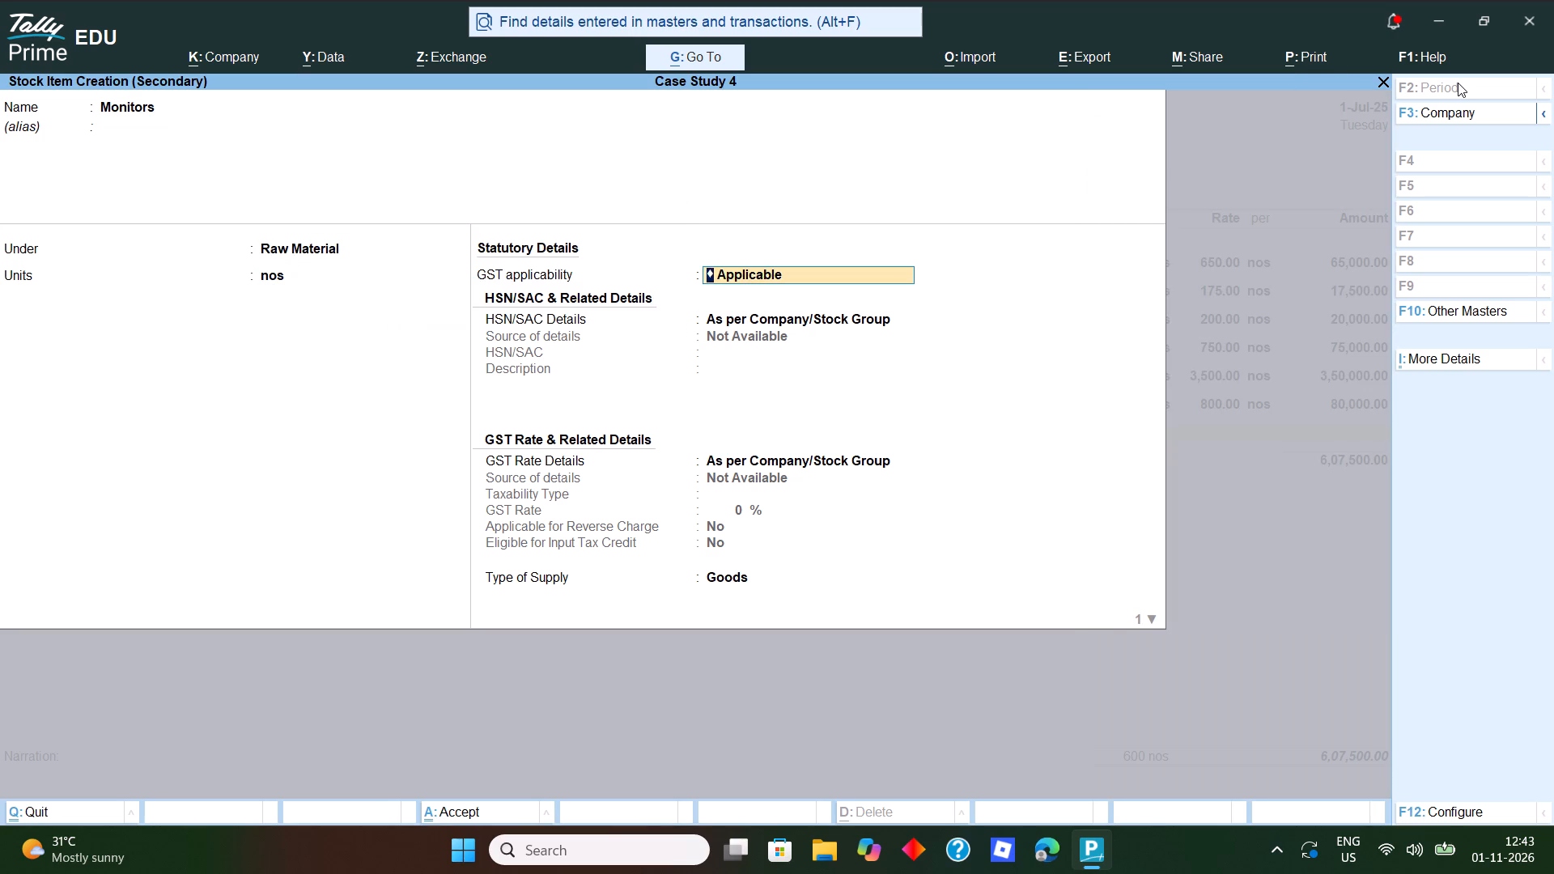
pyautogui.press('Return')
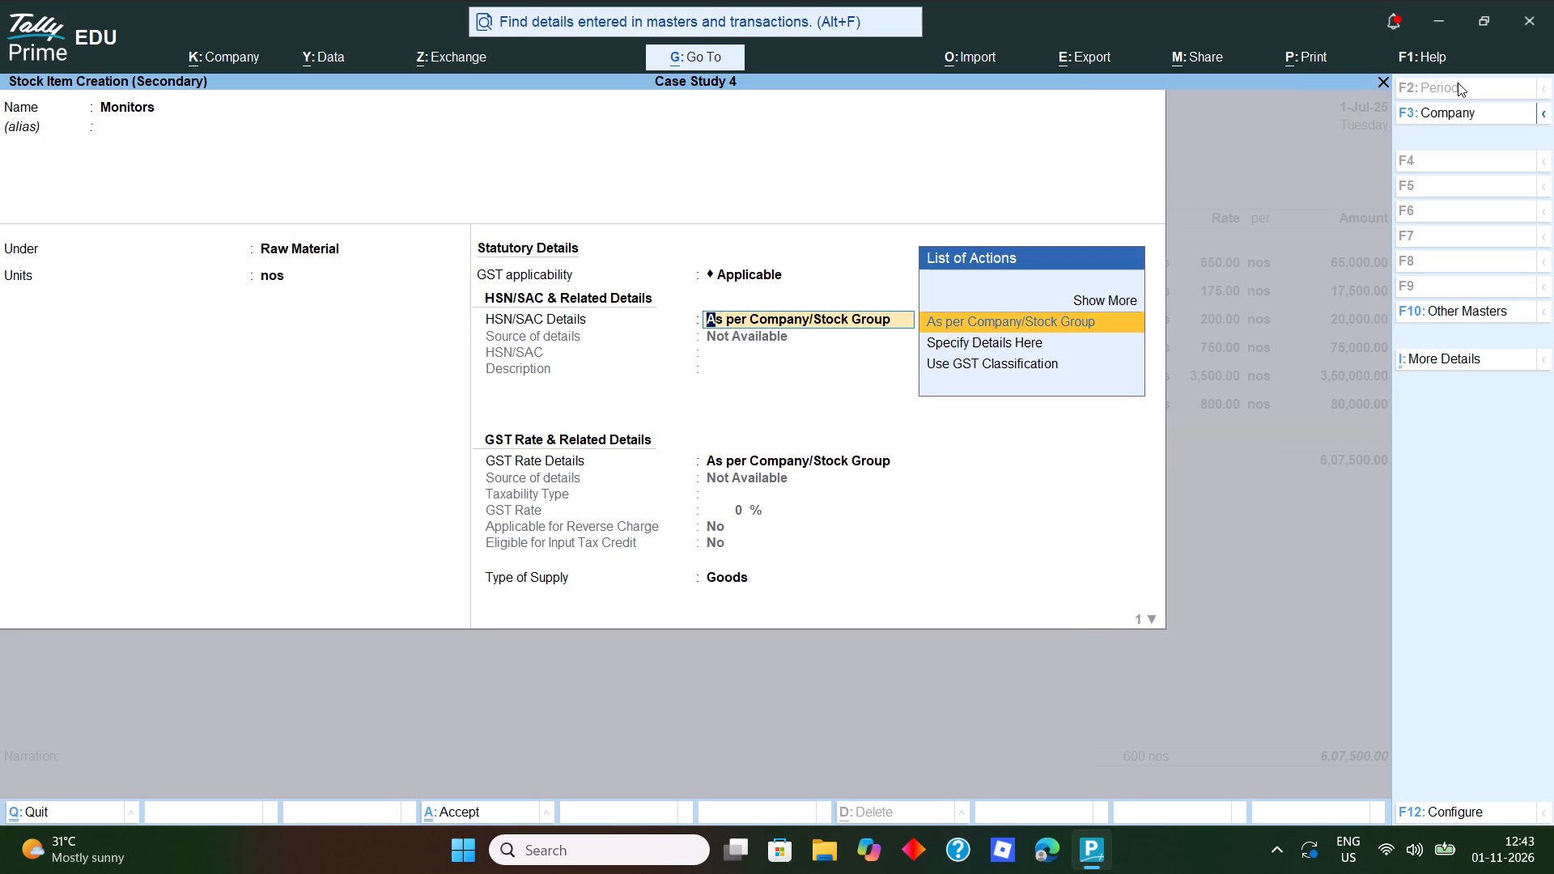
# Specify HSN/SAC 85283020 directly in the Monitors stock item, leaving its description blank.
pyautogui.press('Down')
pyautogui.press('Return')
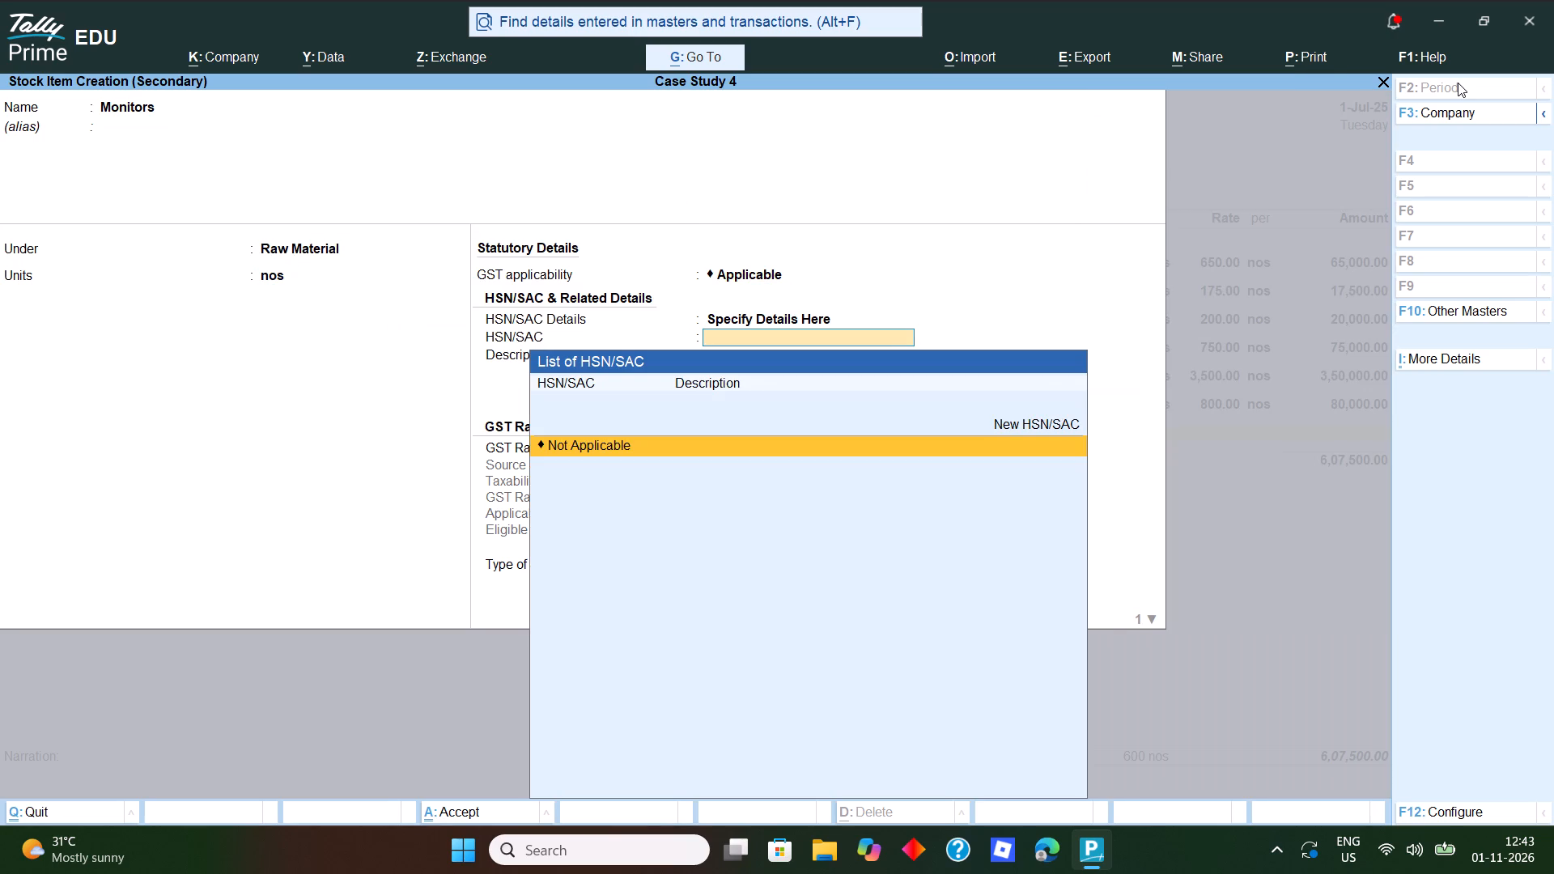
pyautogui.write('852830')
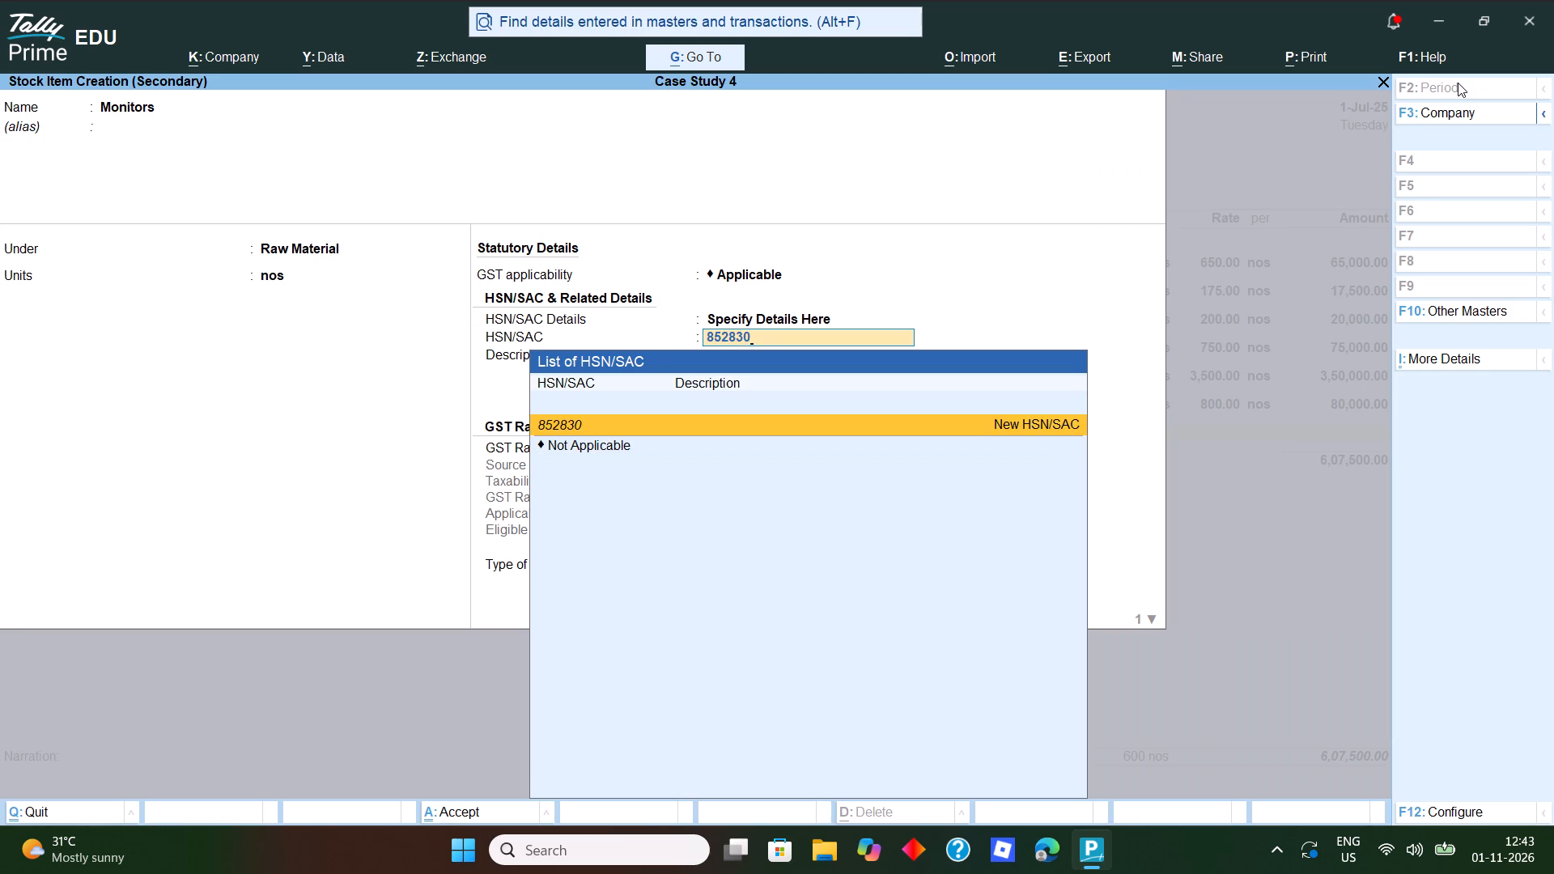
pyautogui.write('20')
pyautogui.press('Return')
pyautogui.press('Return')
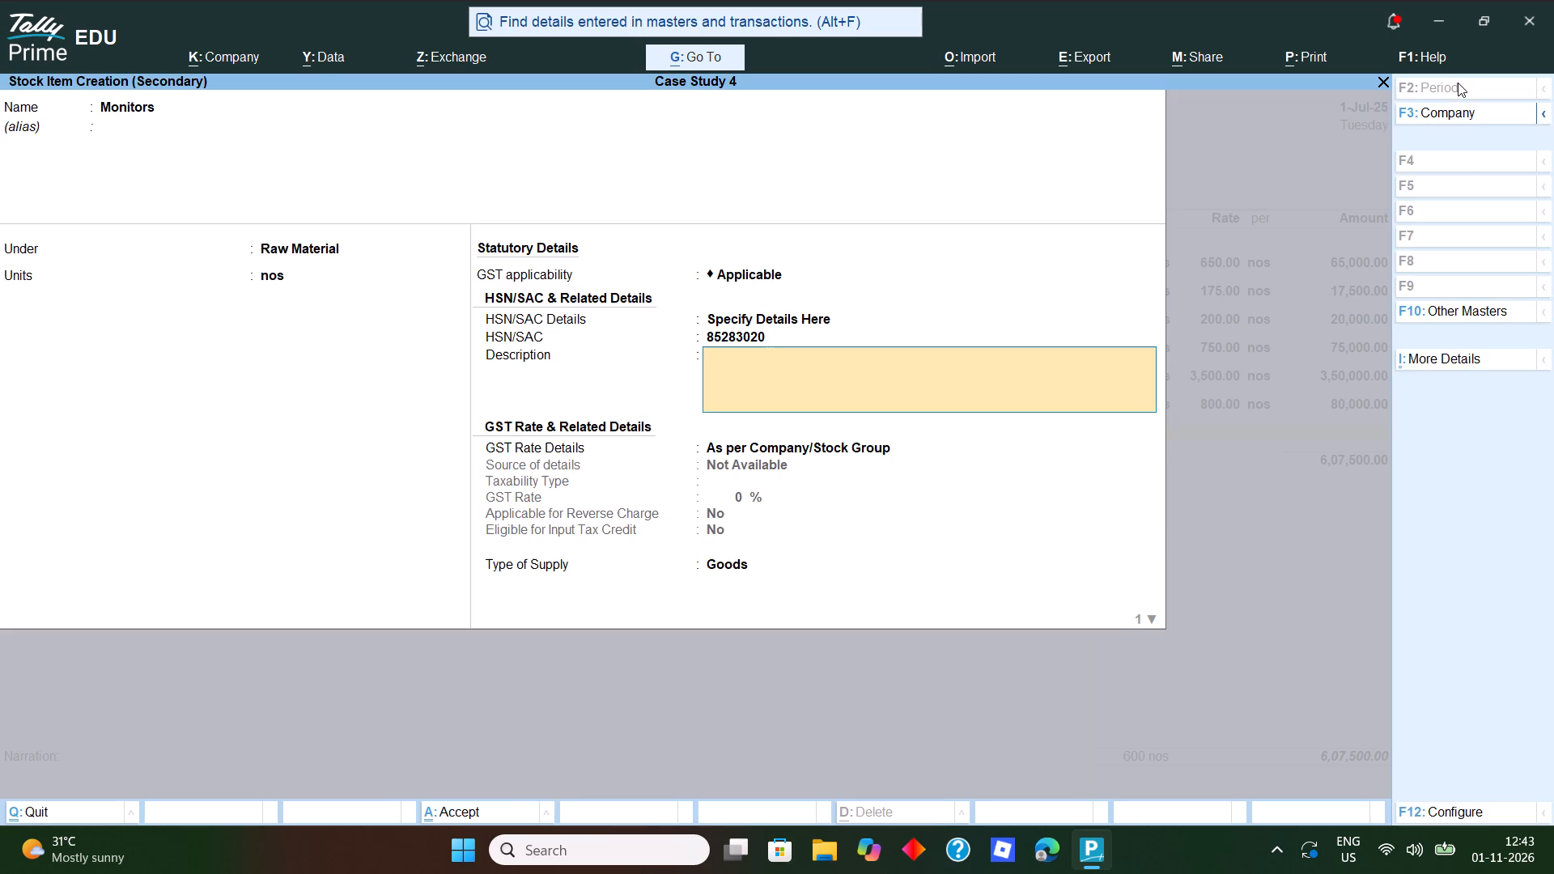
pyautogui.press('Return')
# Specify Monitors' GST rate details as Taxable at 18%, no reverse charge, input tax credit eligible, type Goods, without duty, and save the item.
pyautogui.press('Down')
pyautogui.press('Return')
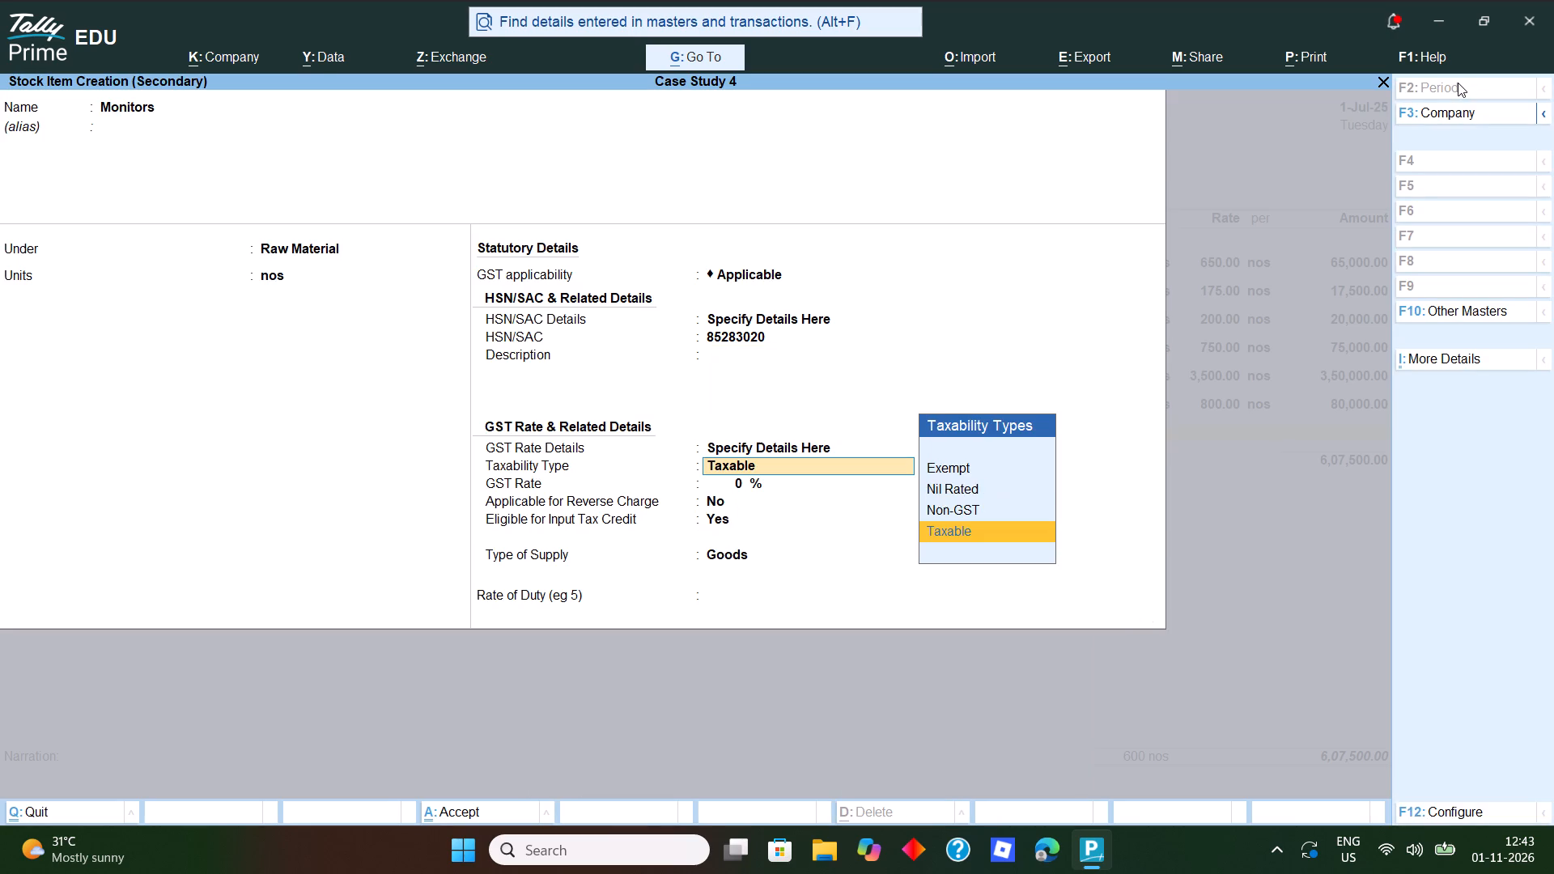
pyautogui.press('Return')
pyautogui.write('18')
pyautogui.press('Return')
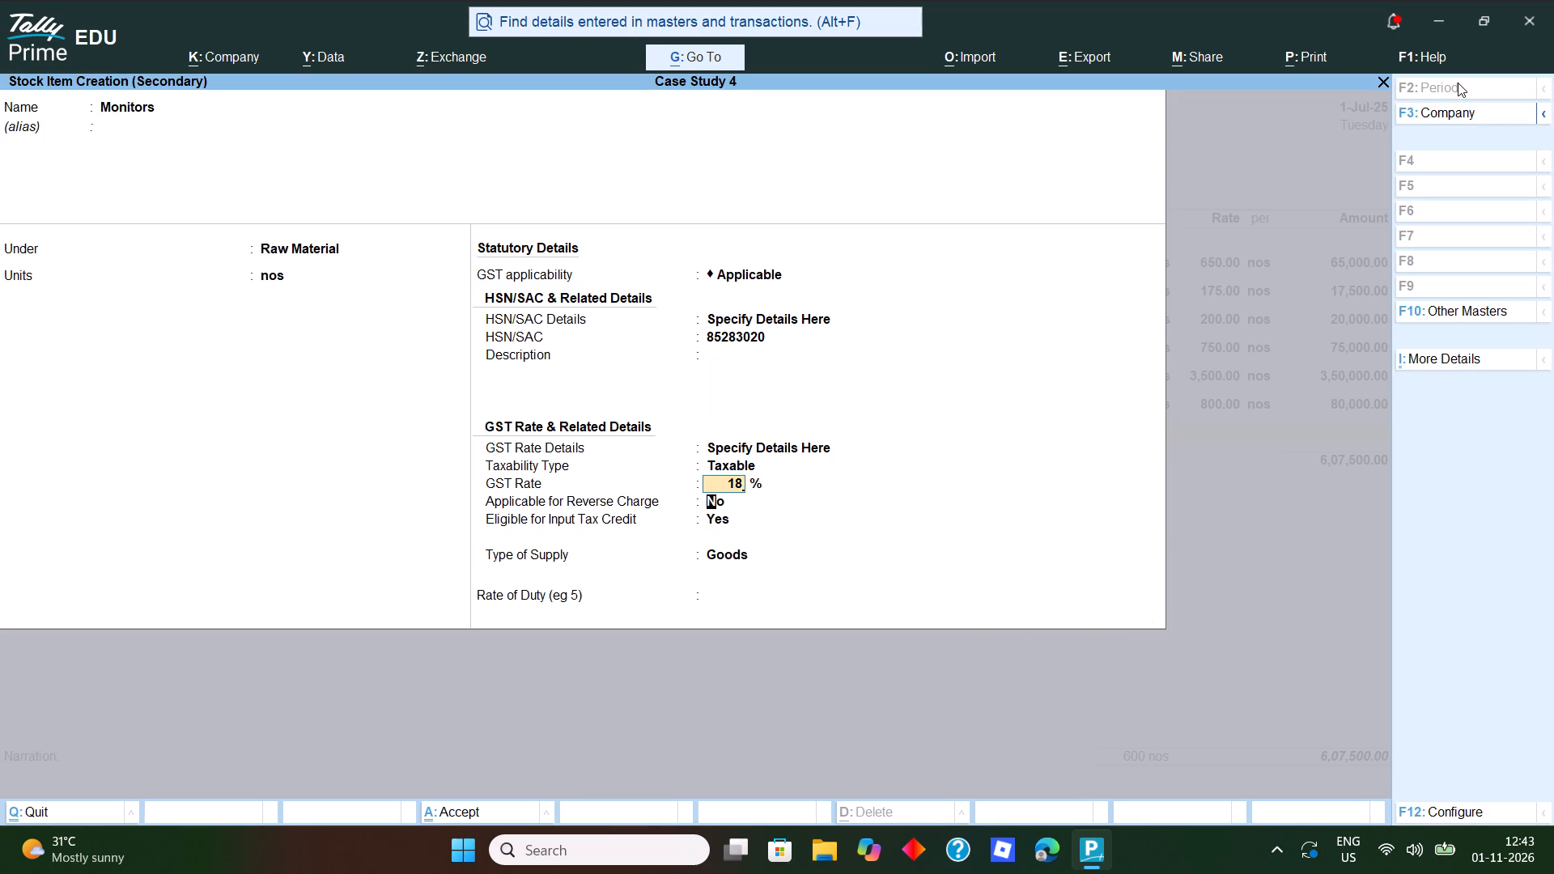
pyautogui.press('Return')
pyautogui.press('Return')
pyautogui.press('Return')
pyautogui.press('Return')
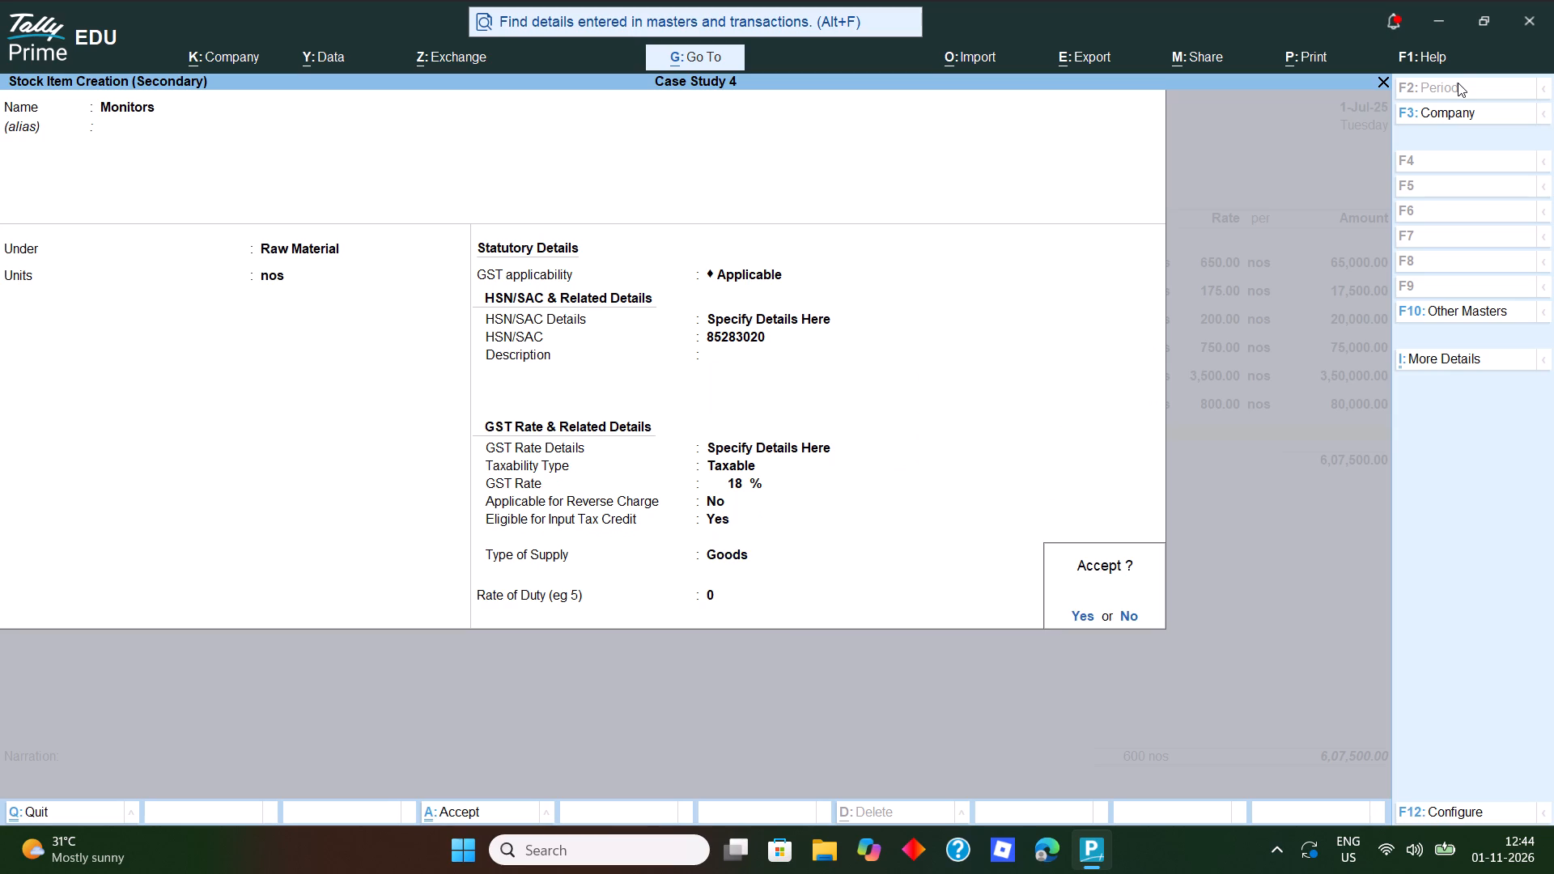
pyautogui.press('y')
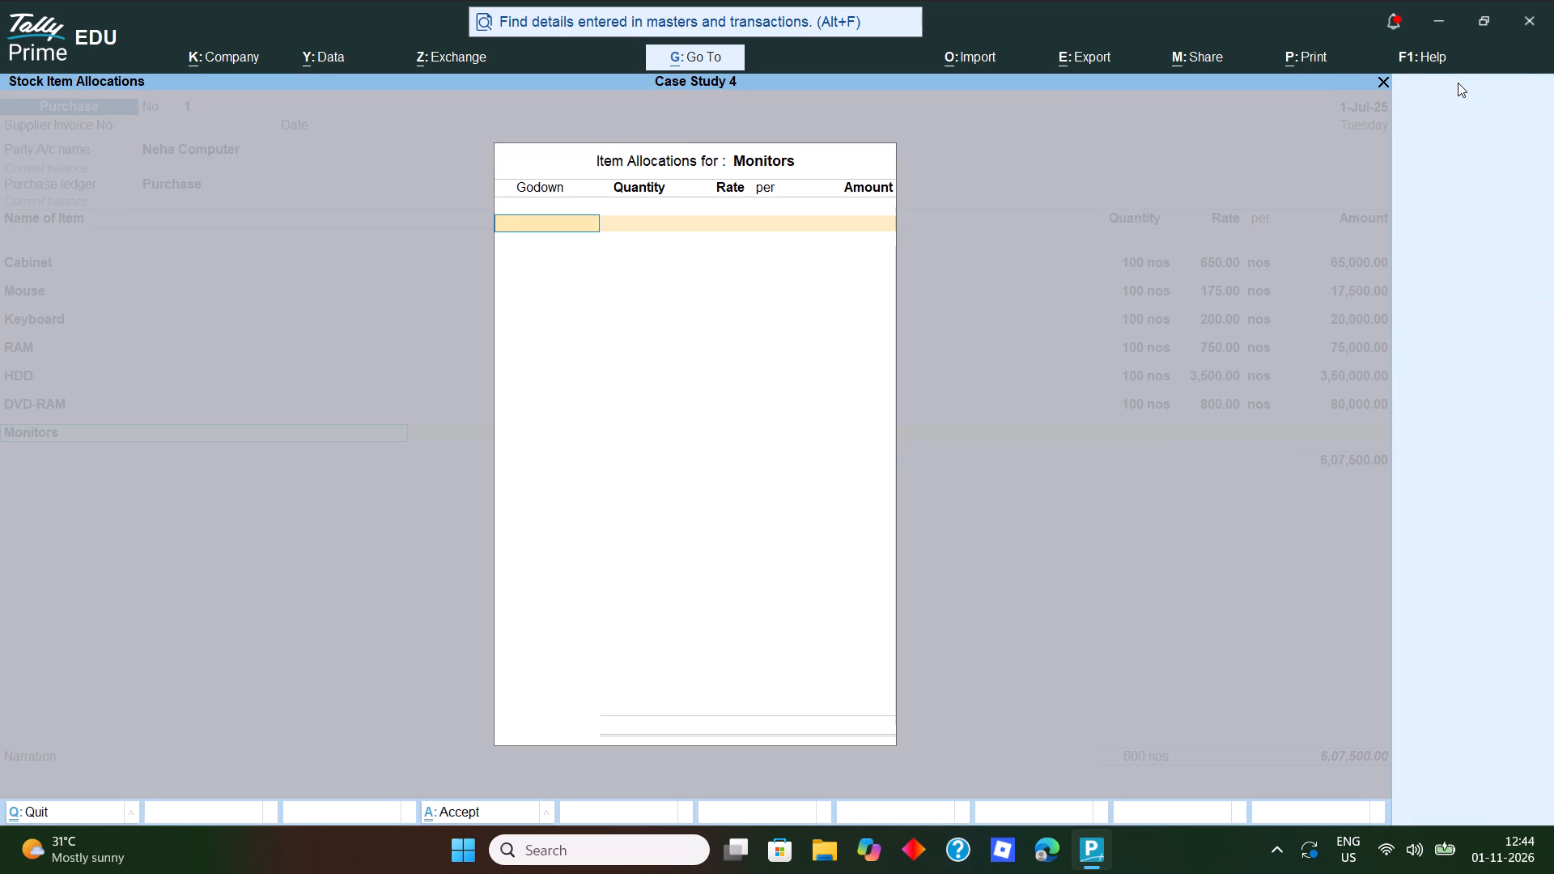
# Allocate 50 nos of Monitors to the Raw Materials Godown at a rate of 4000 per nos in the purchase voucher.
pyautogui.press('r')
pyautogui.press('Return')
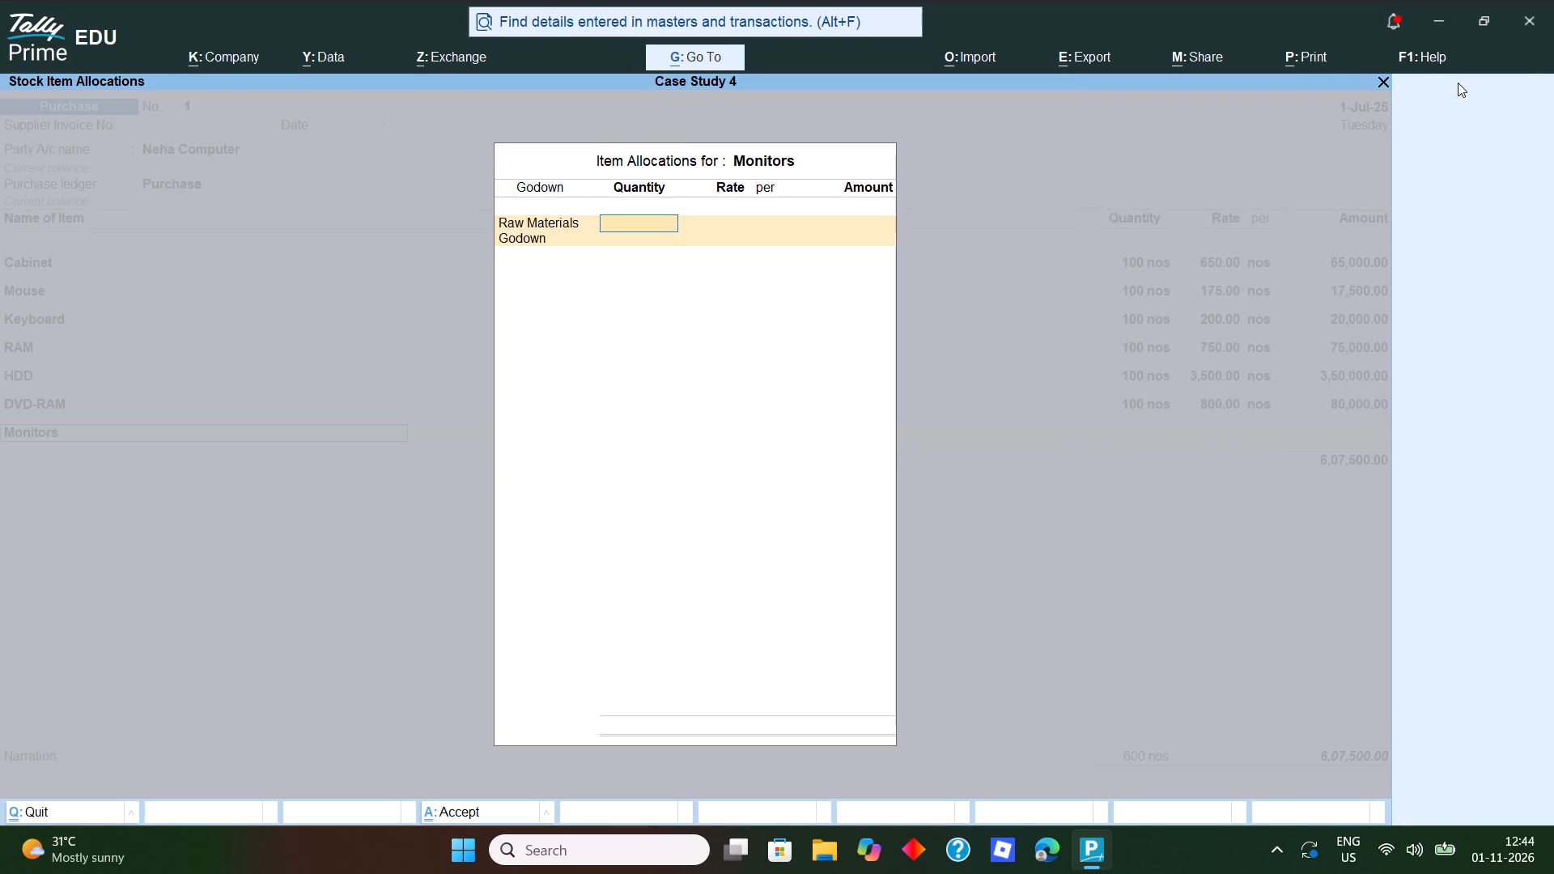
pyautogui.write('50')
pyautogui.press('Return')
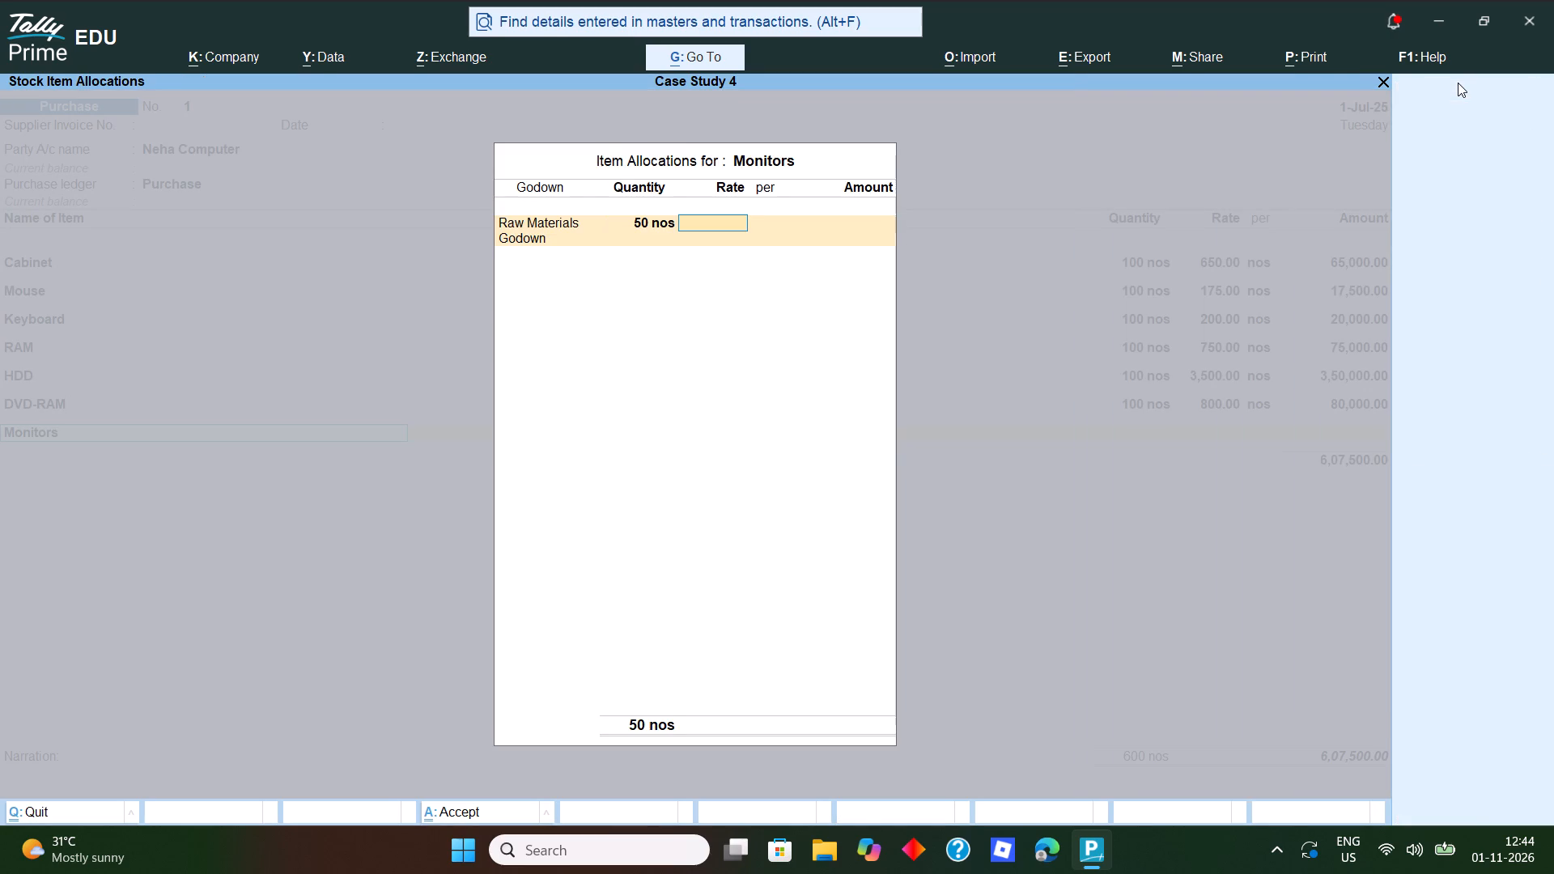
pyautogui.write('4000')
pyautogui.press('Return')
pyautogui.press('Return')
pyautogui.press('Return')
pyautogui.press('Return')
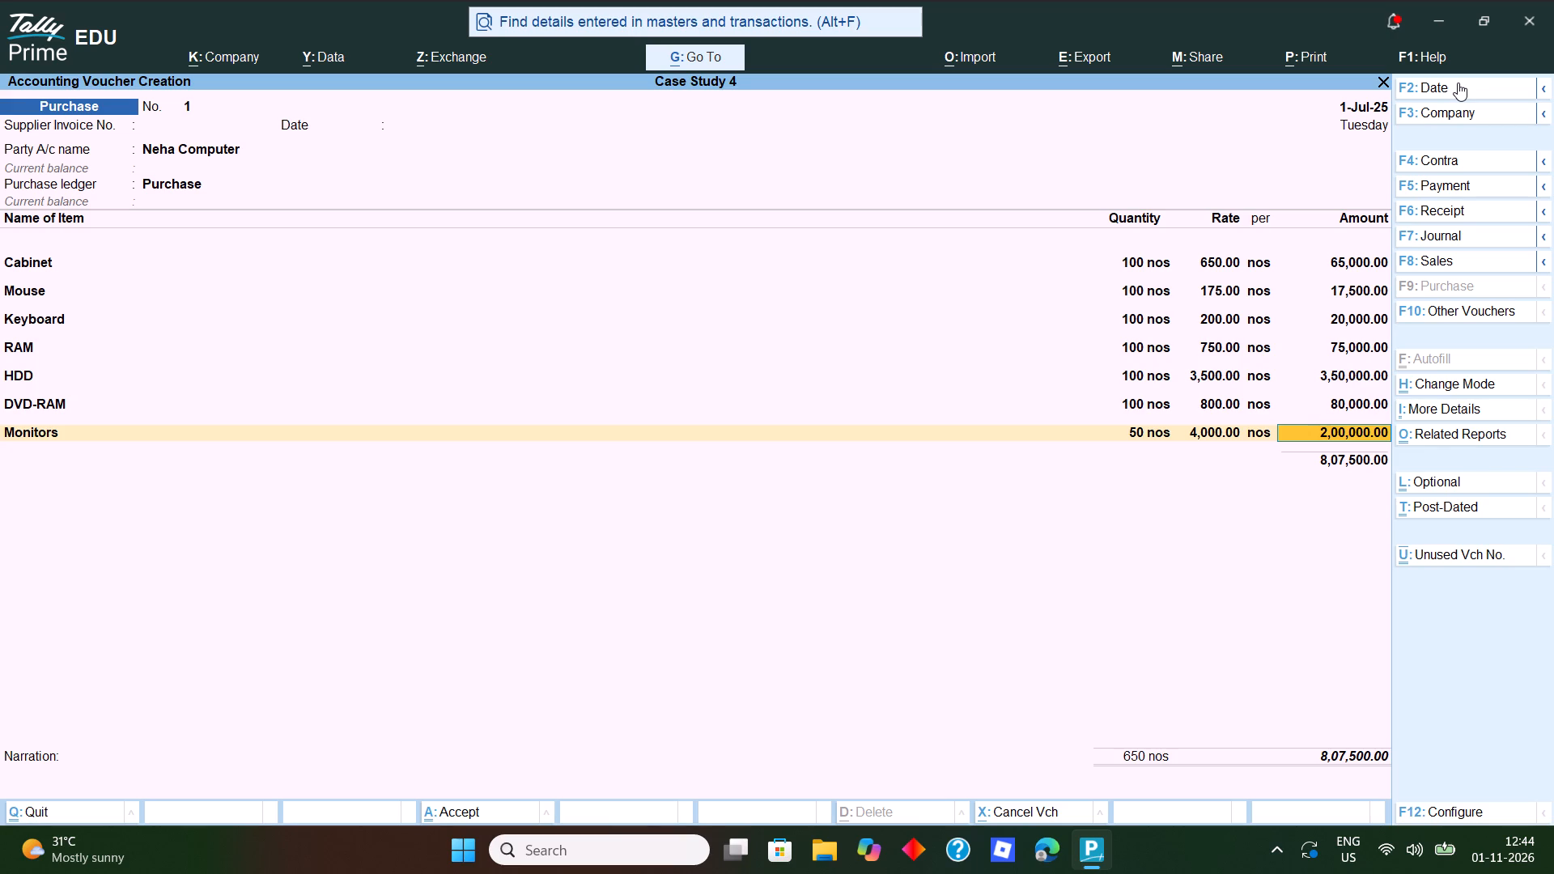
# Begin a new ledger from within the purchase voucher, named CGST, under Duties & Taxes, with duty type GST and tax type CGST.
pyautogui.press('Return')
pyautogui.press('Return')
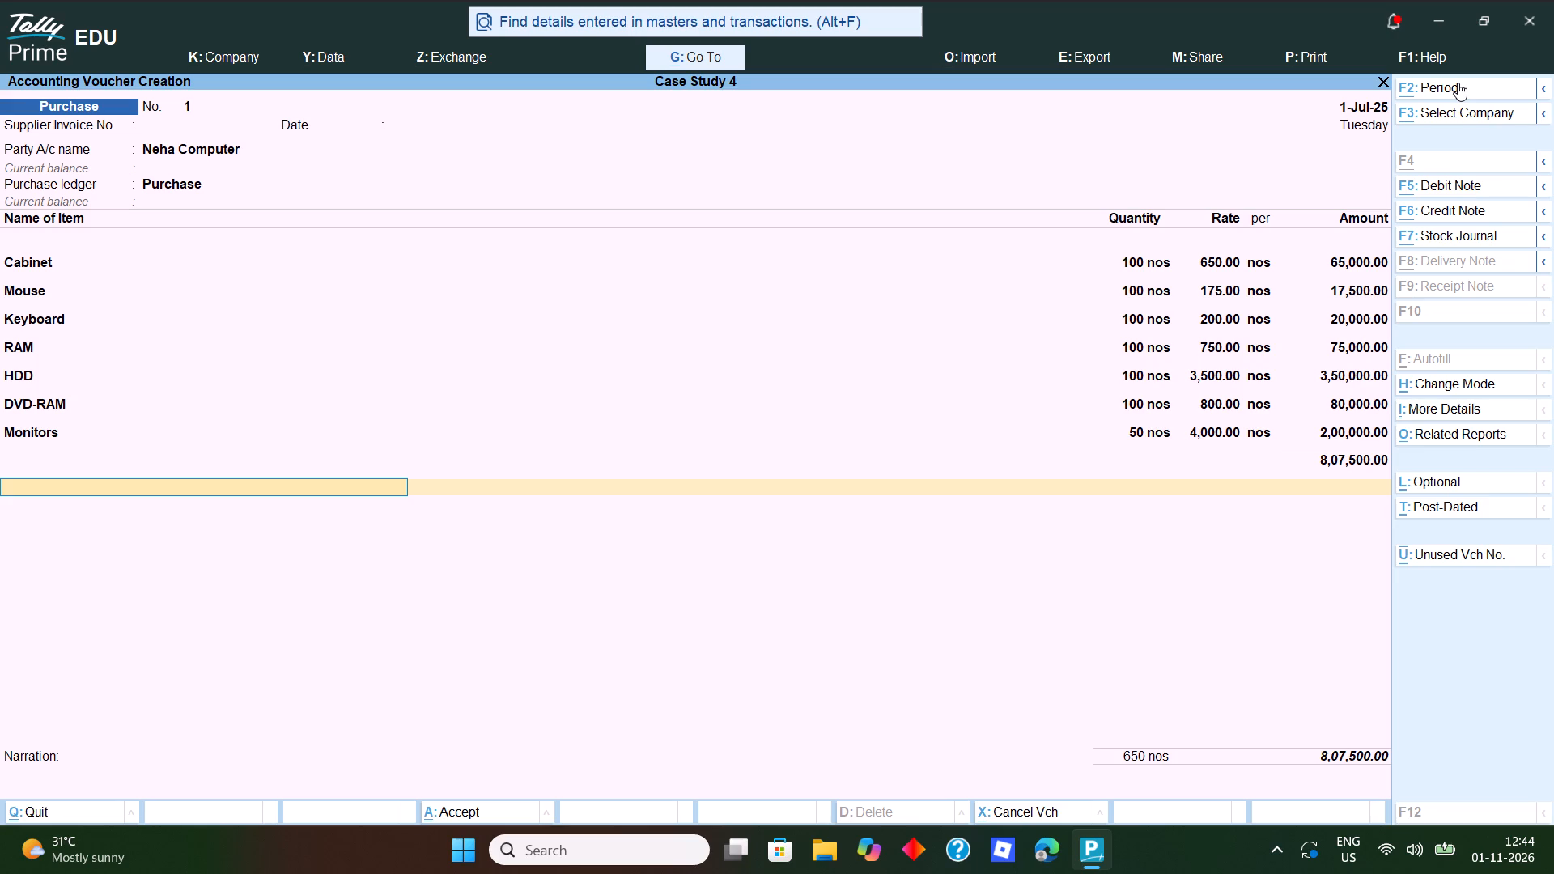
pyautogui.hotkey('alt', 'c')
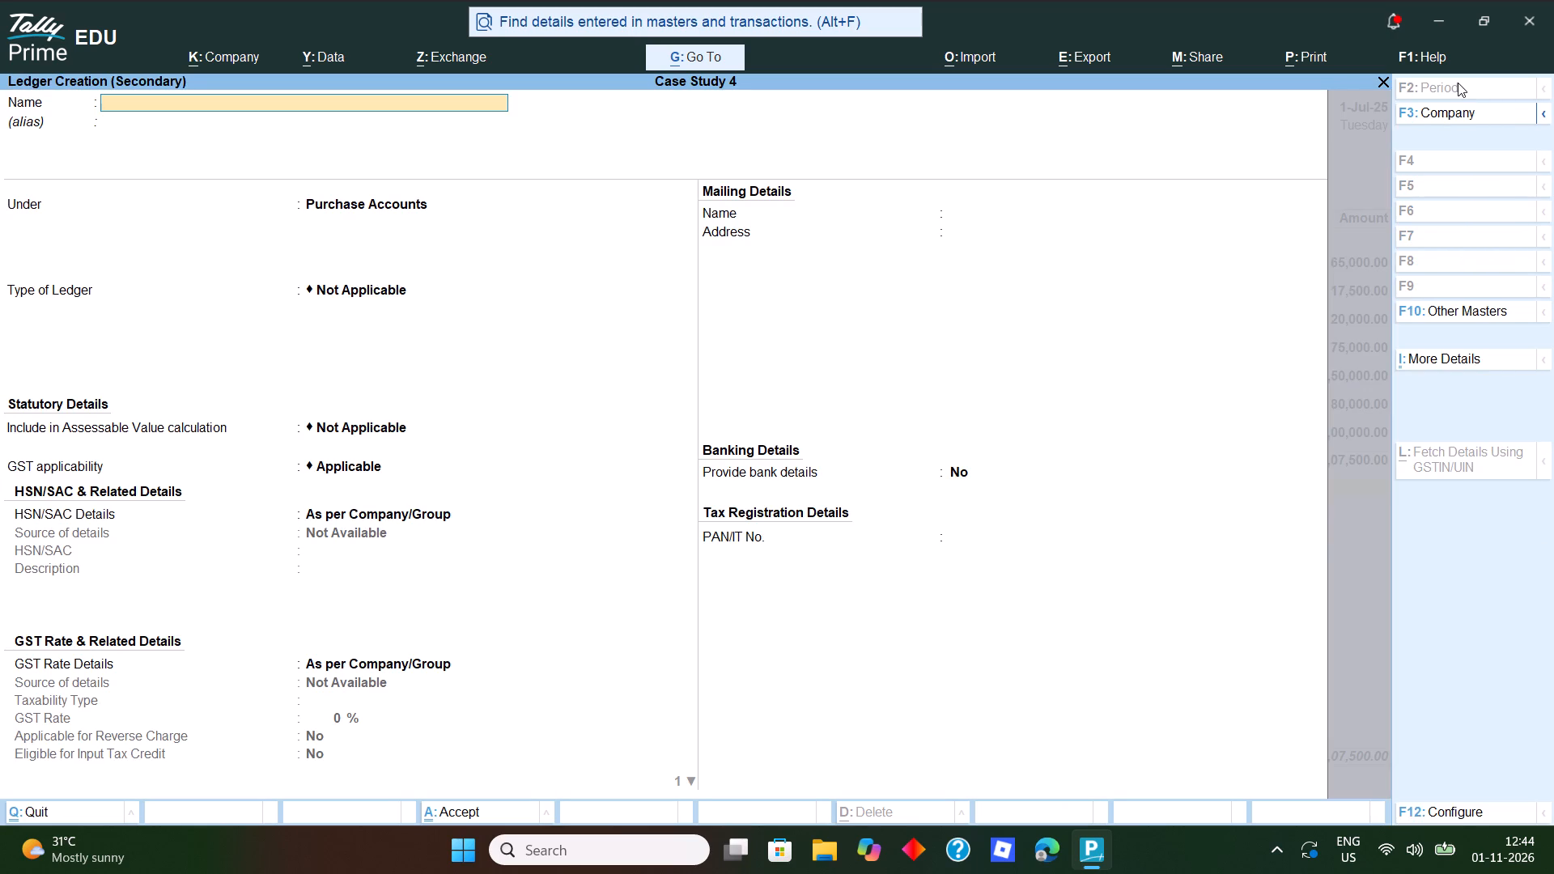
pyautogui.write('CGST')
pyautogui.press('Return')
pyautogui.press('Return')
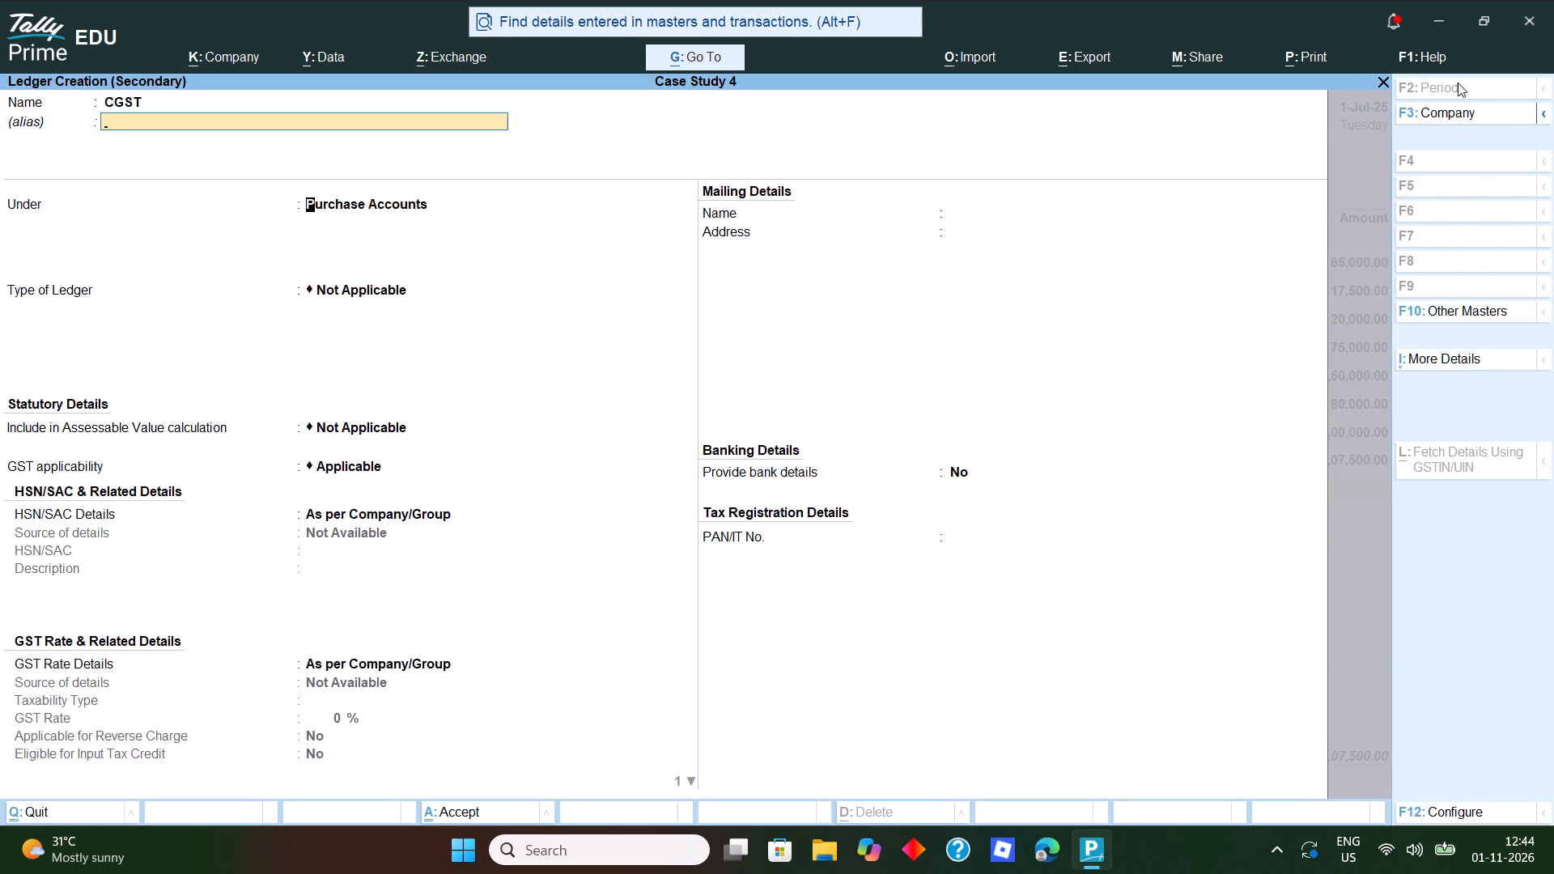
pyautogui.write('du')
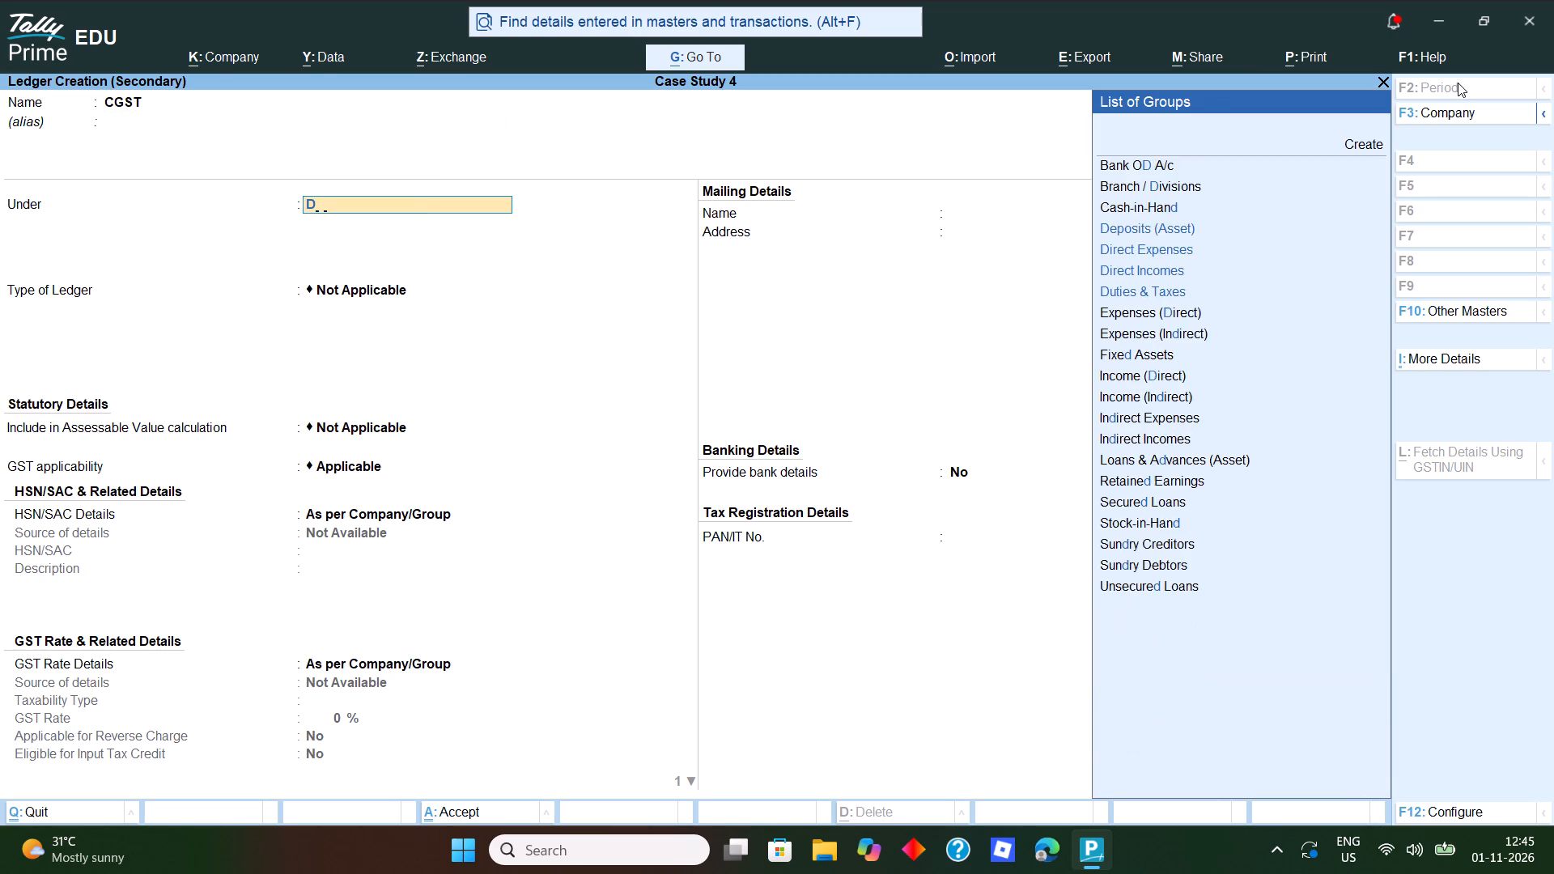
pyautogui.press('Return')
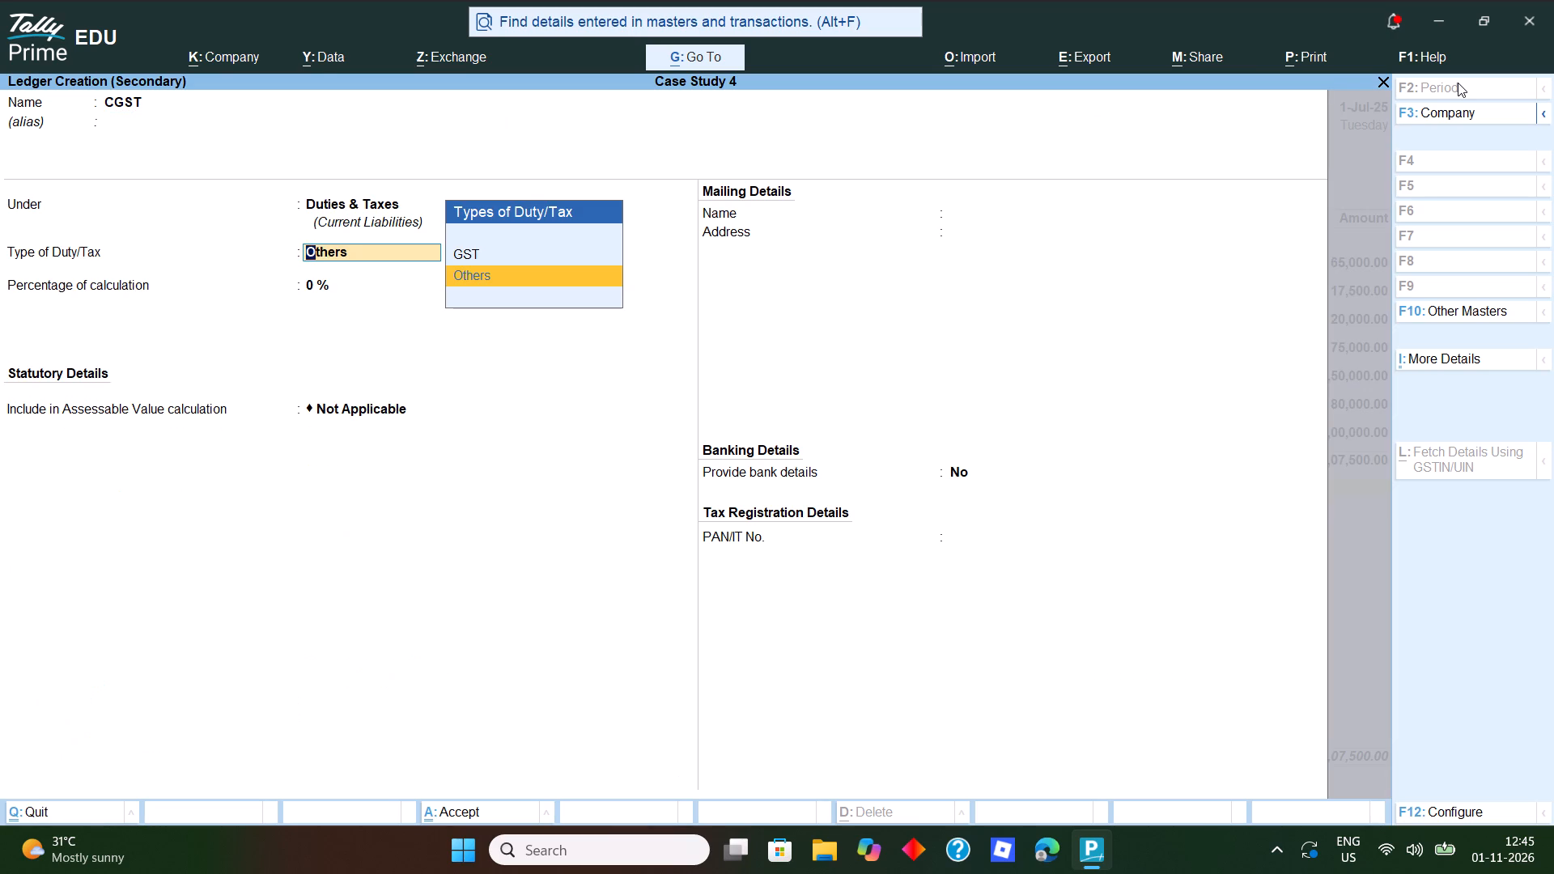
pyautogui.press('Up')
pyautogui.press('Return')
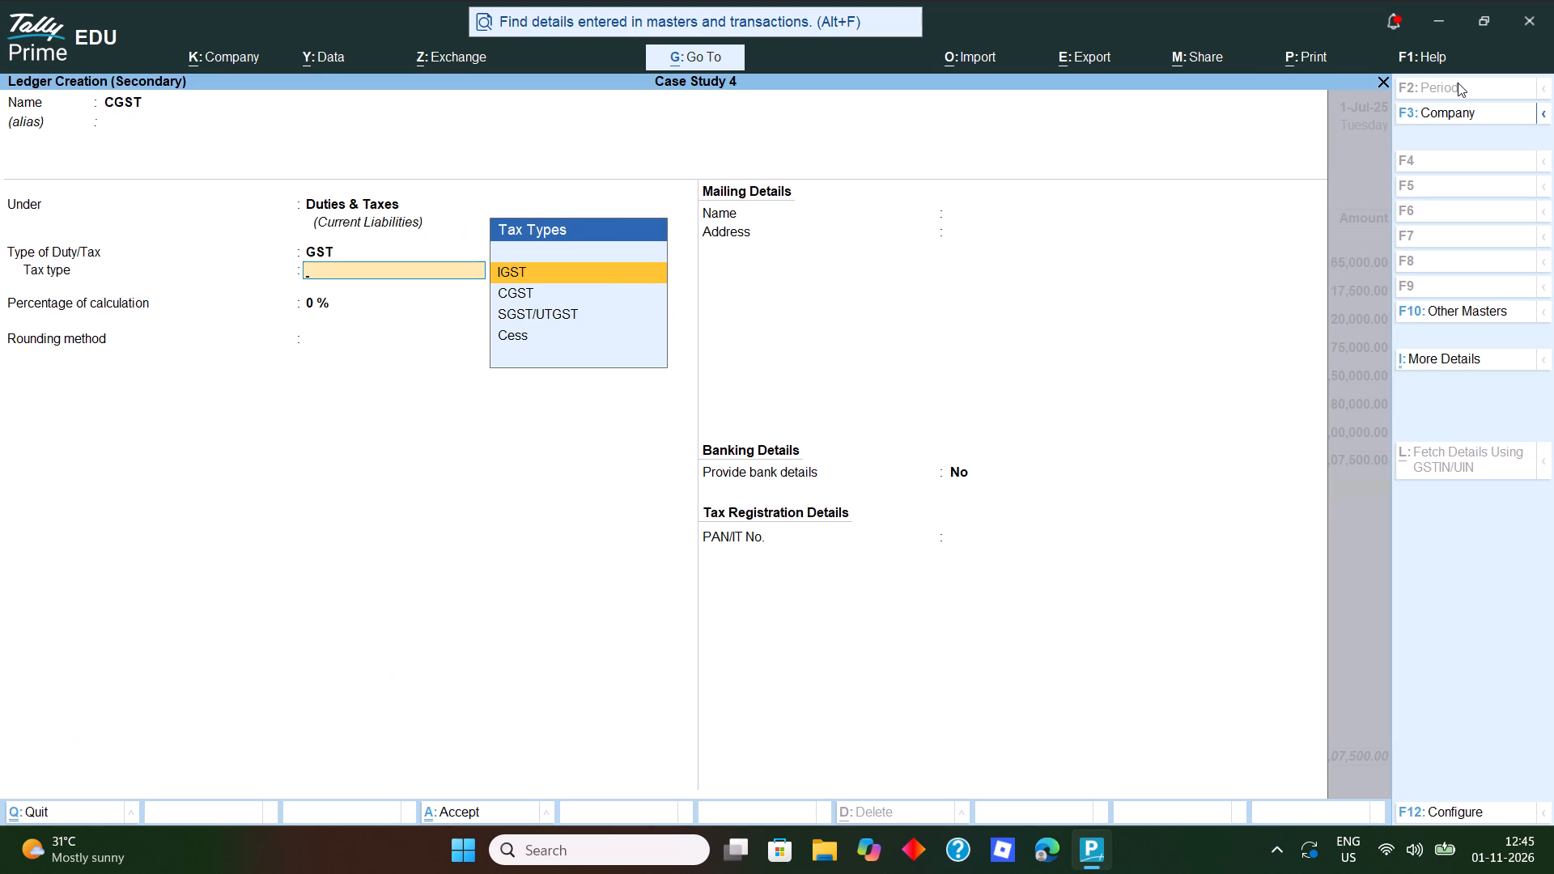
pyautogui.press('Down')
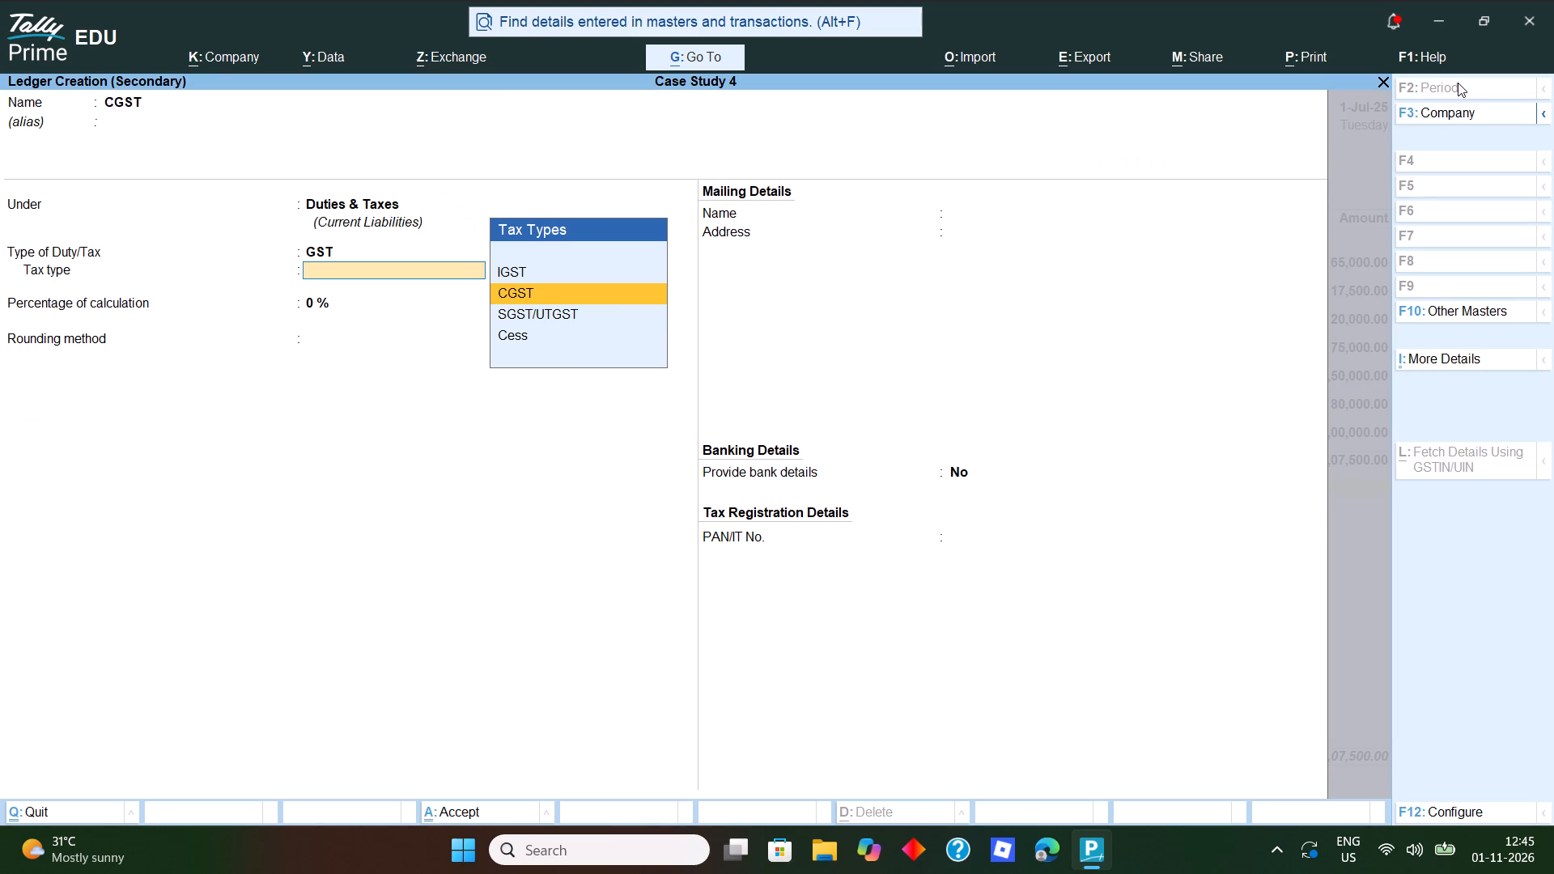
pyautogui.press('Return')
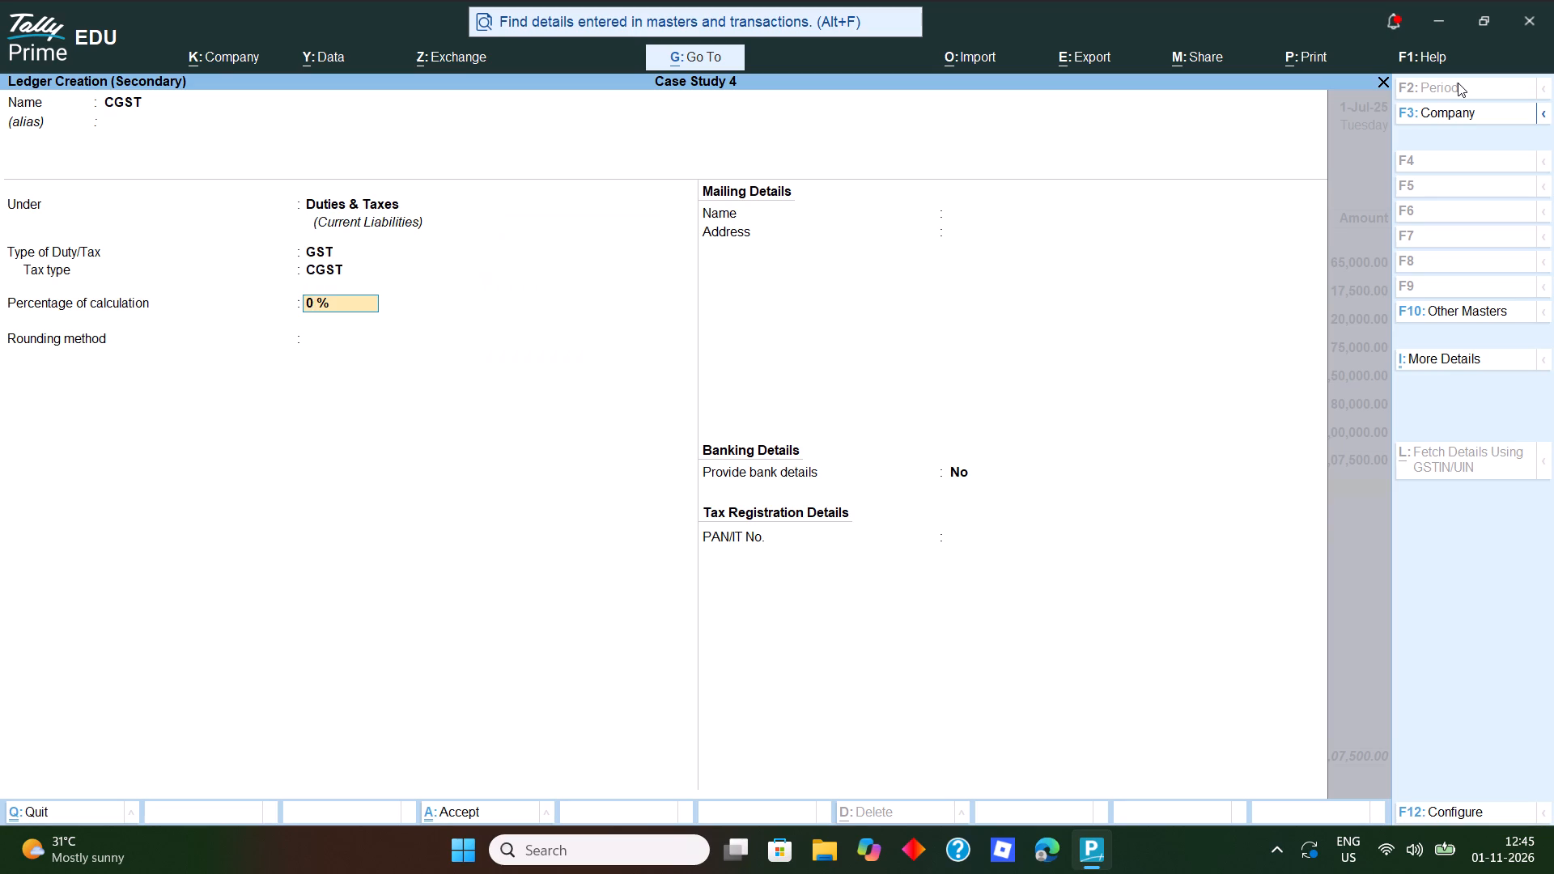
# Keep CGST's calculation percentage at 0%, set Normal Rounding with limit 1, save the ledger, and keep its computed amount in the voucher.
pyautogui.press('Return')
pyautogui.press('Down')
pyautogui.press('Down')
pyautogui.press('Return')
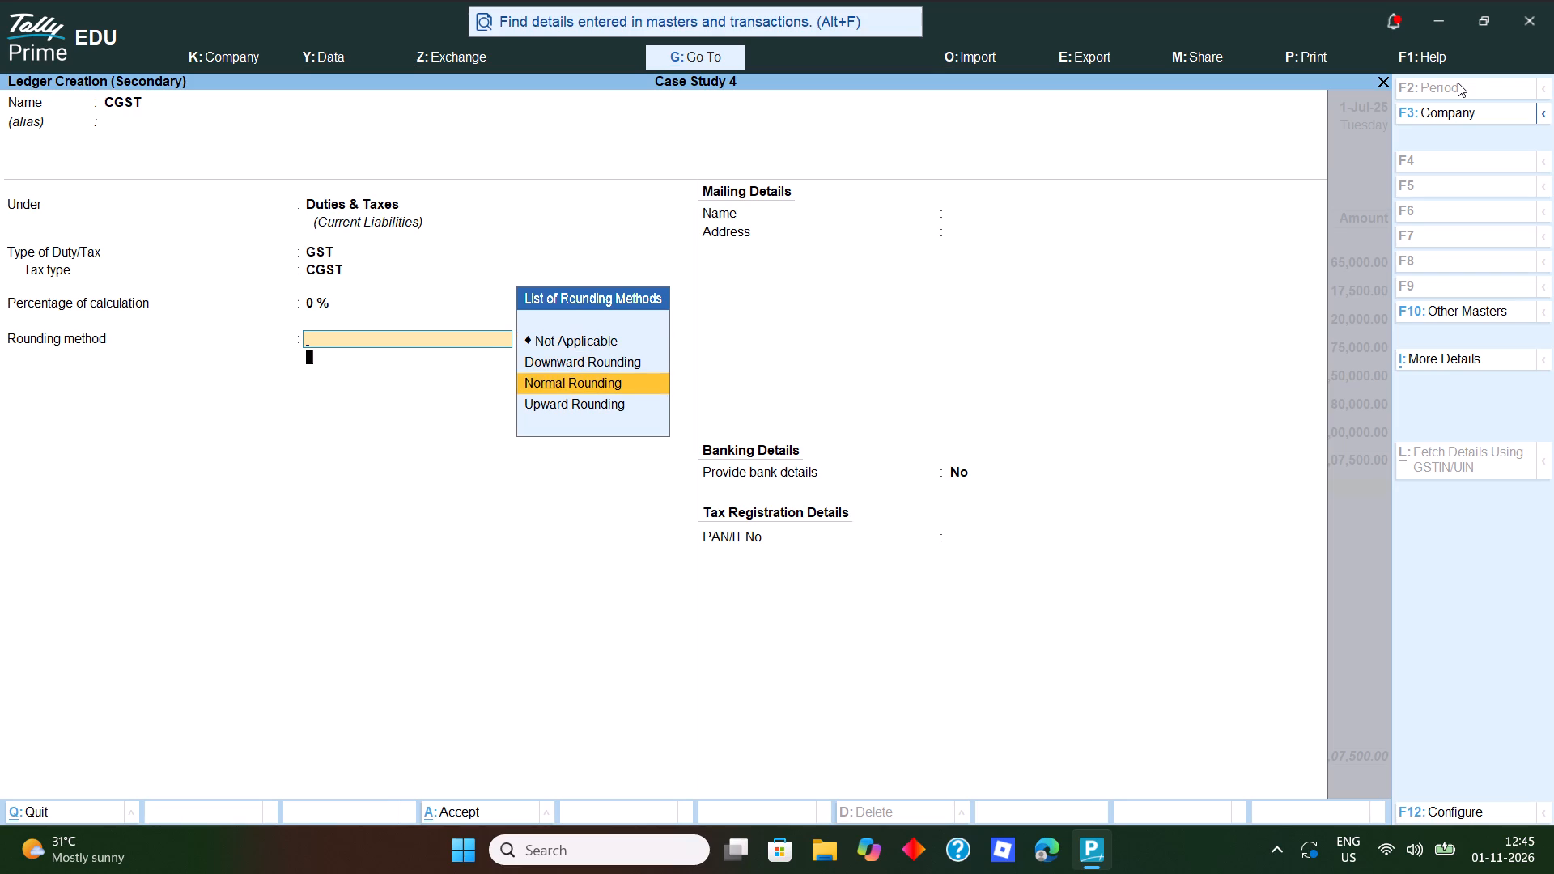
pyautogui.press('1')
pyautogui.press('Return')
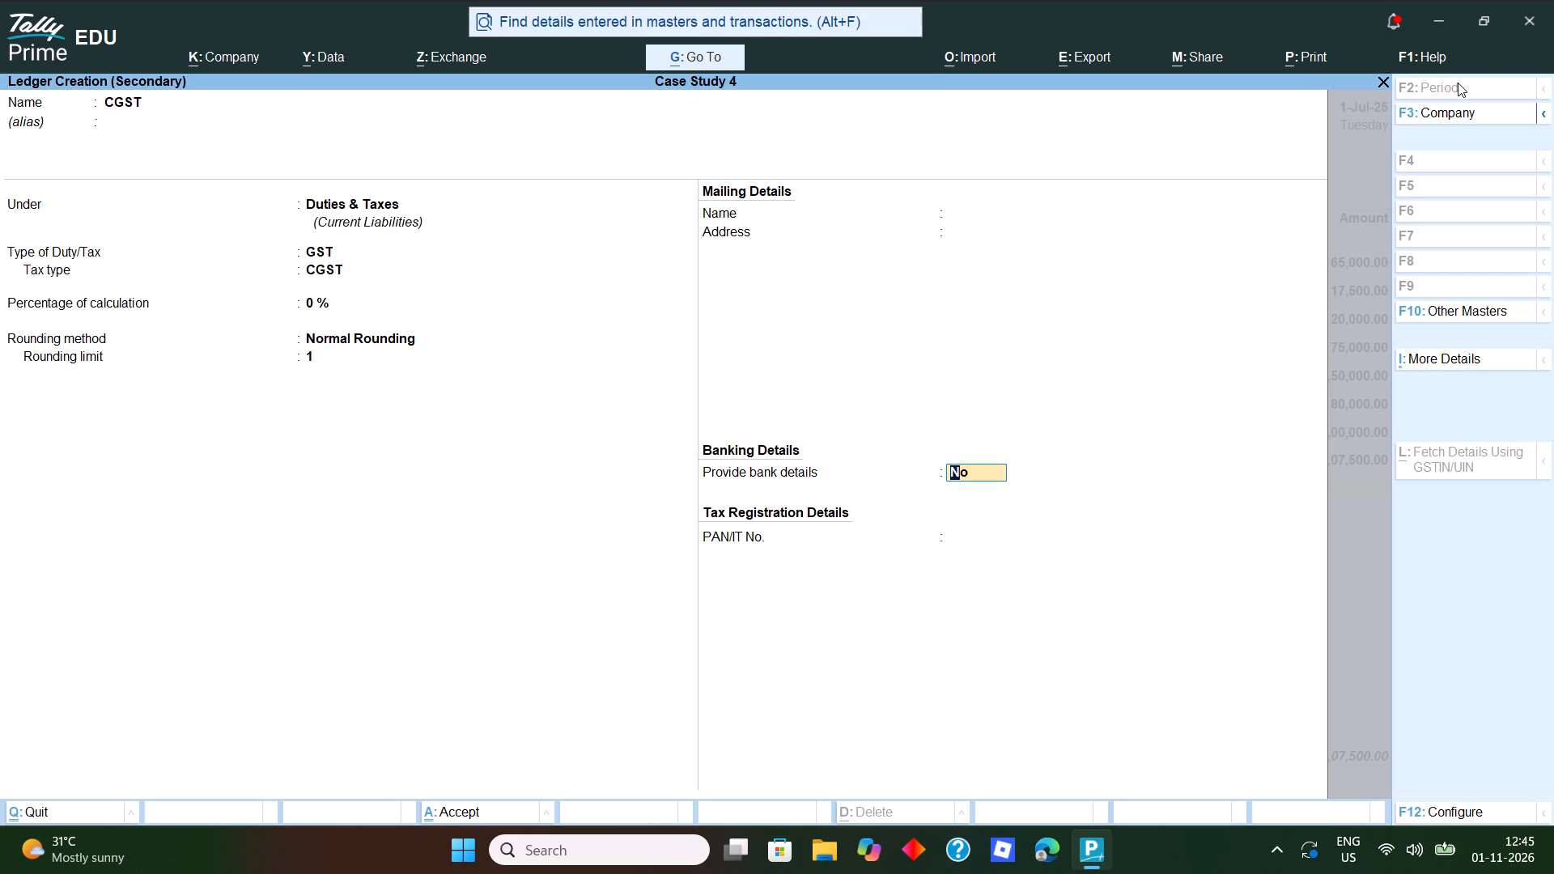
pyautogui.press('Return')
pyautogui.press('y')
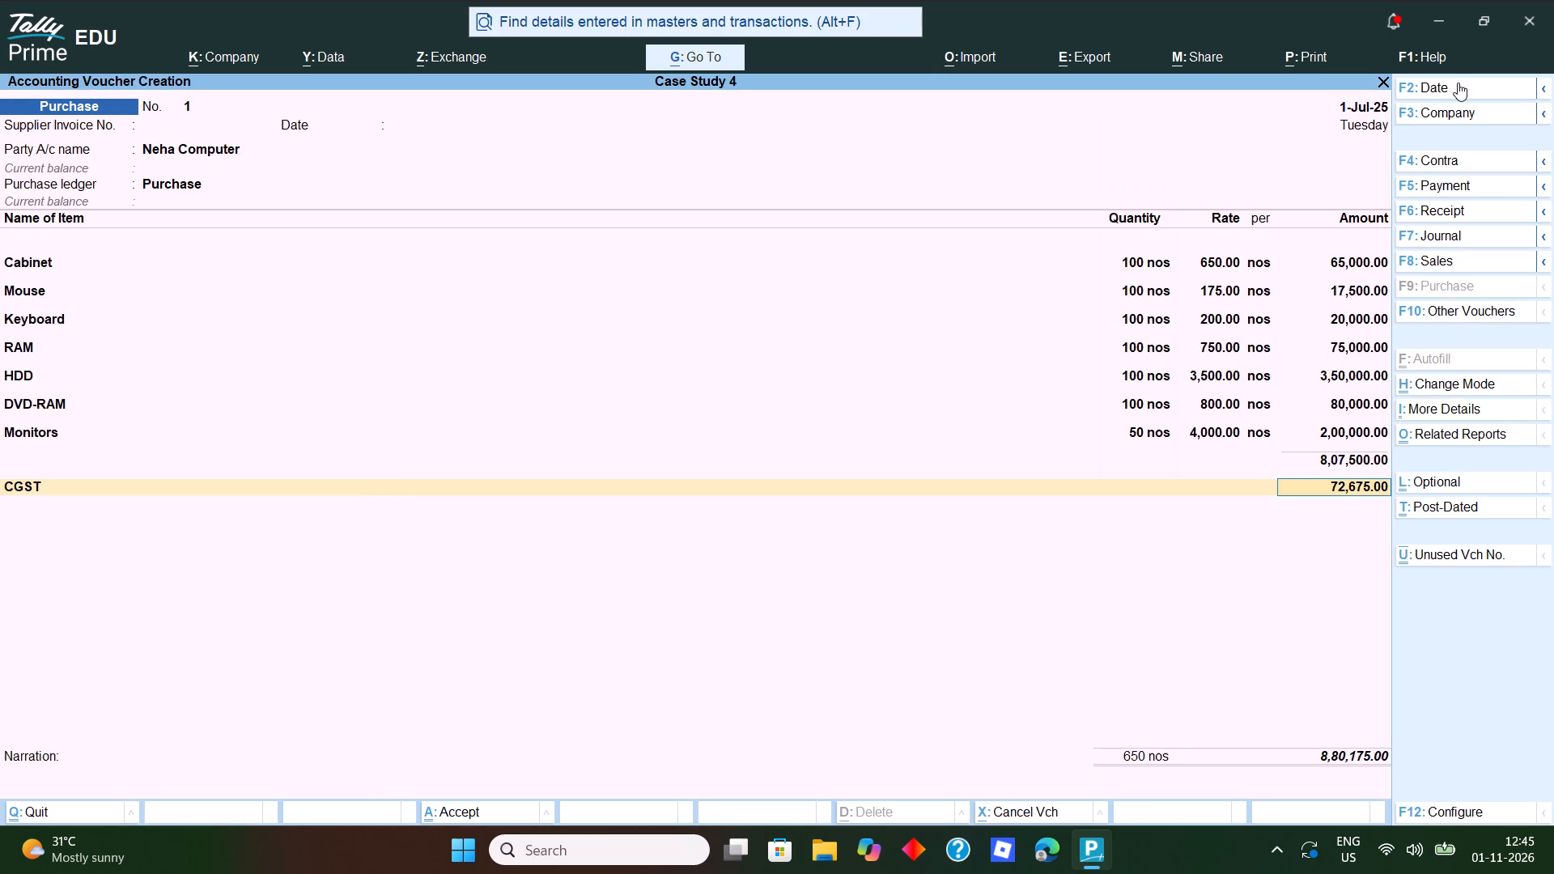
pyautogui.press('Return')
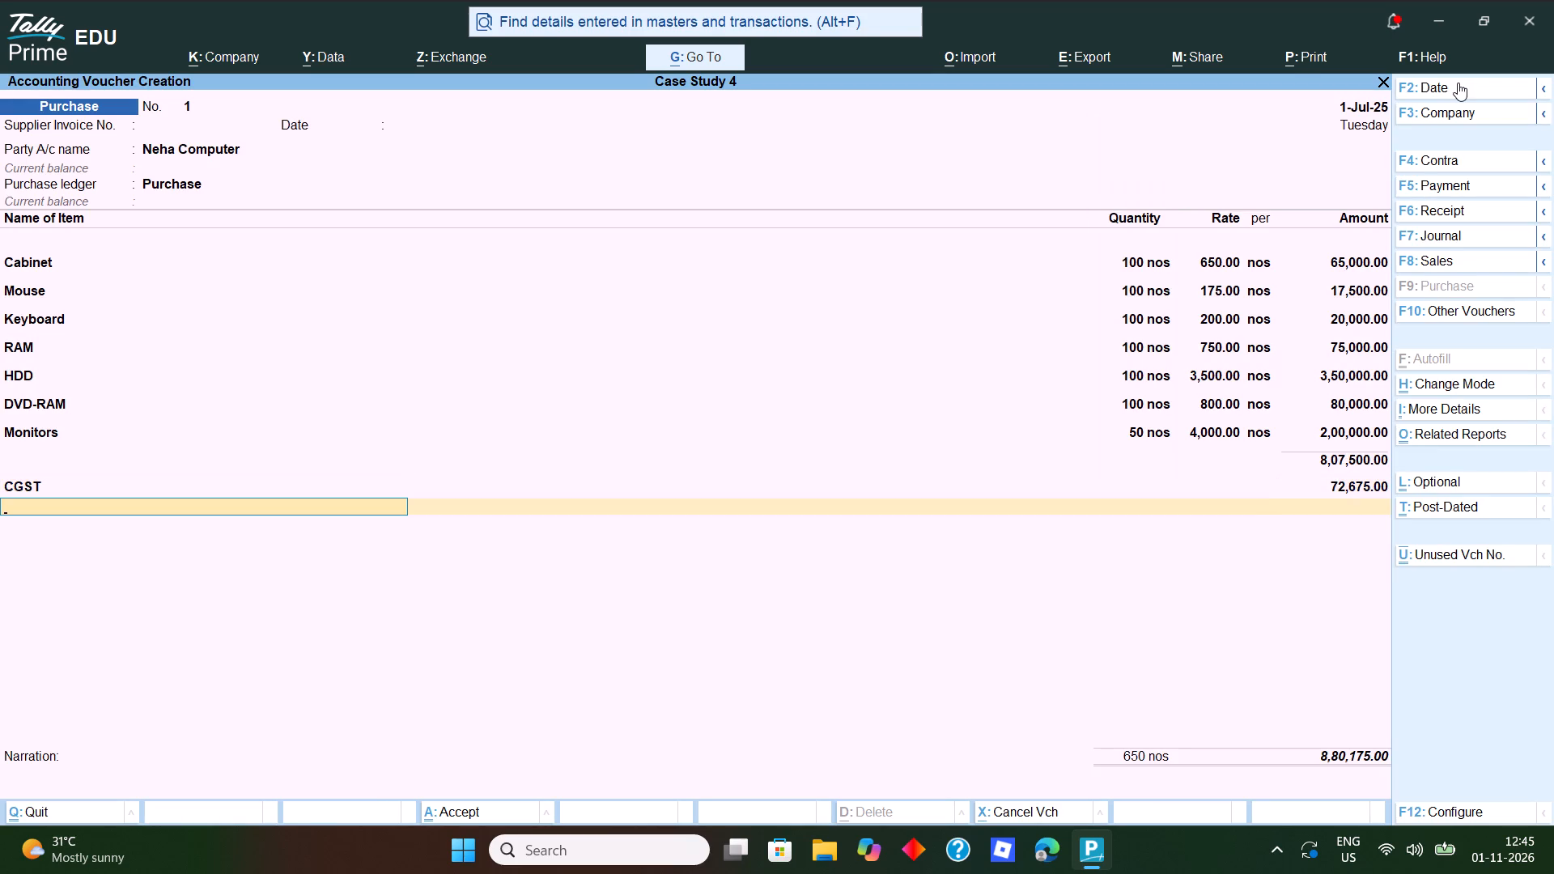
# Begin another ledger from within the voucher, named SGST, under Duties & Taxes, with duty type GST and tax type SGST/UTGST.
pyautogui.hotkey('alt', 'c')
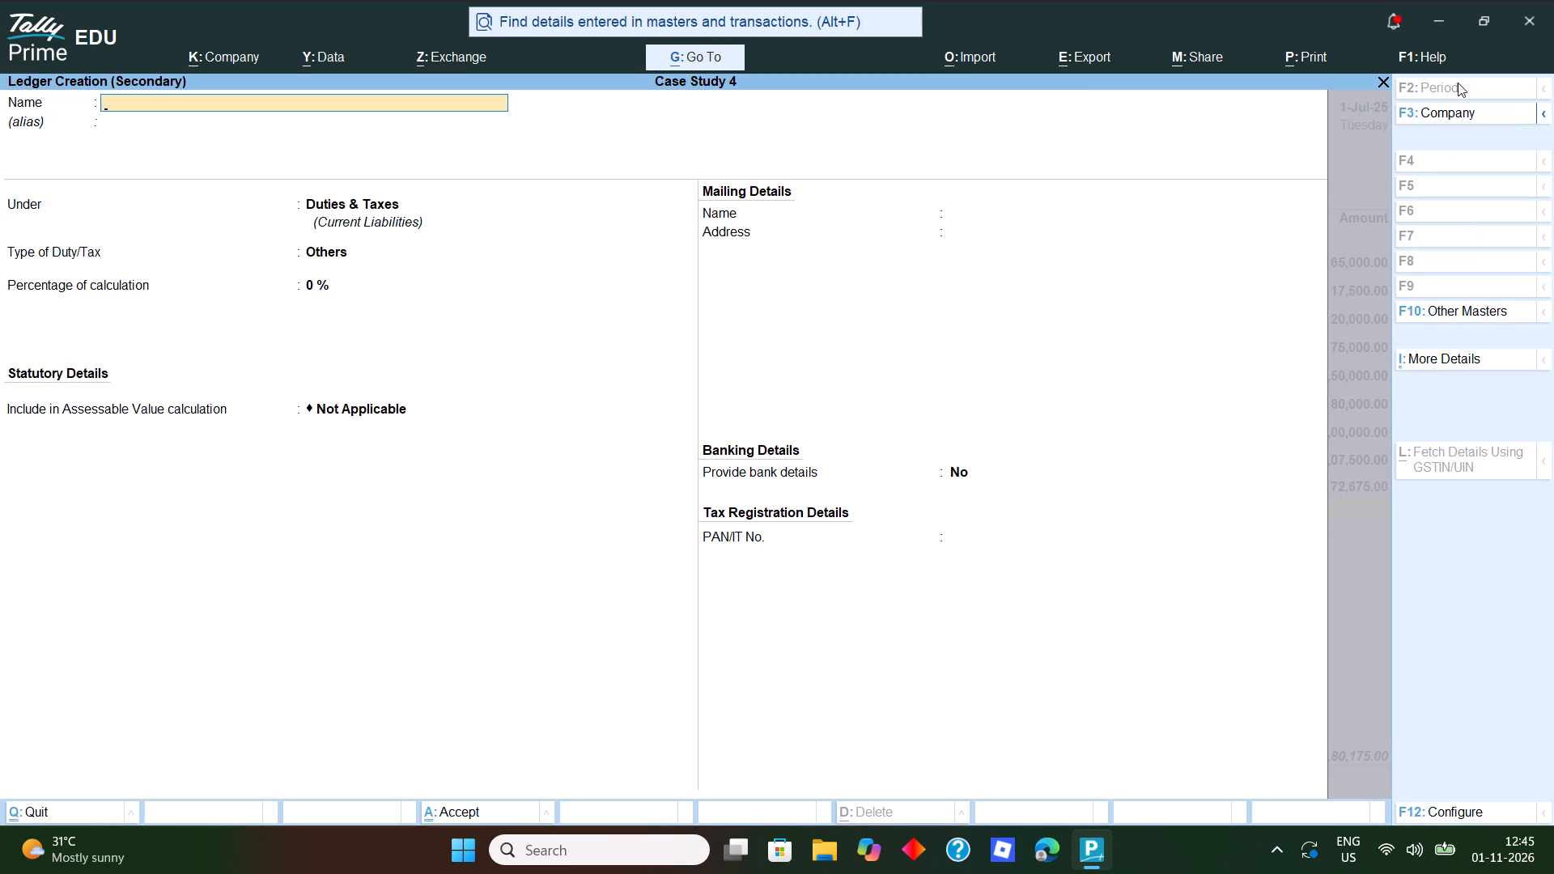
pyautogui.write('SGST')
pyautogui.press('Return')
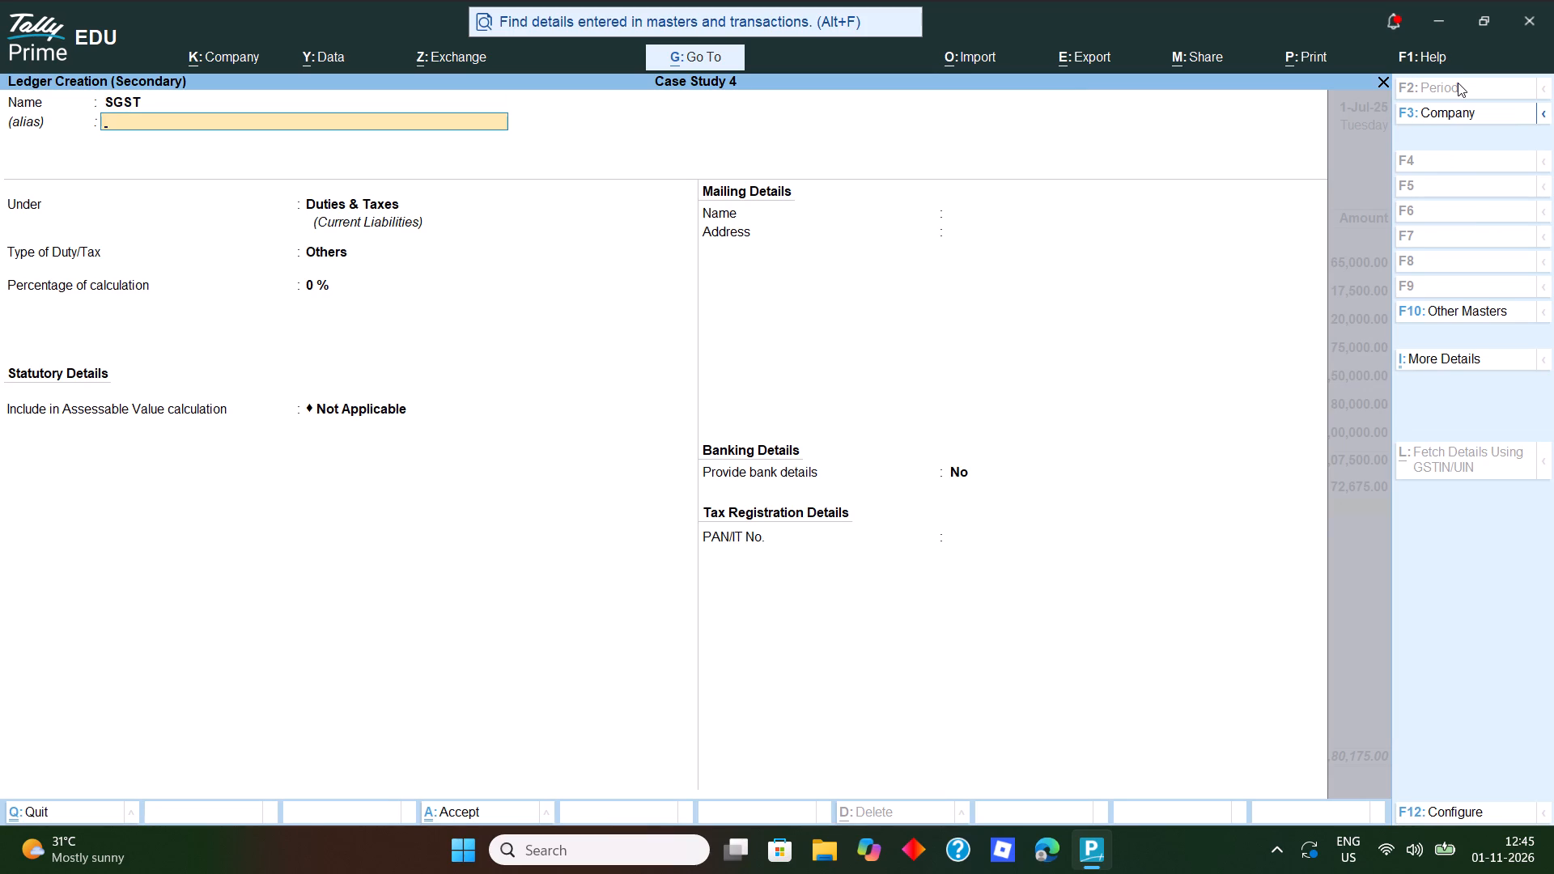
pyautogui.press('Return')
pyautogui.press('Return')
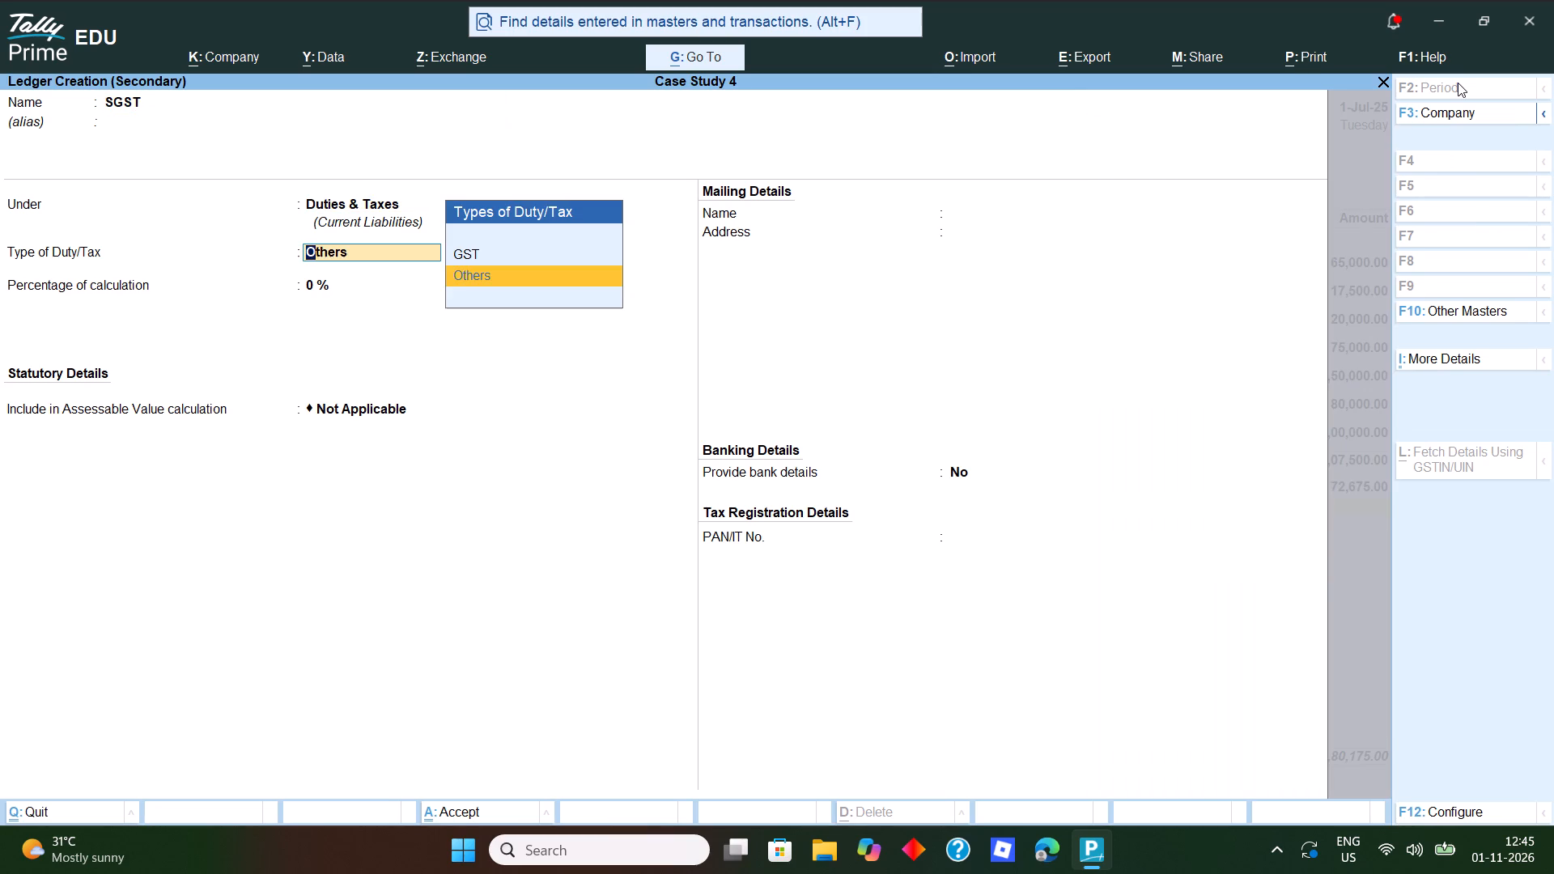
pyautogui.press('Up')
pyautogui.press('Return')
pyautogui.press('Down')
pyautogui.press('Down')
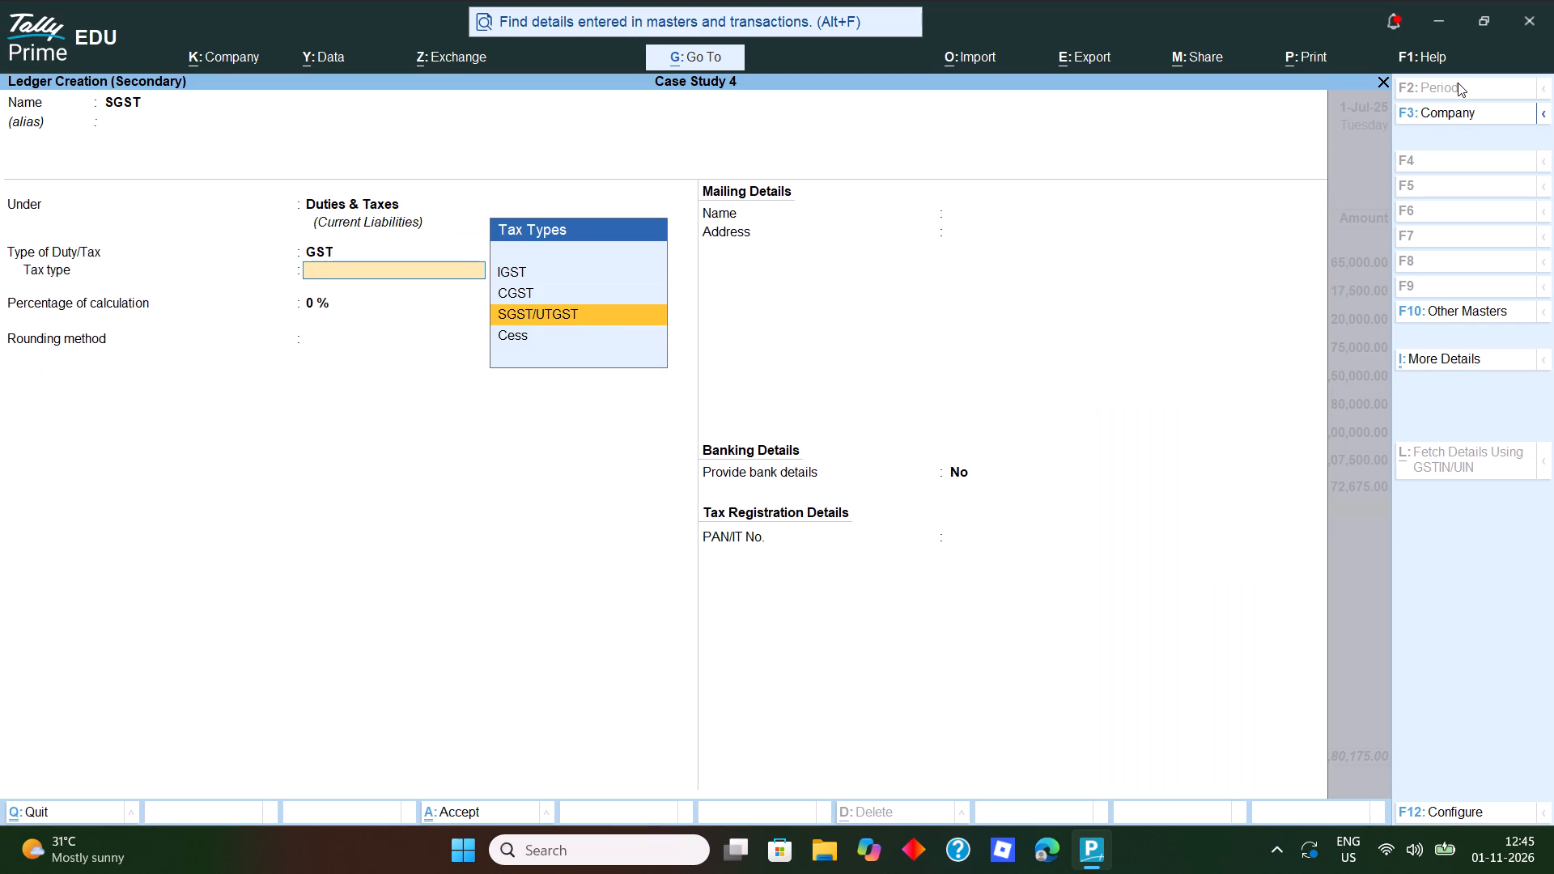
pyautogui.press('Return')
# Keep SGST's calculation percentage at 0%, set Normal Rounding with limit 1, save the ledger, and keep its computed amount in the voucher.
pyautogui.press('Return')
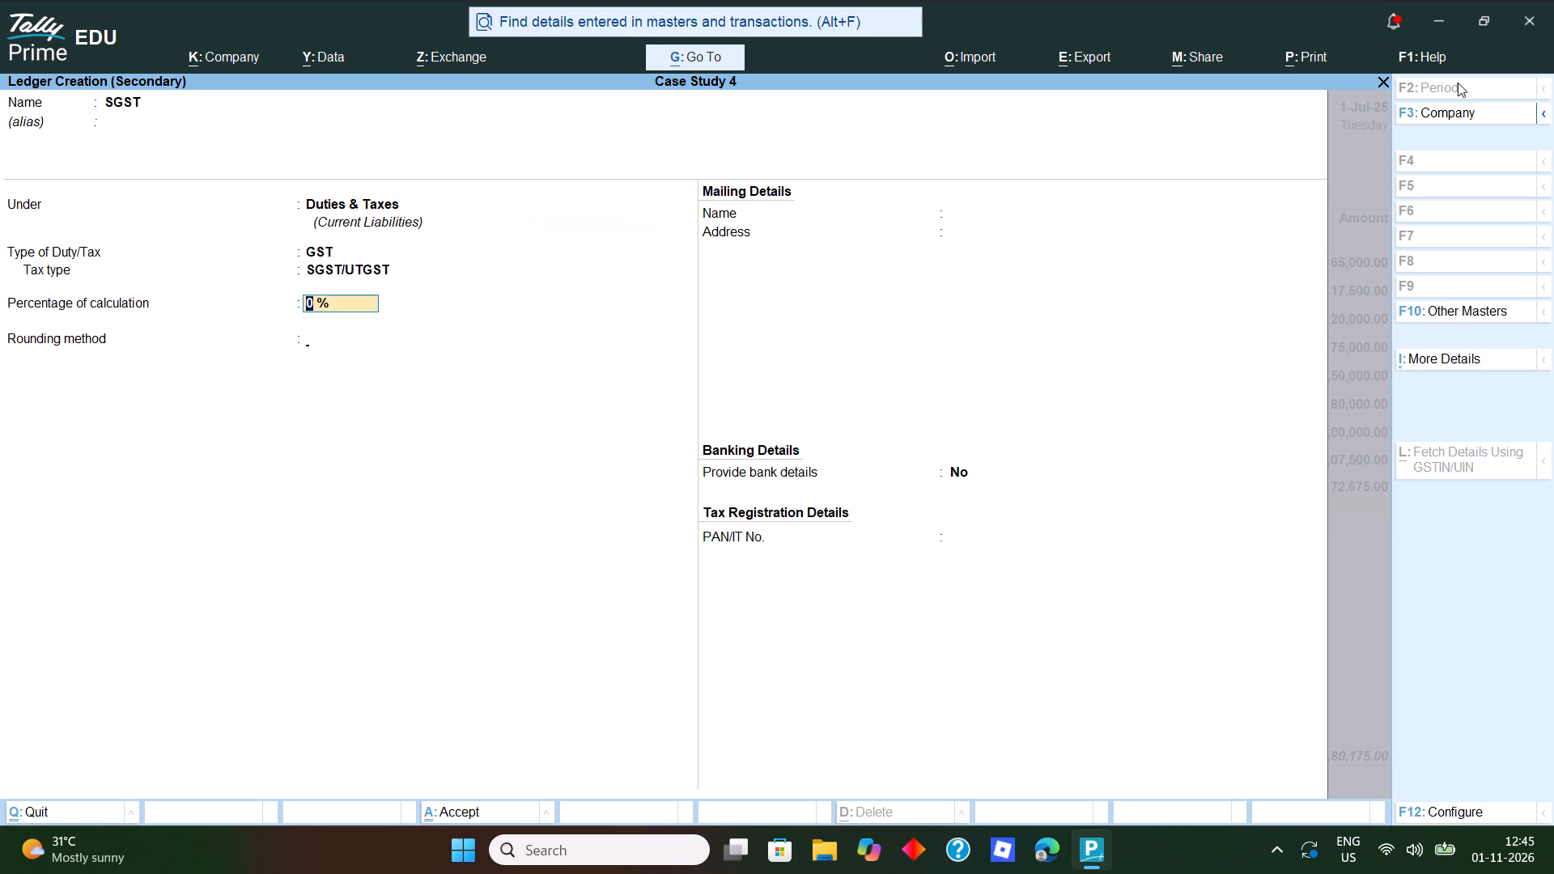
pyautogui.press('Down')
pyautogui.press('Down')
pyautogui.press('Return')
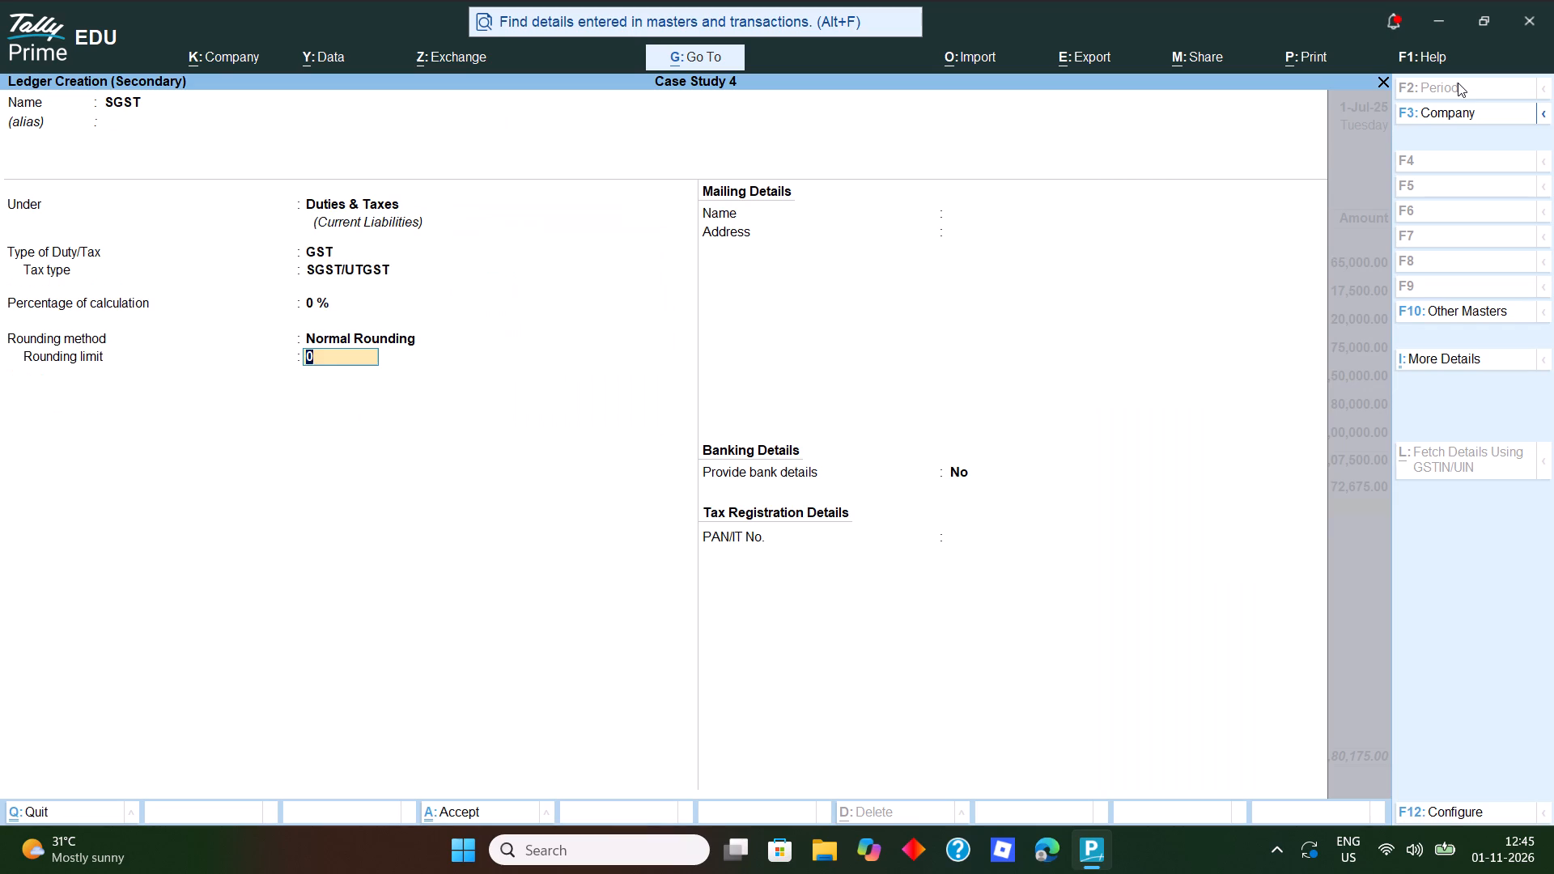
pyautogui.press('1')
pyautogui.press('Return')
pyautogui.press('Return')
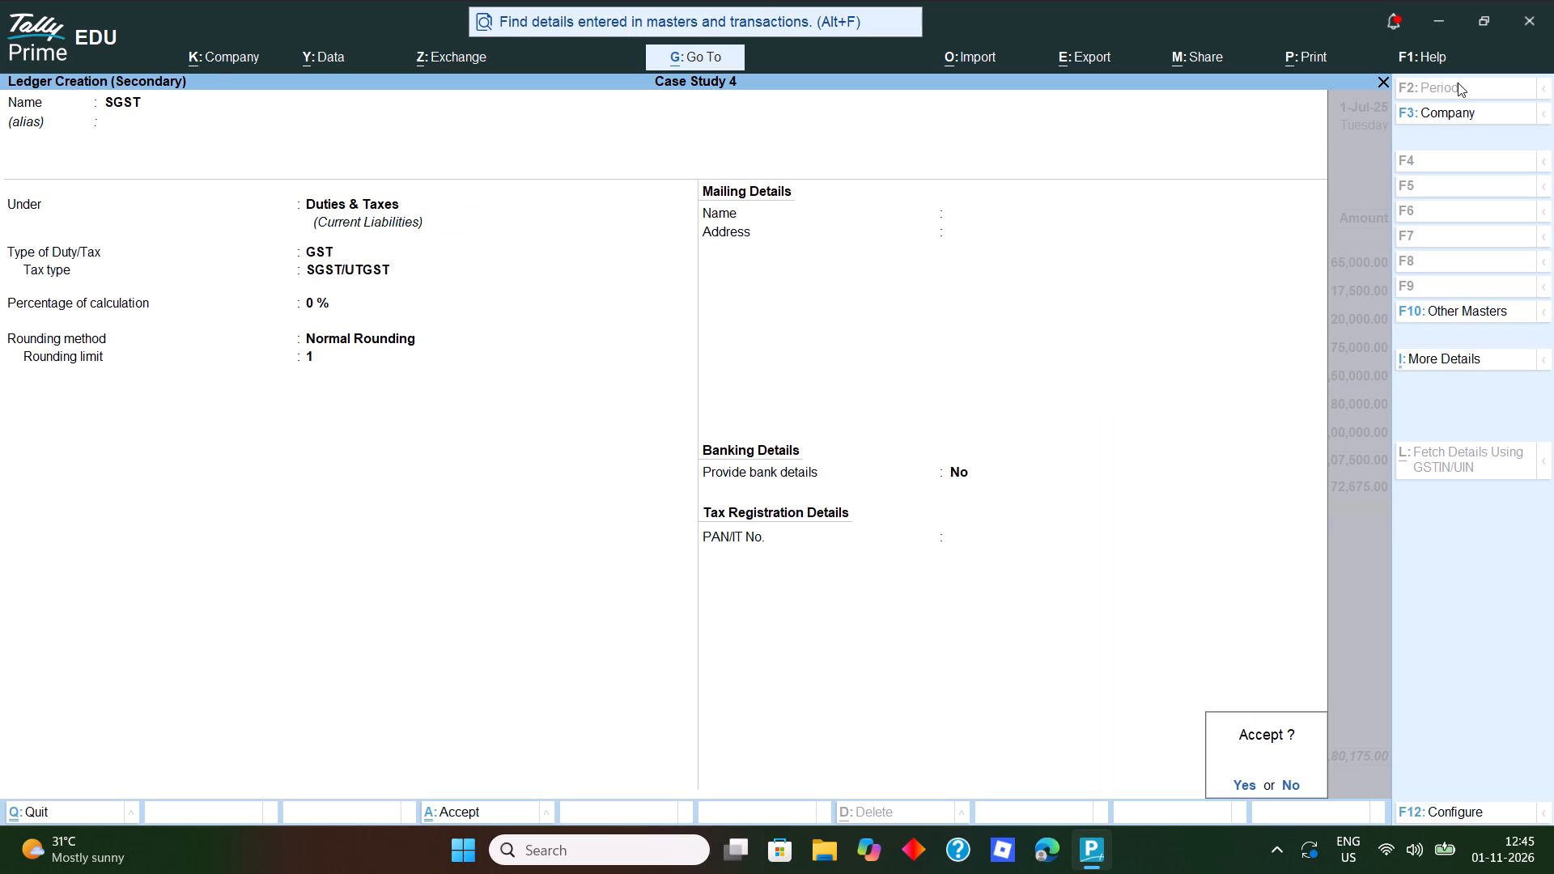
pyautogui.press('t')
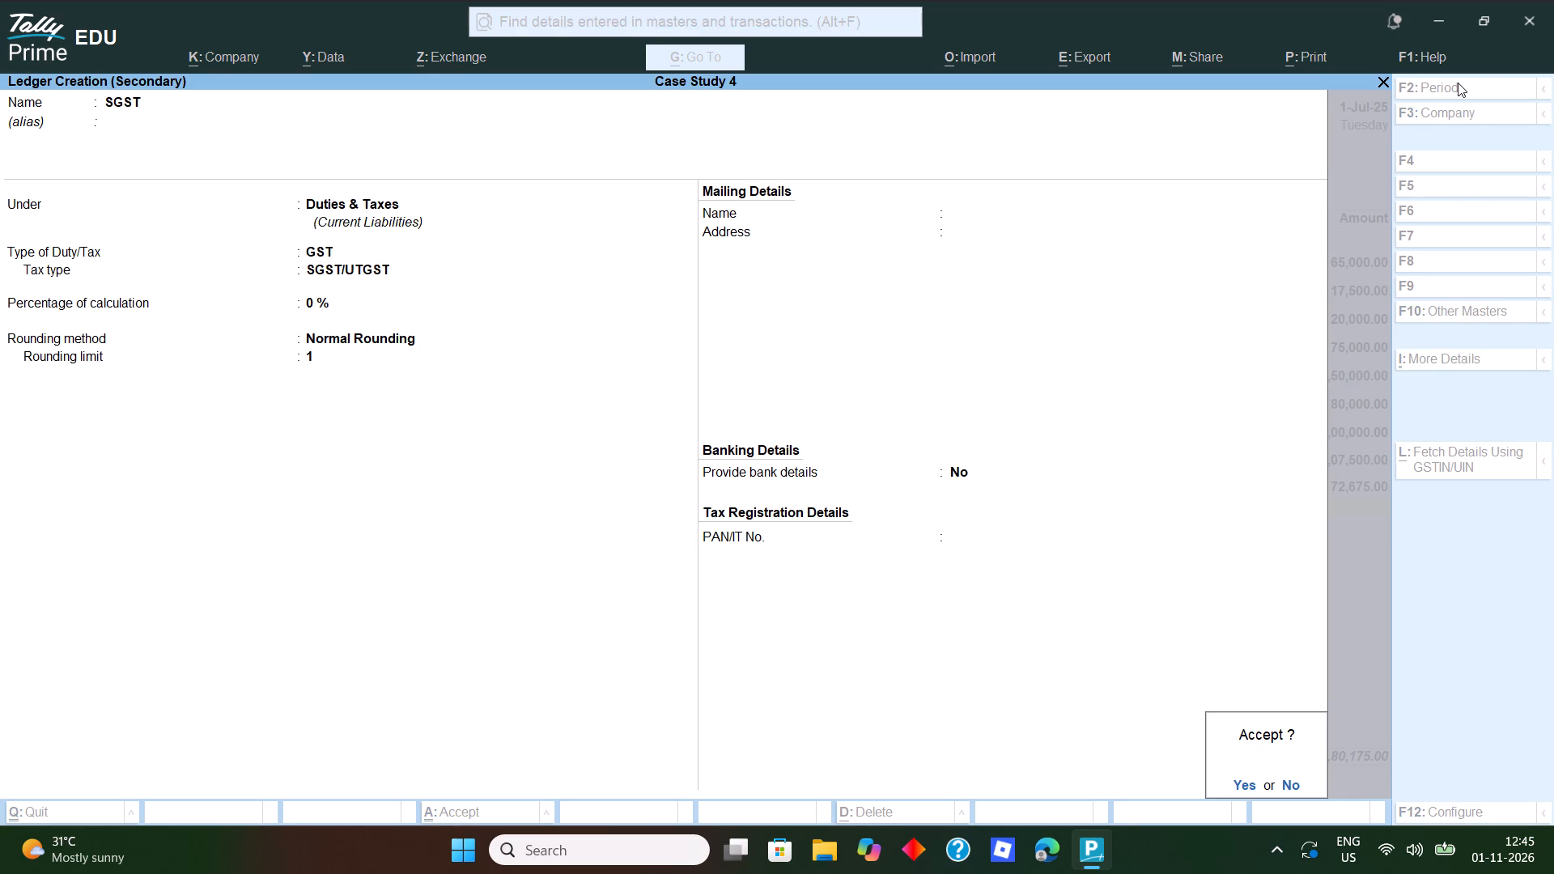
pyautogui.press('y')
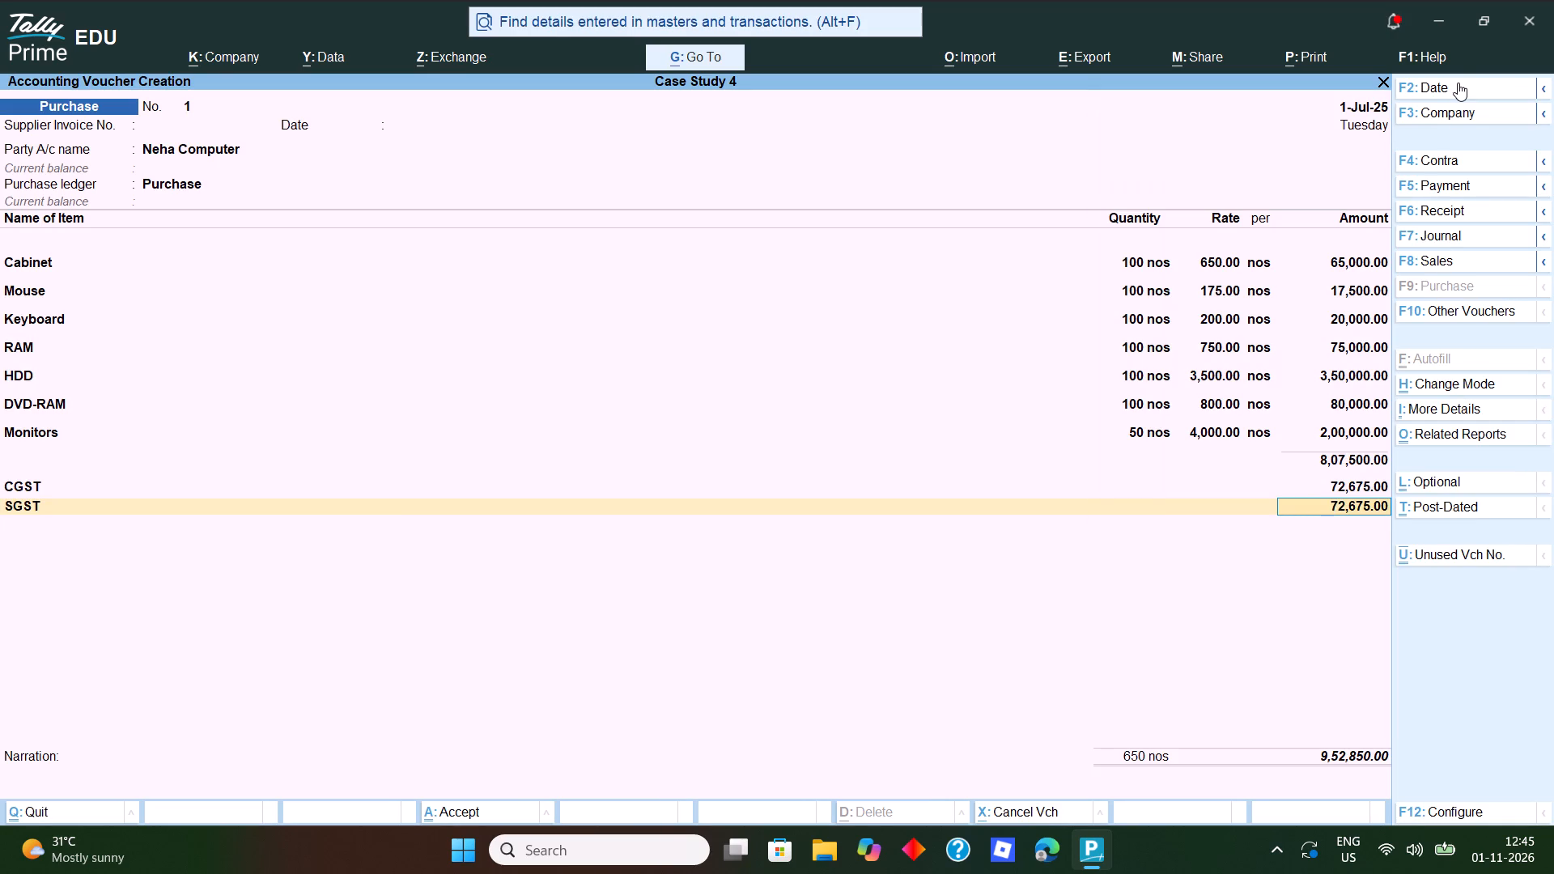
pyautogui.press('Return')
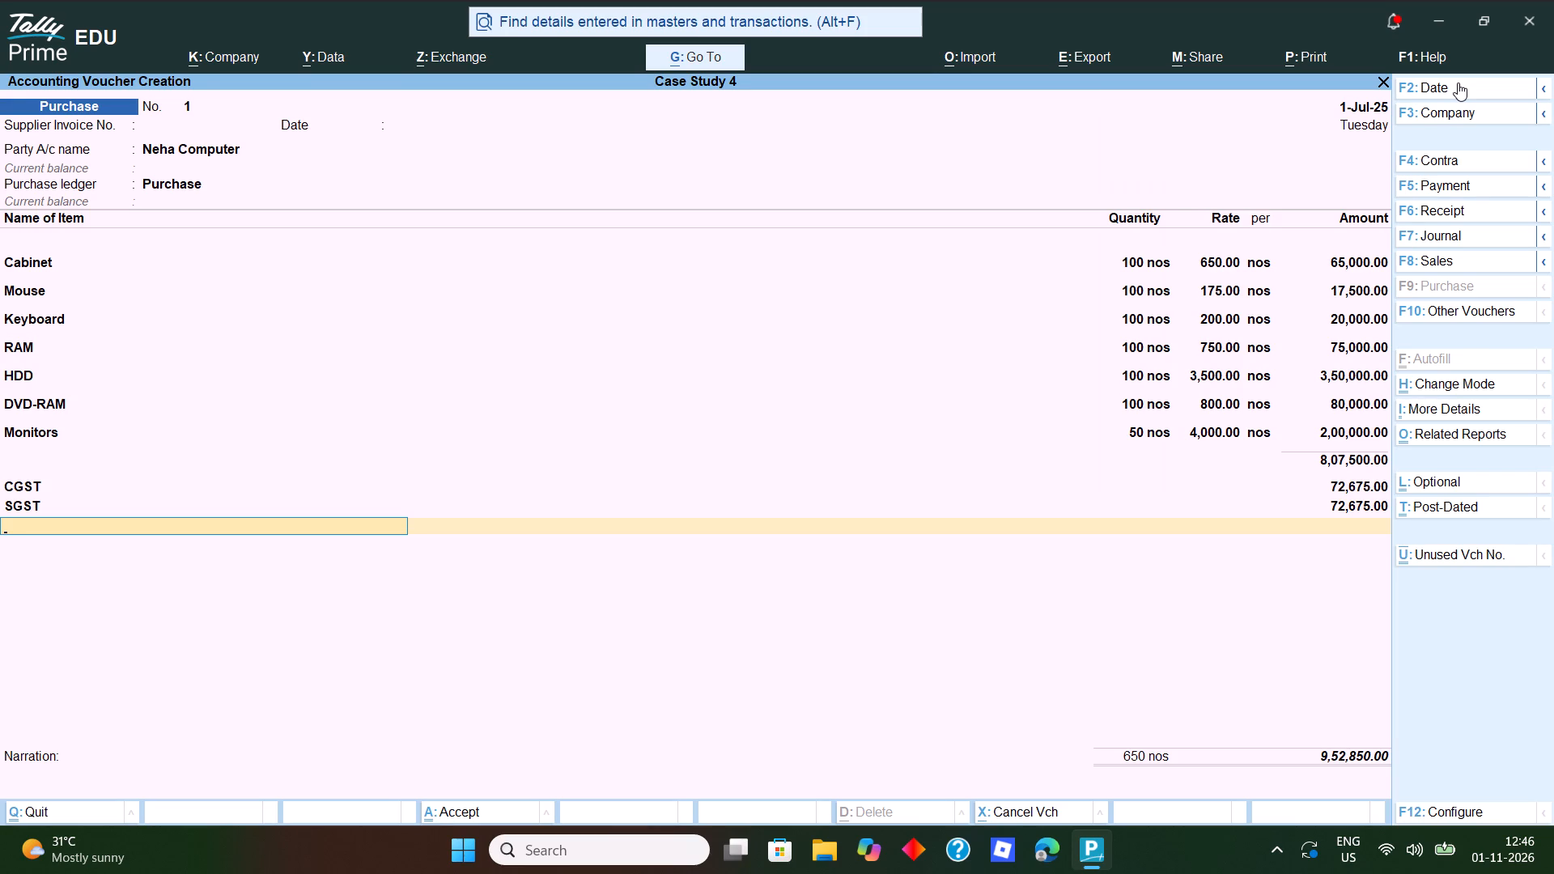
# Record Neha Computer's bill as New Ref 1 for the full voucher amount, leave the narration blank, and save the purchase voucher.
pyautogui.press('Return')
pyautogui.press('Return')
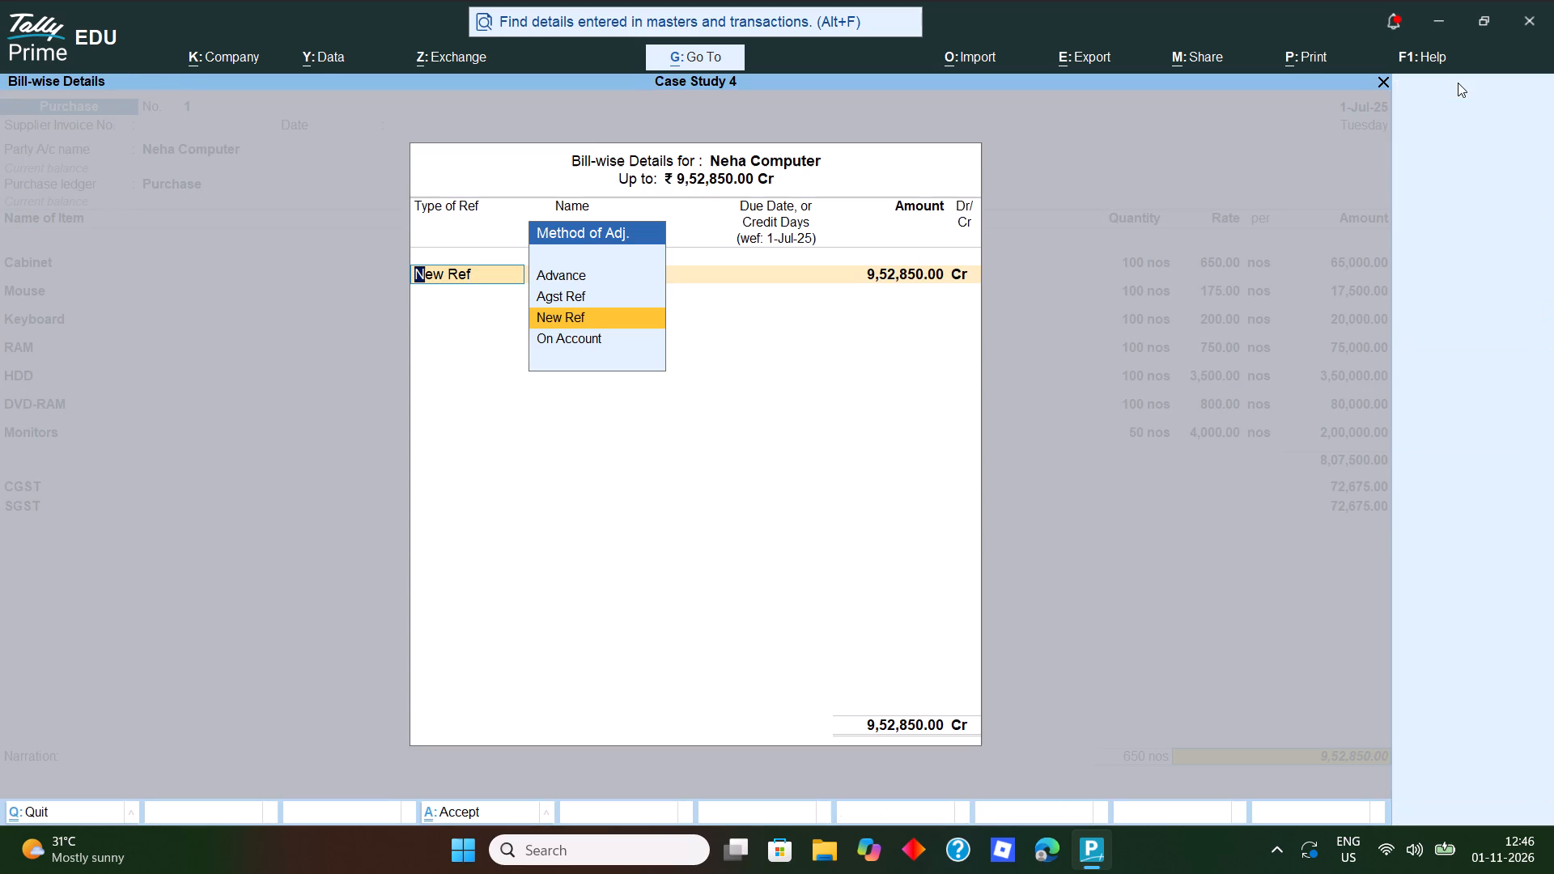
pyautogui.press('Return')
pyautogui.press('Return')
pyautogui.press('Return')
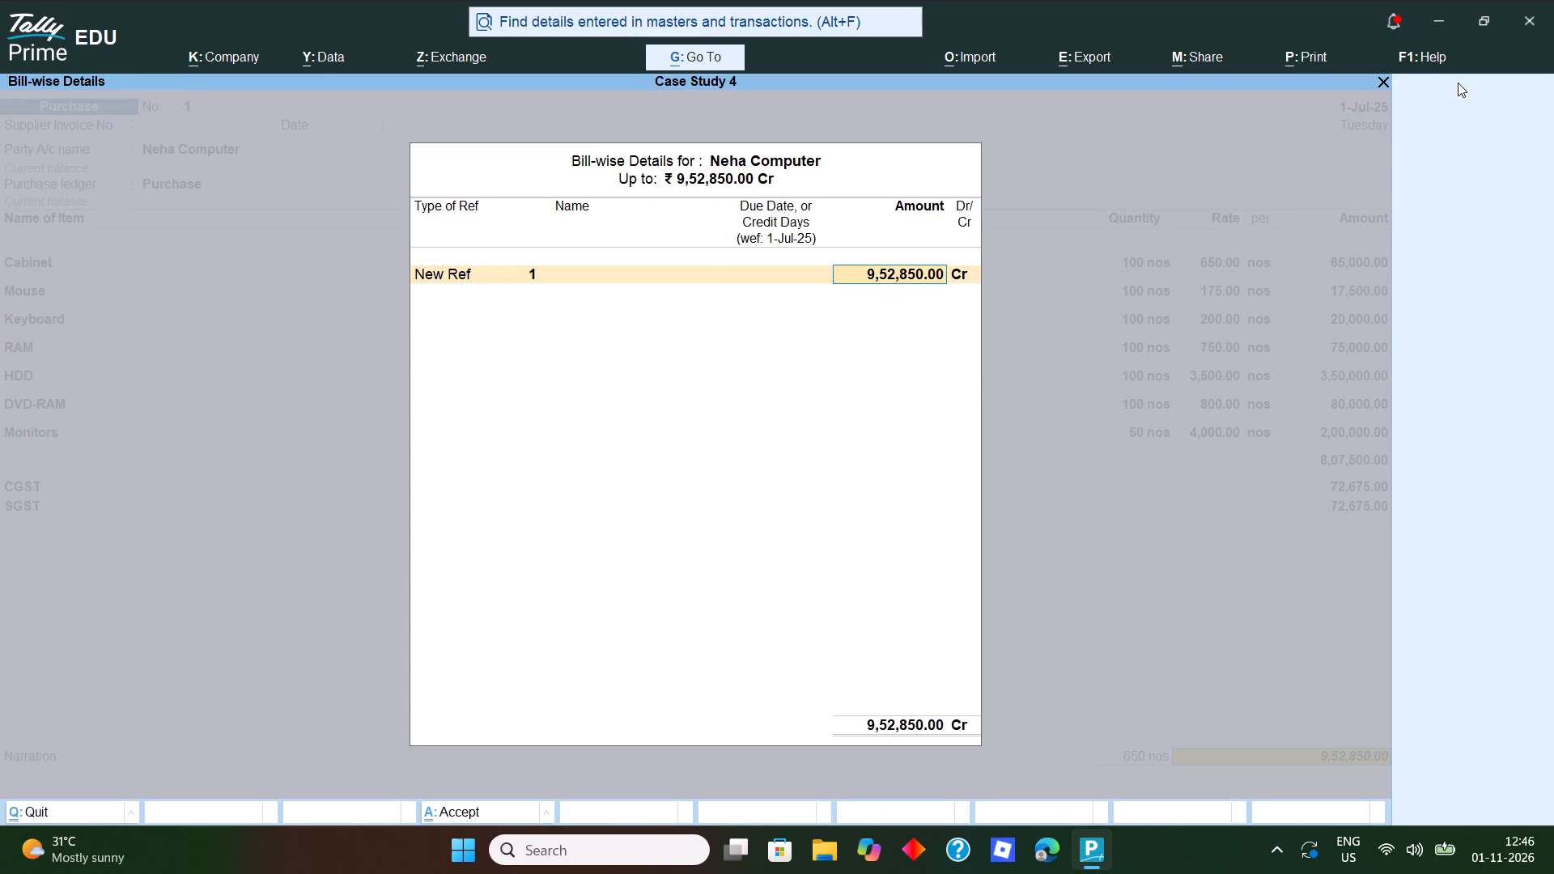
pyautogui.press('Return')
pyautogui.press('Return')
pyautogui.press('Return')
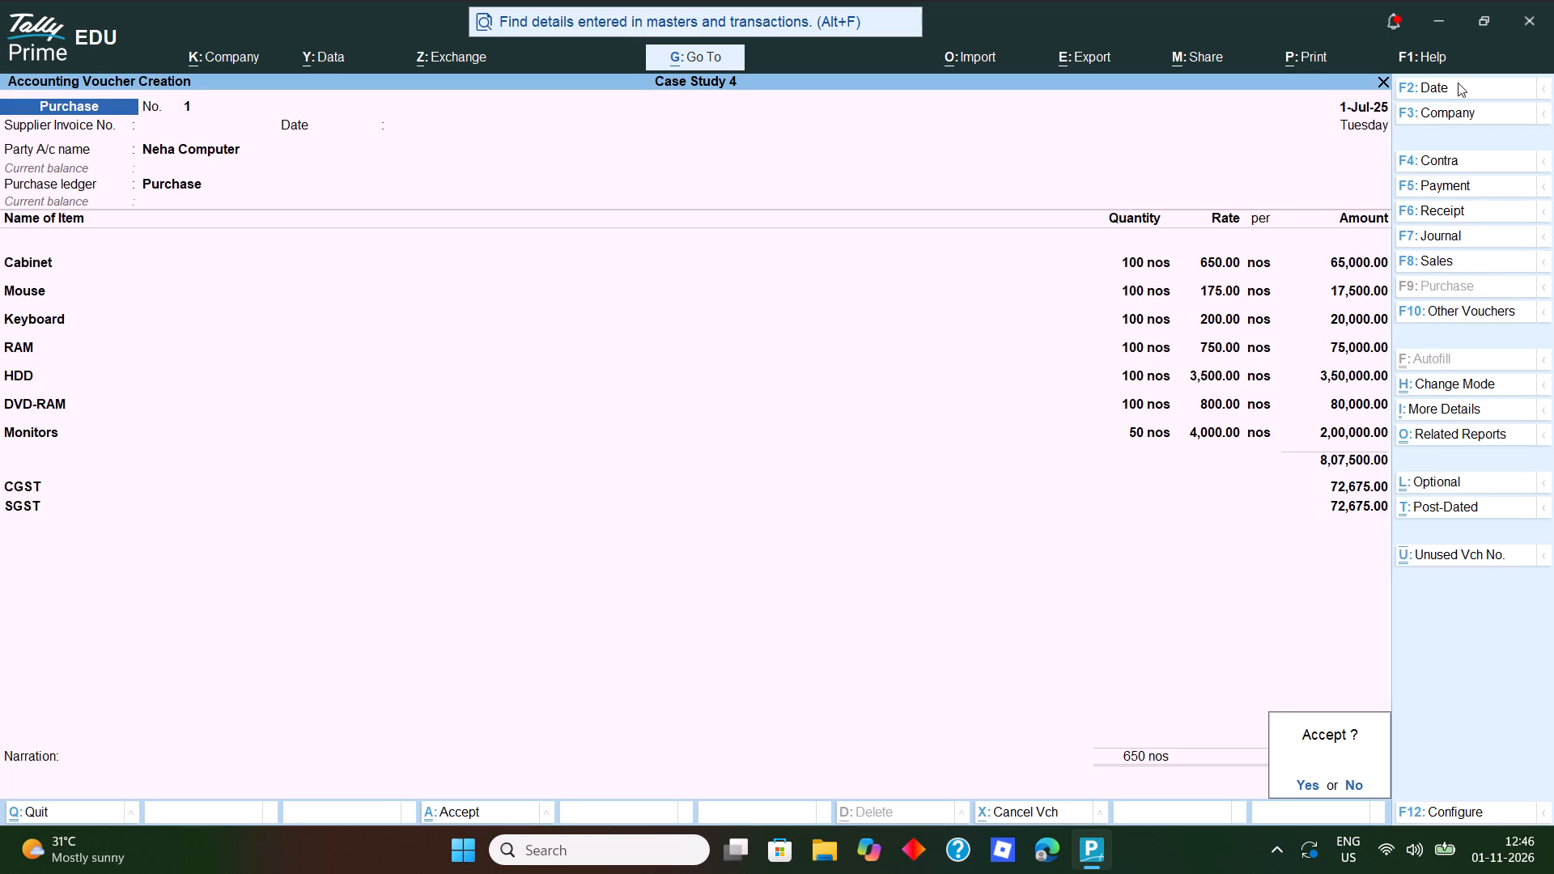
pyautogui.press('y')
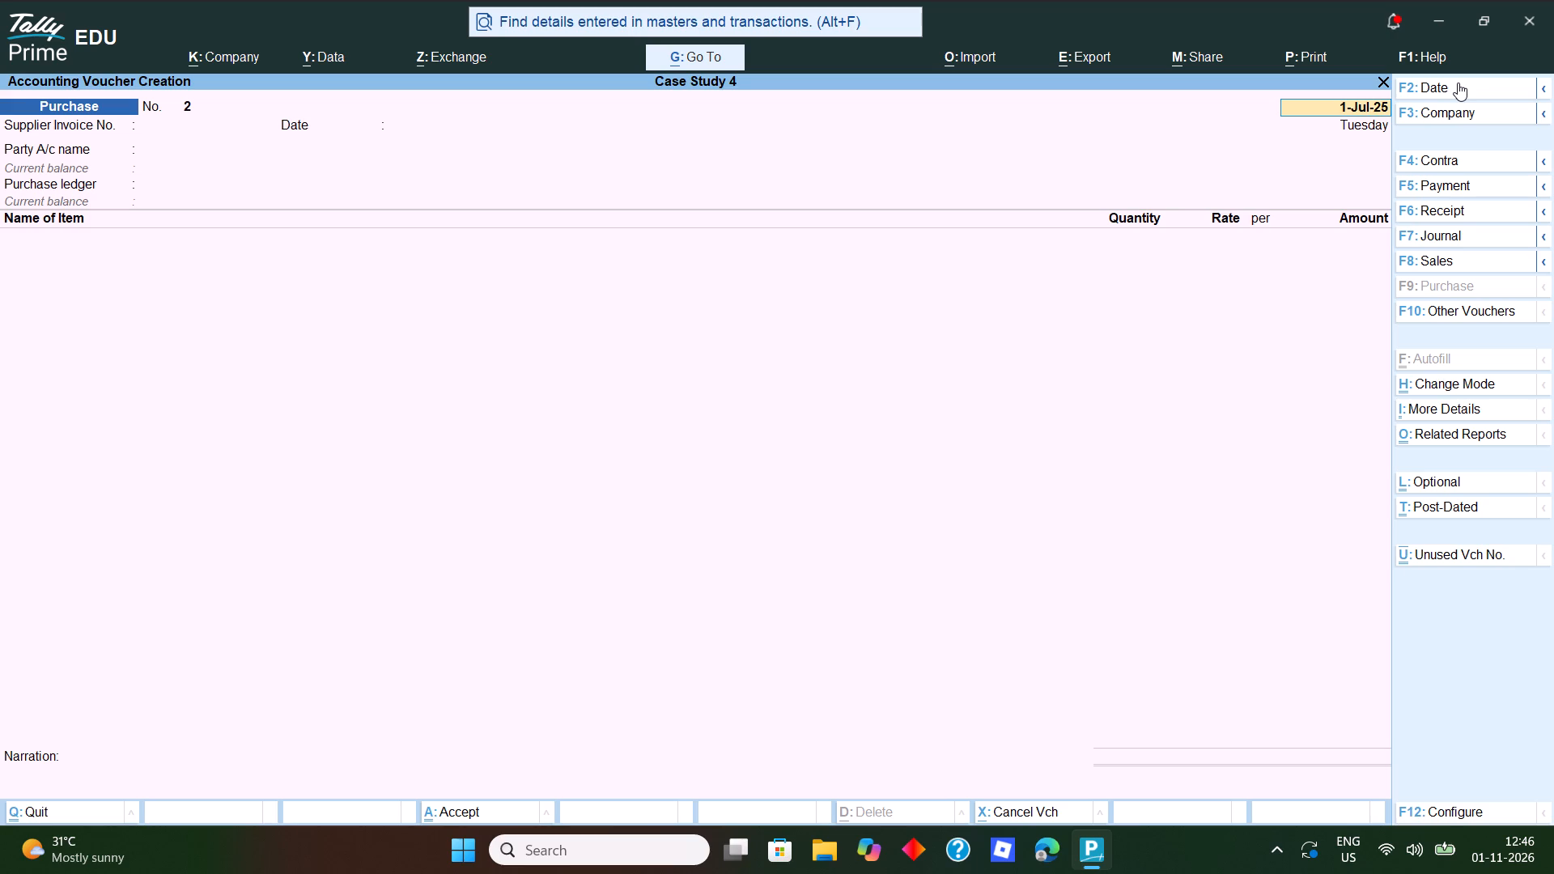
# Start a contra voucher dated 1-Jul-25, crediting Cash and debiting ICICI Bank with 1,20,000.
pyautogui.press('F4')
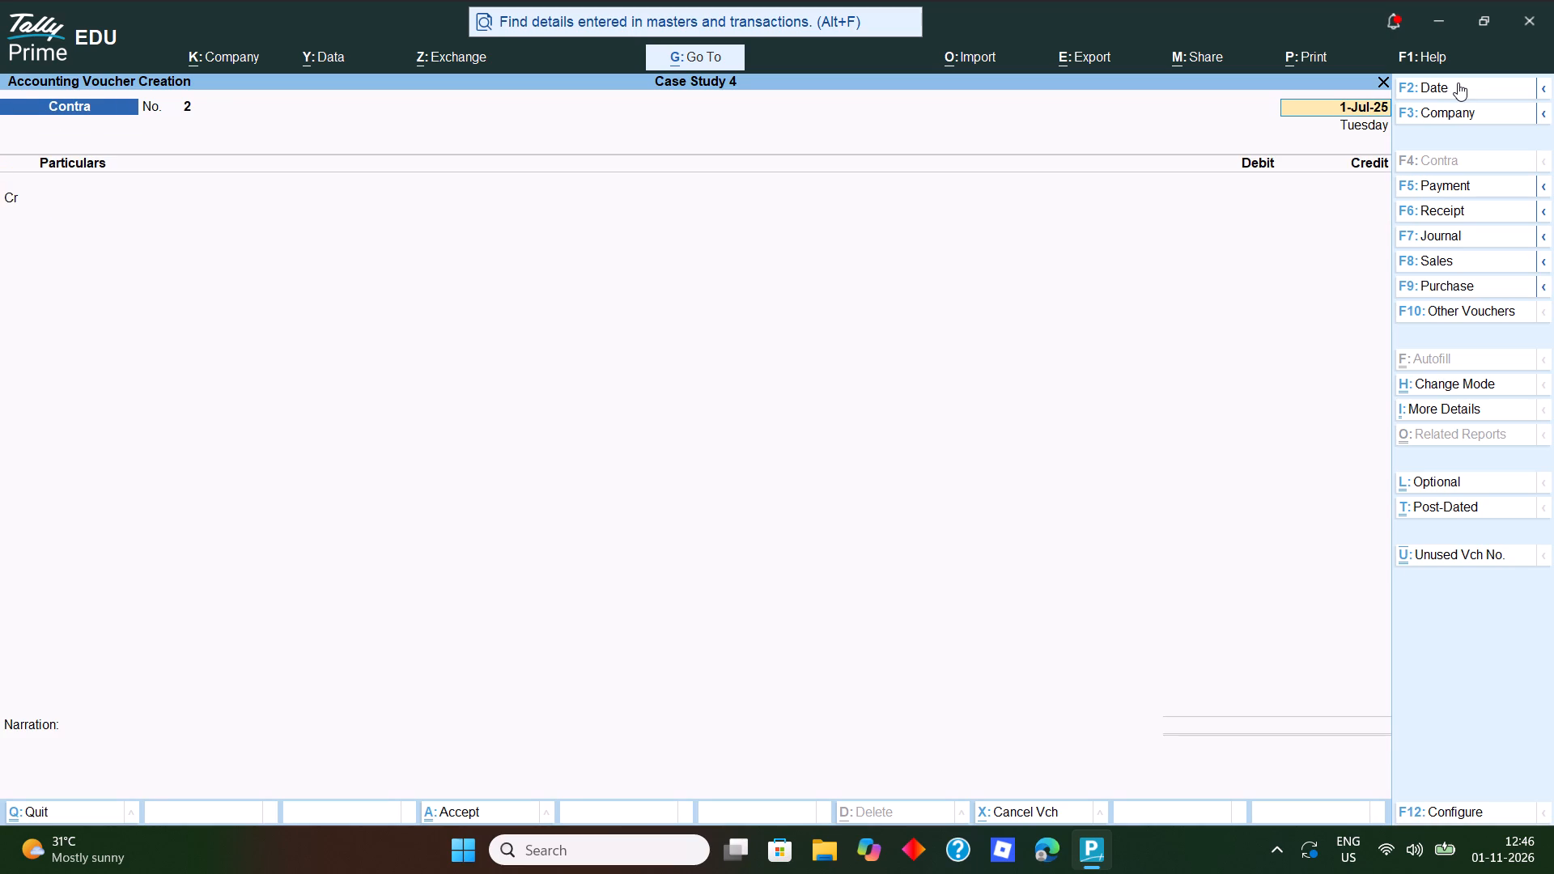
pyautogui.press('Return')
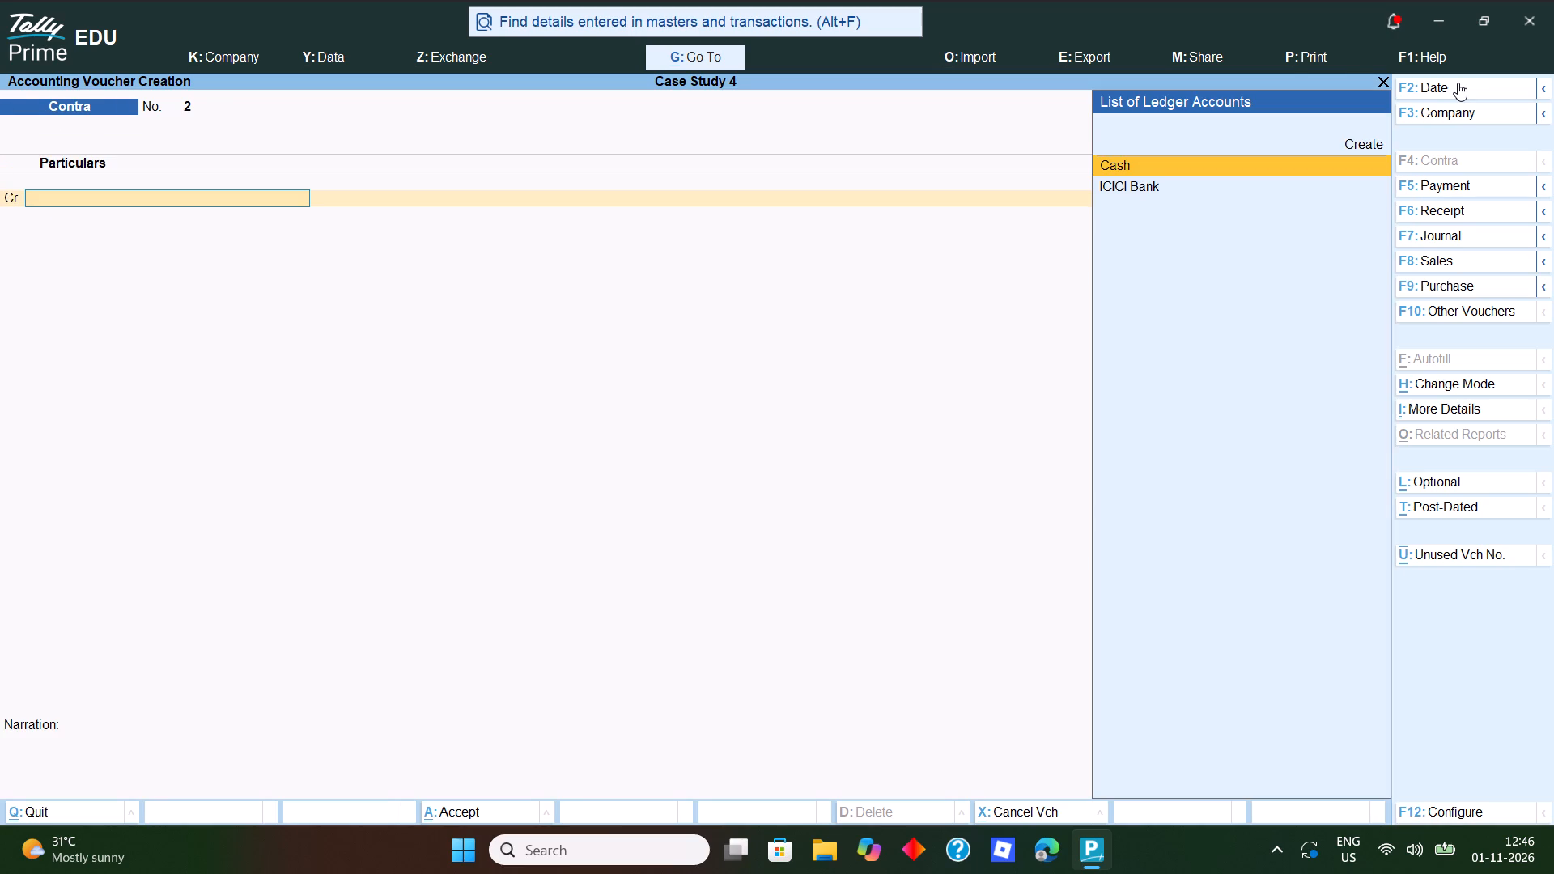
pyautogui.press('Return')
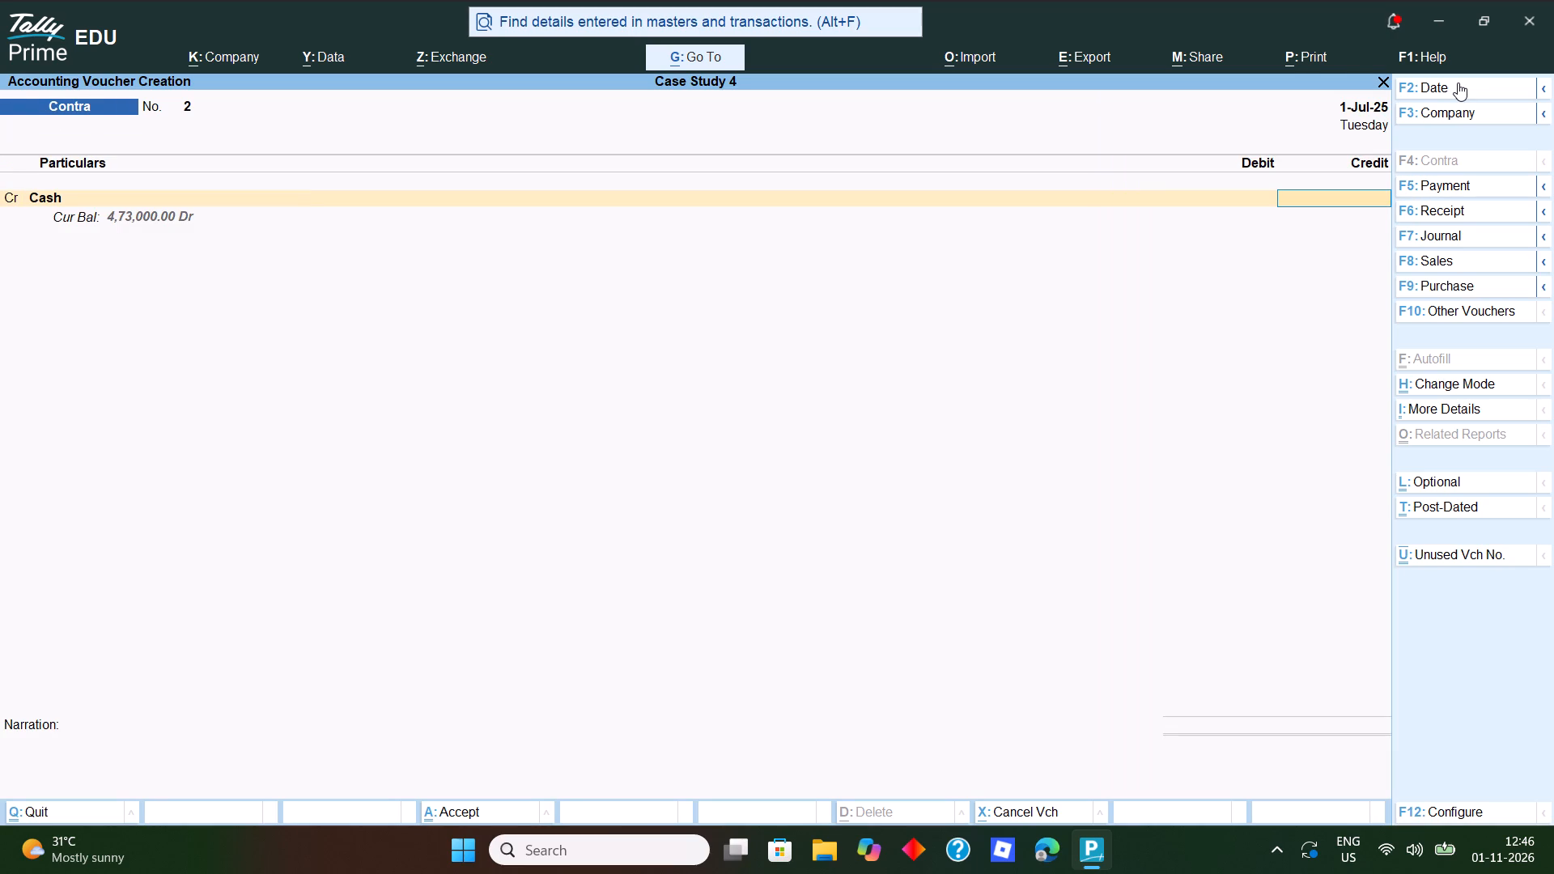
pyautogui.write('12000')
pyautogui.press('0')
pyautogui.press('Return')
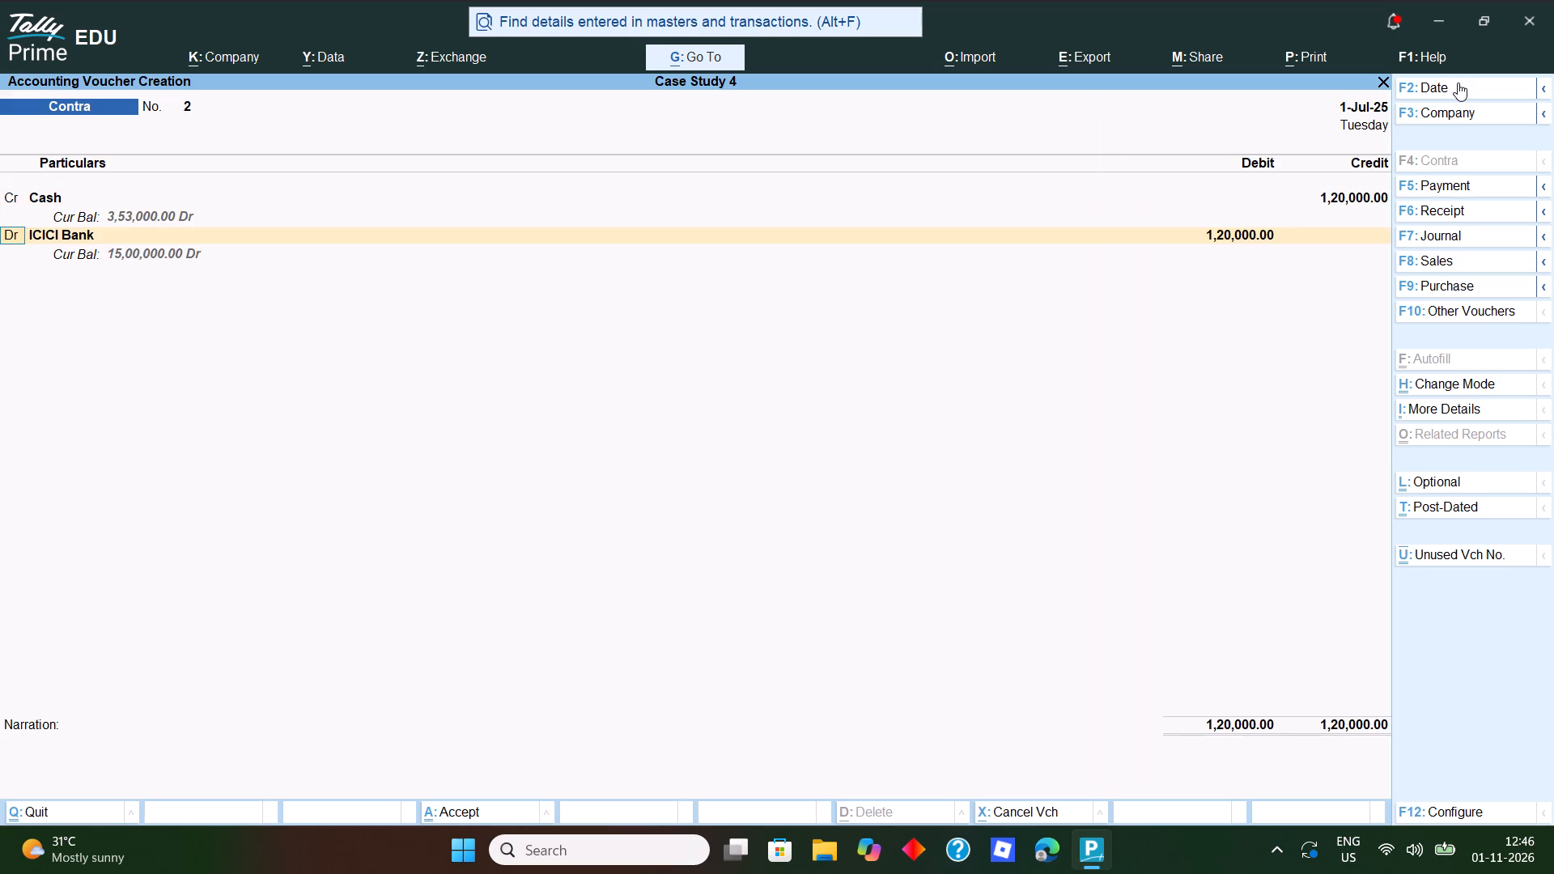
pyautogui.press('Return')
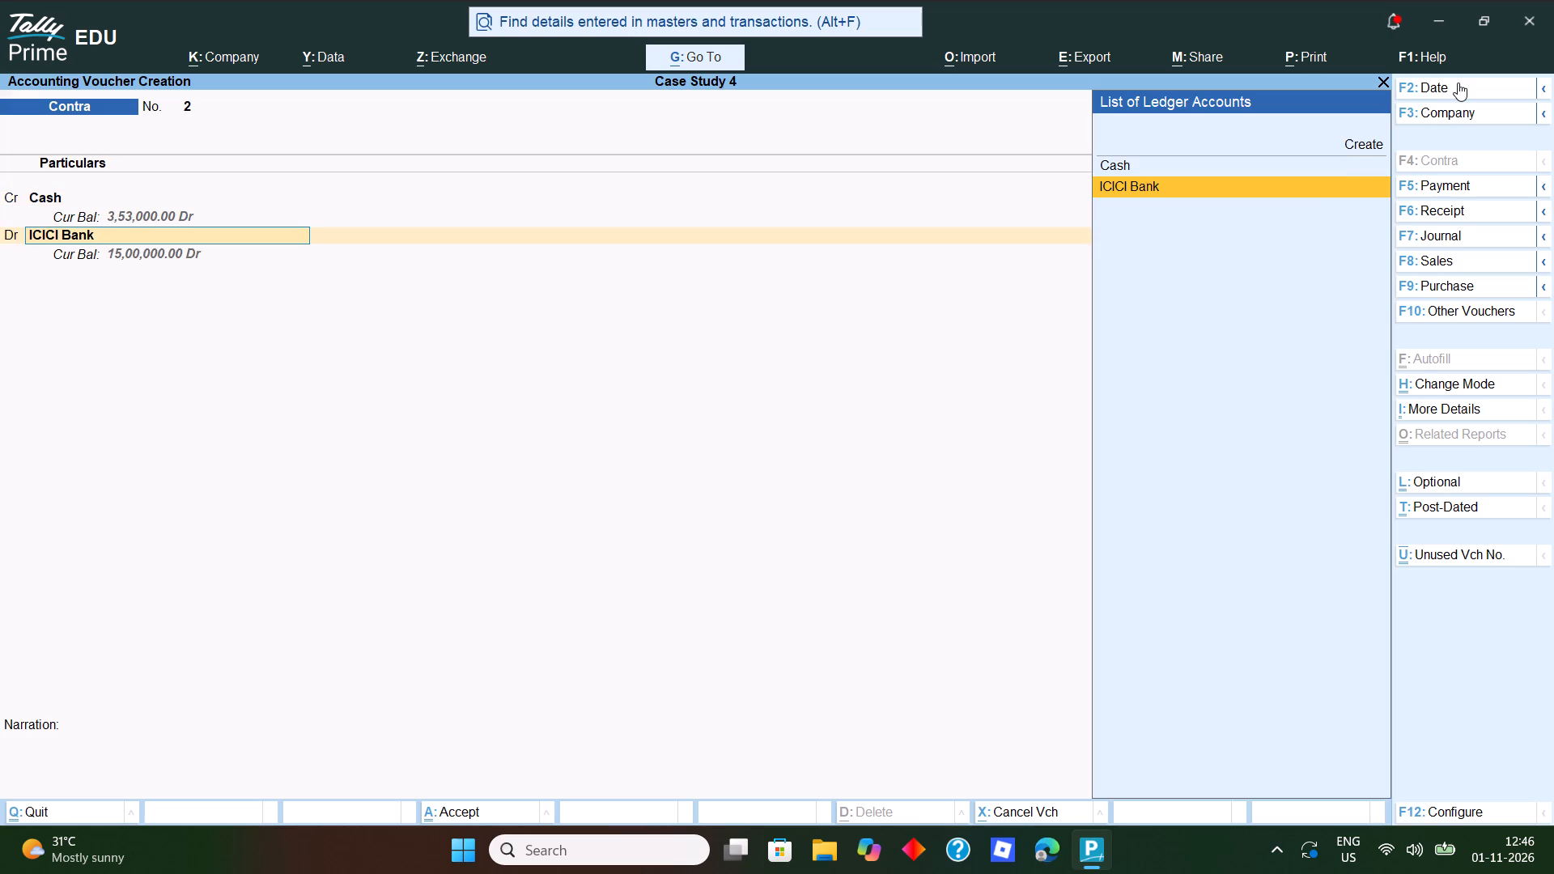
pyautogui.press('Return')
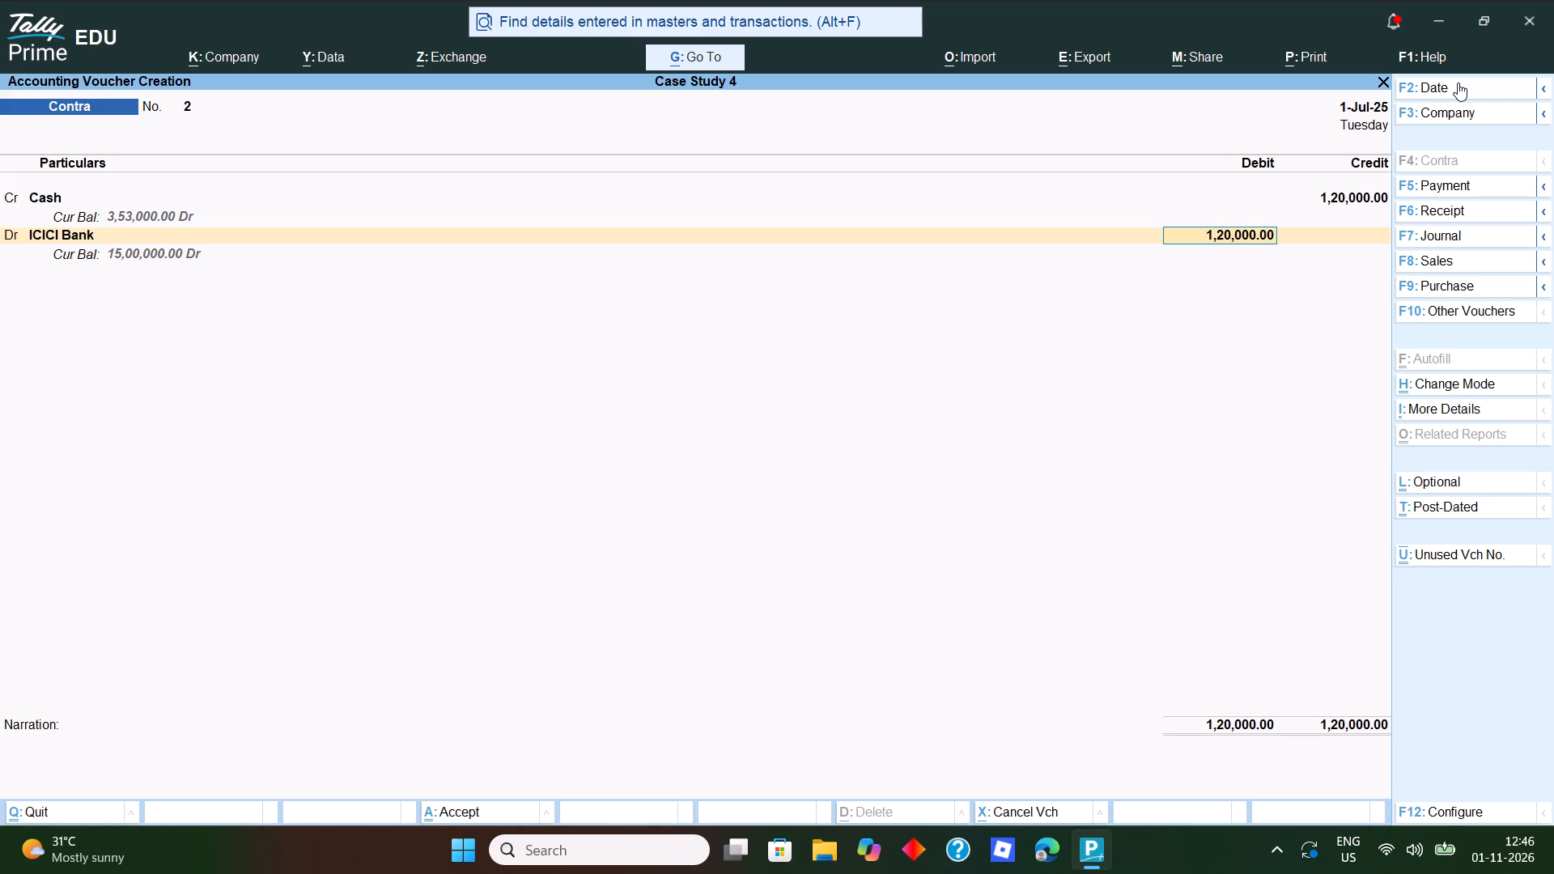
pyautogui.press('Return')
# Allocate the ICICI Bank deposit as Cash with 60 notes of 2000, leave the narration blank, and save the contra voucher.
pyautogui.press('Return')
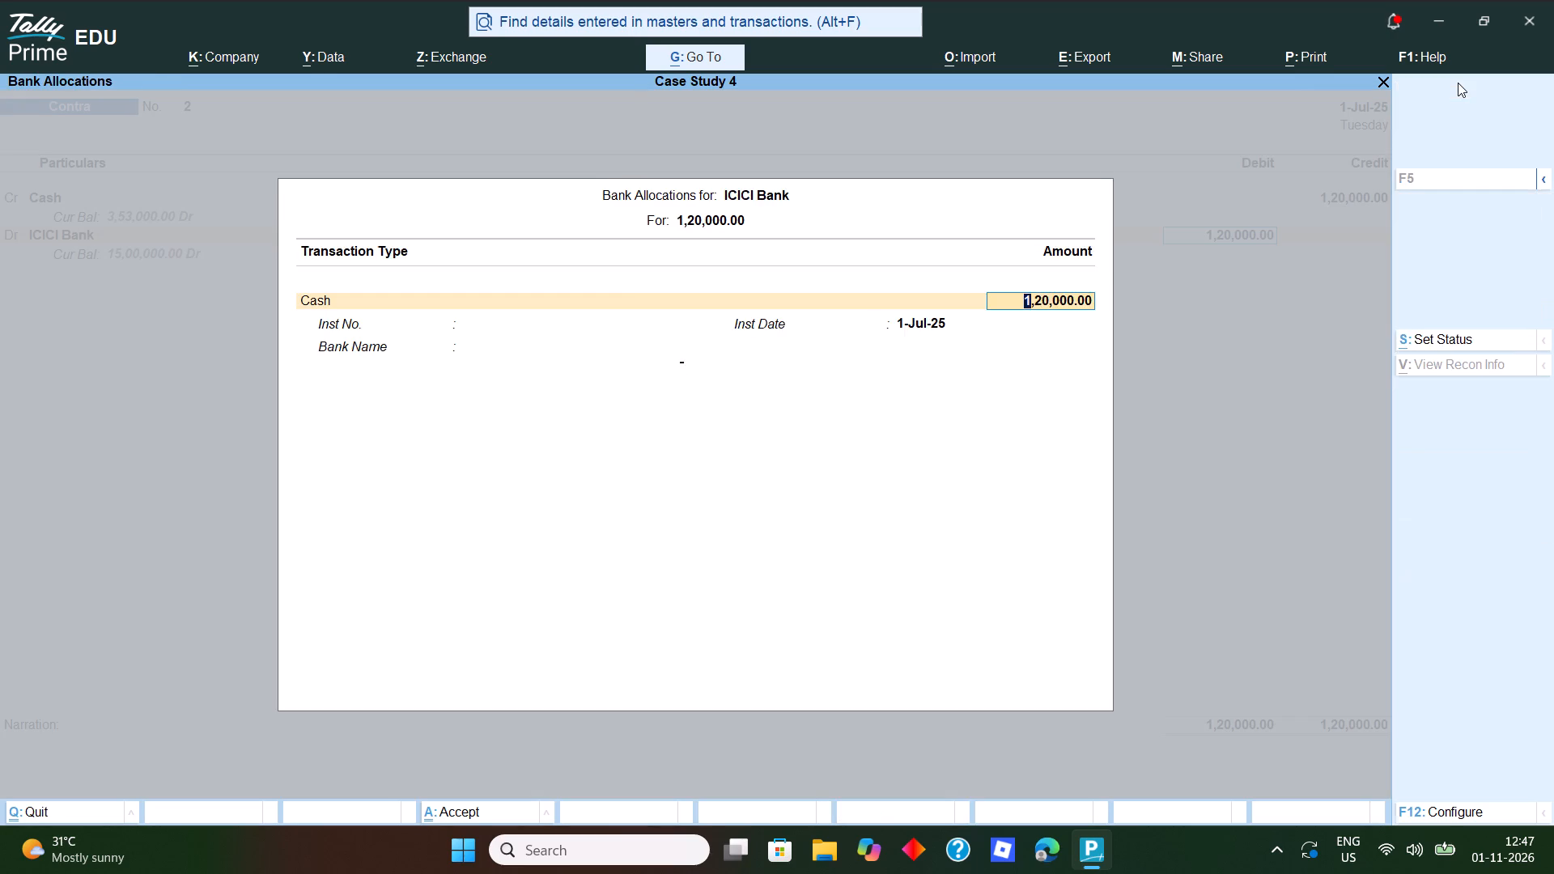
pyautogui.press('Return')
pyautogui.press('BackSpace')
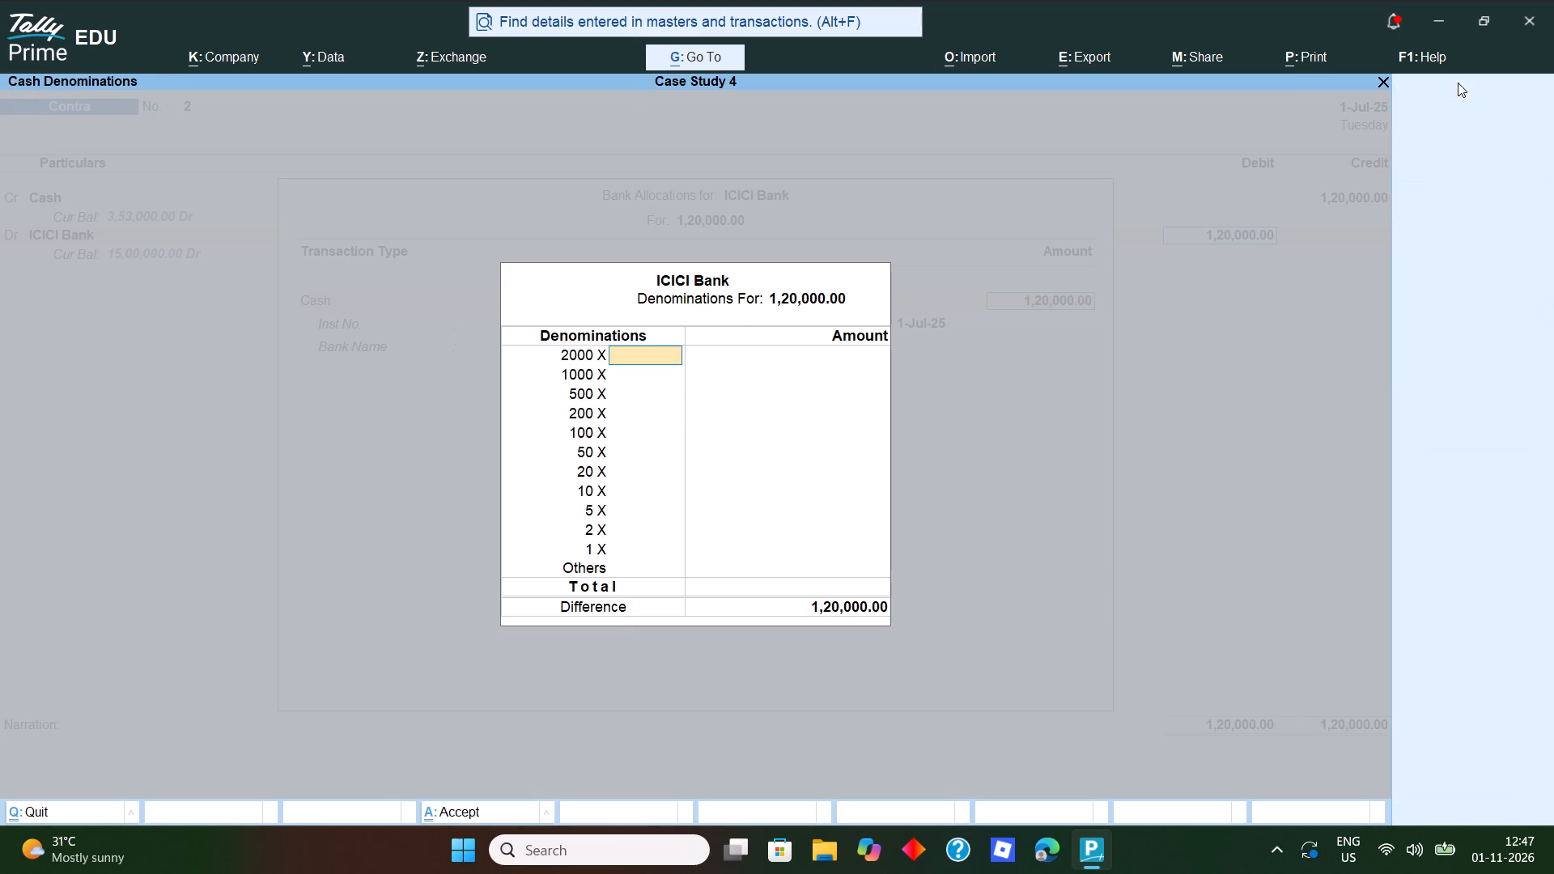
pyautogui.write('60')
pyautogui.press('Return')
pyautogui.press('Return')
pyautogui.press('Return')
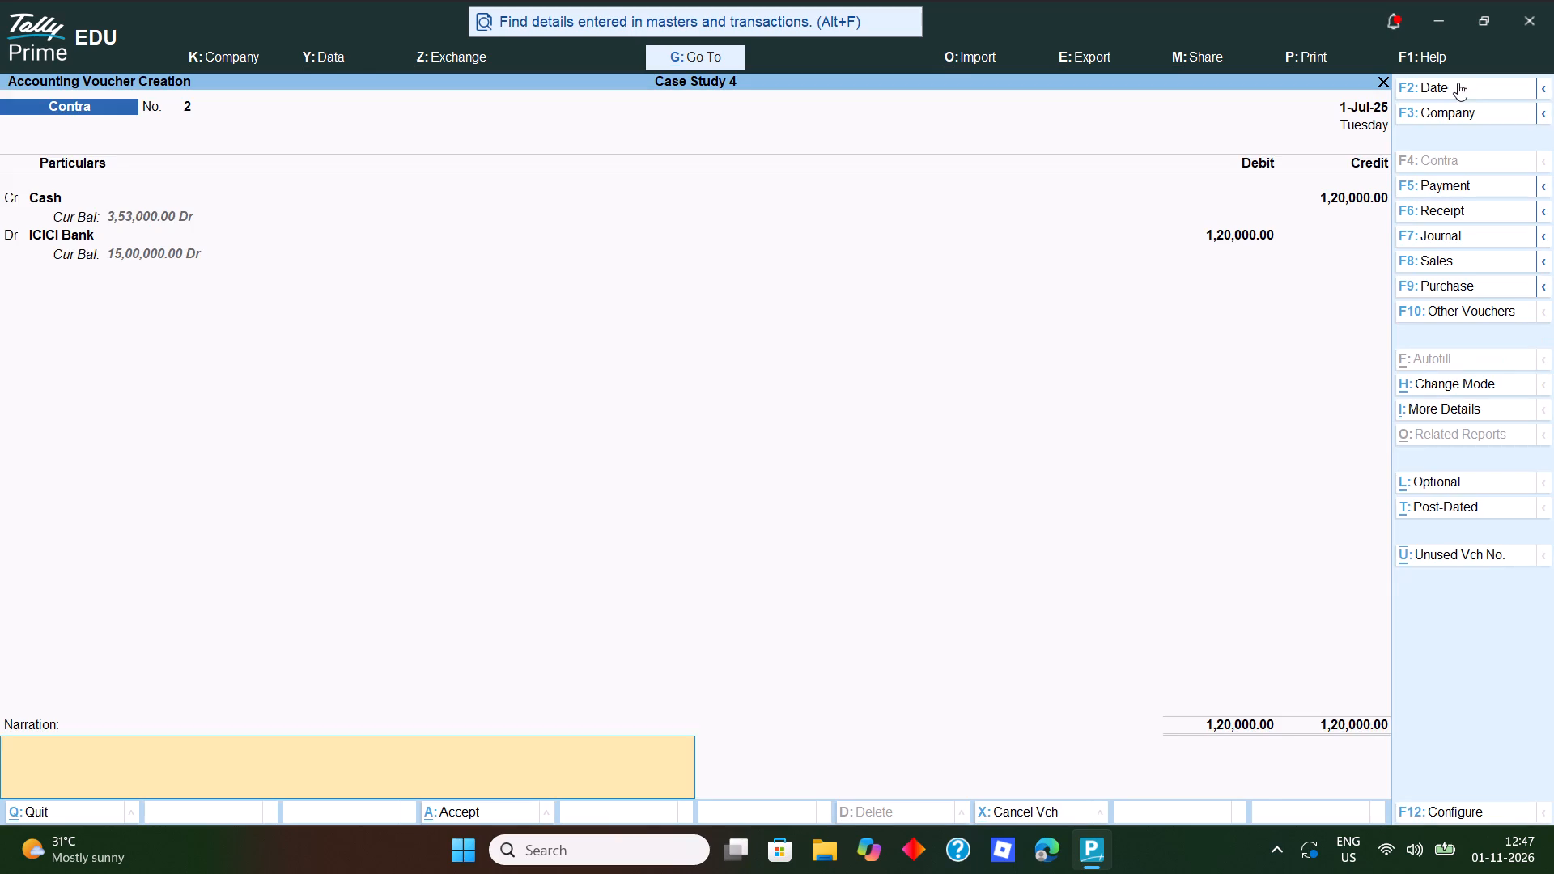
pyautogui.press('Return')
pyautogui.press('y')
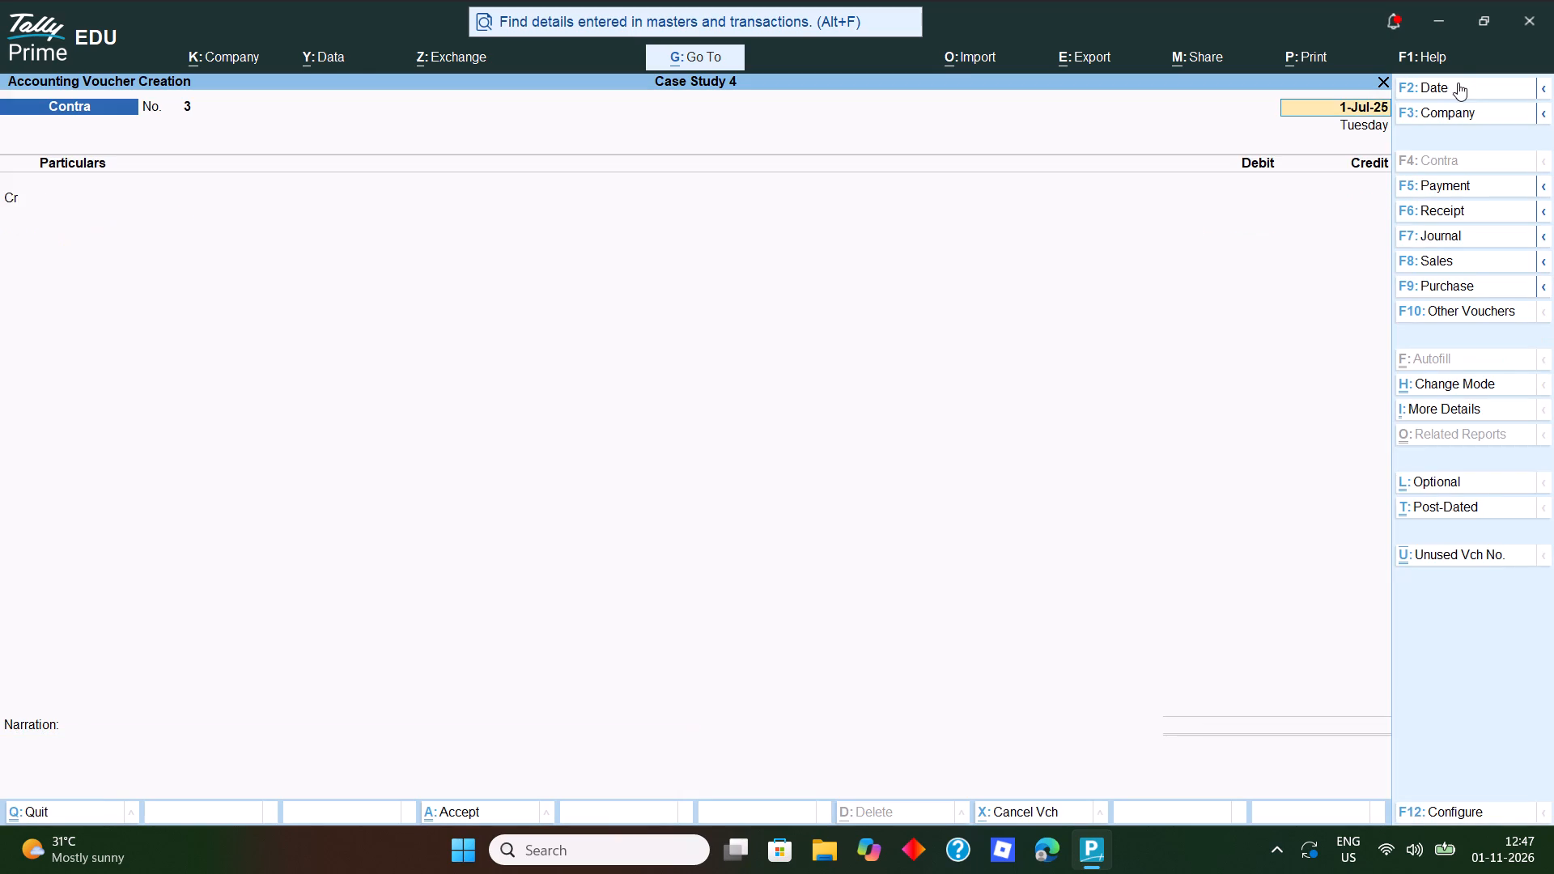
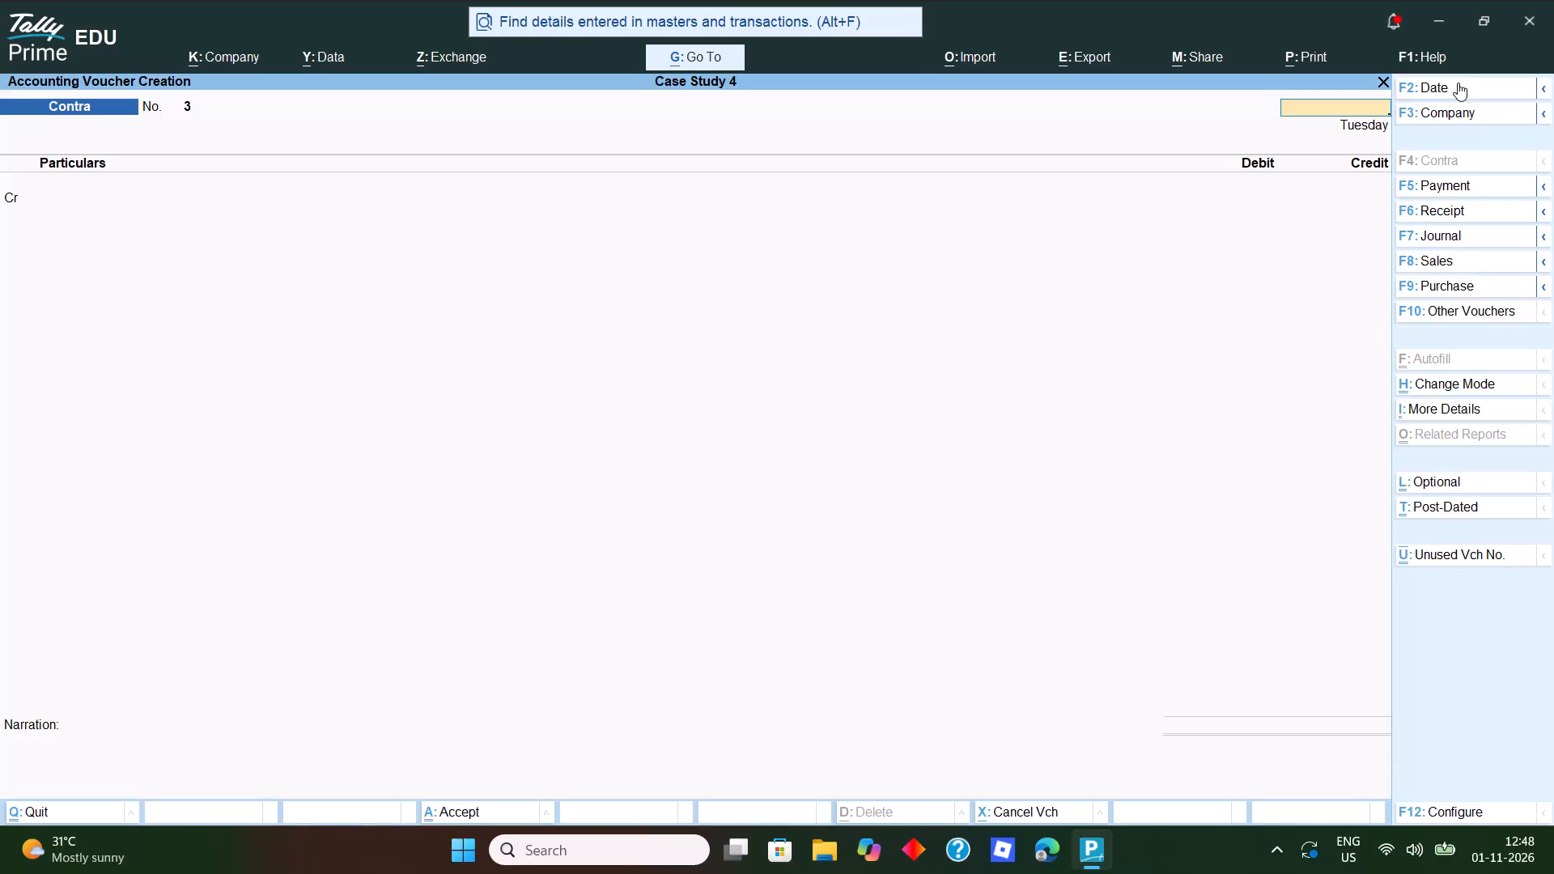
# Leave the blank contra voucher without saving it, return to the Gateway of Tally, and quit TallyPrime.
pyautogui.press('Escape')
pyautogui.press('Escape')
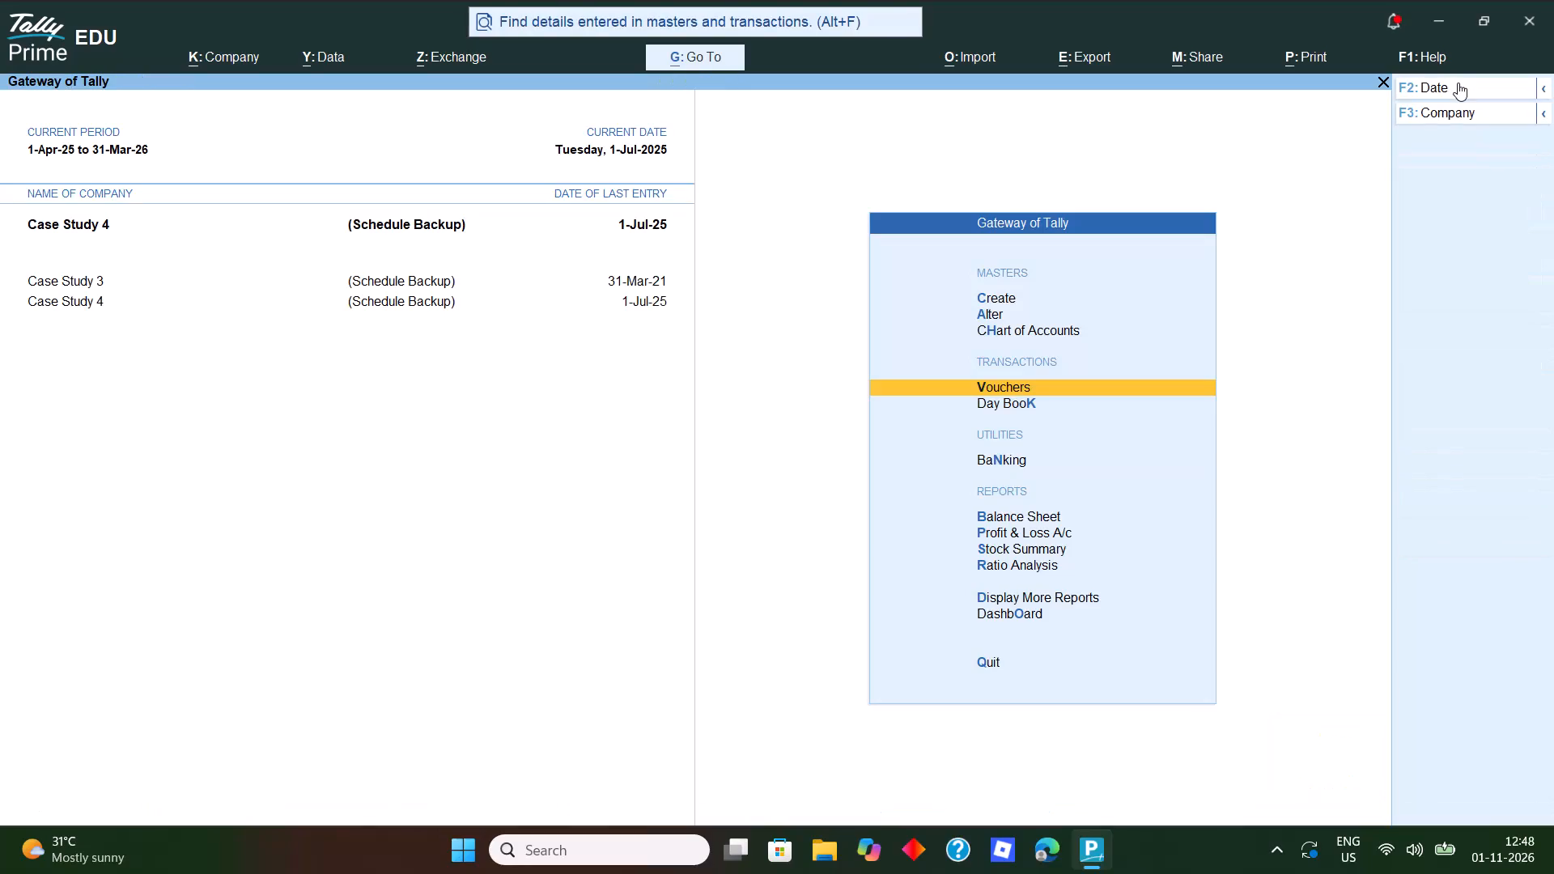
pyautogui.press('Escape')
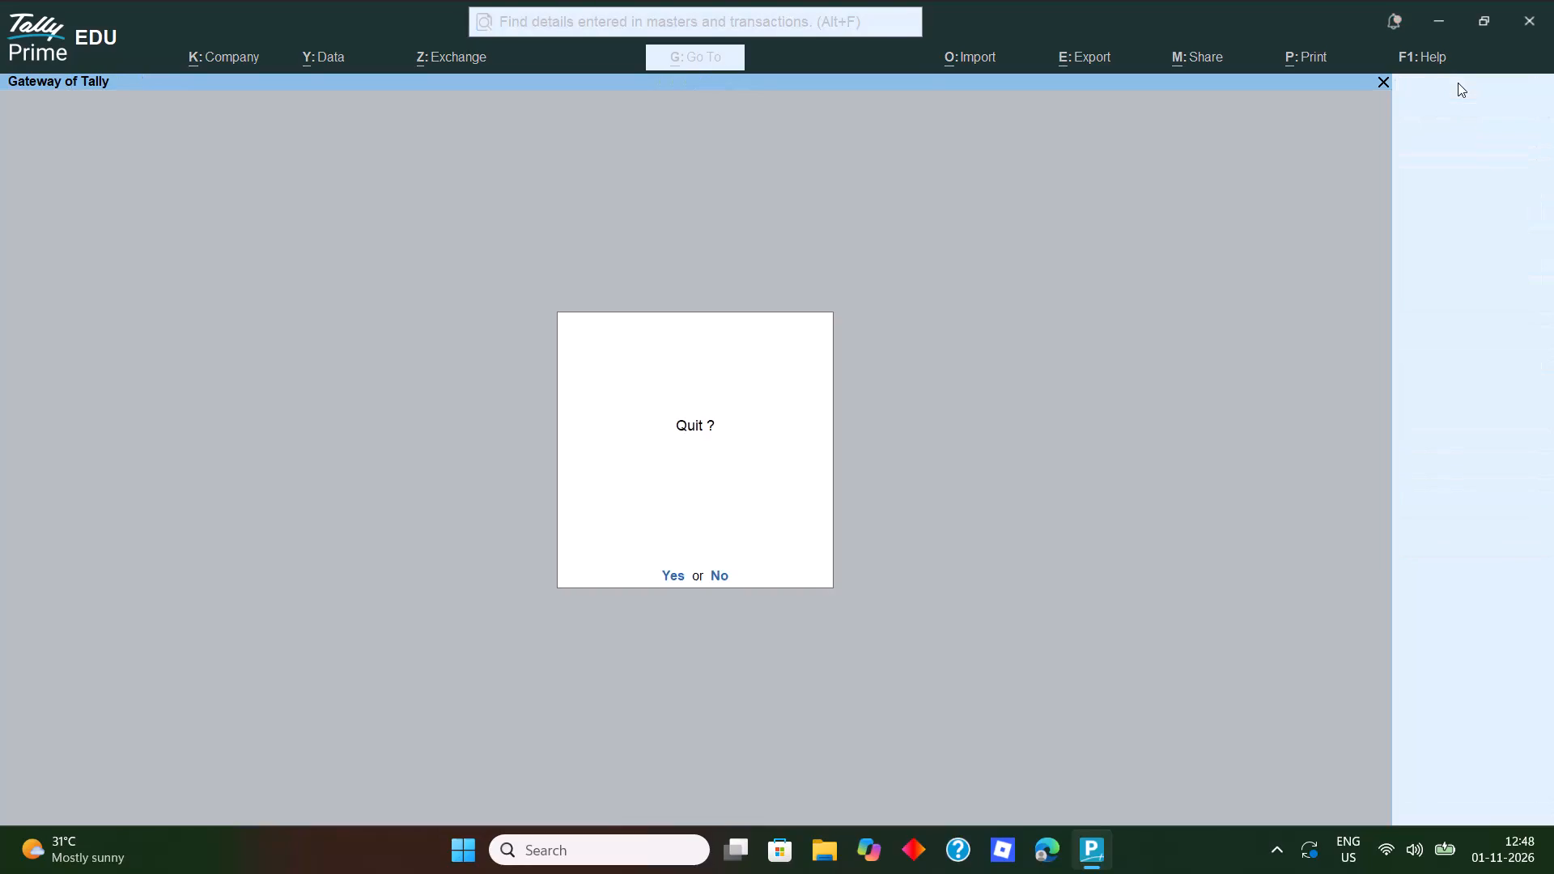
pyautogui.press('y')
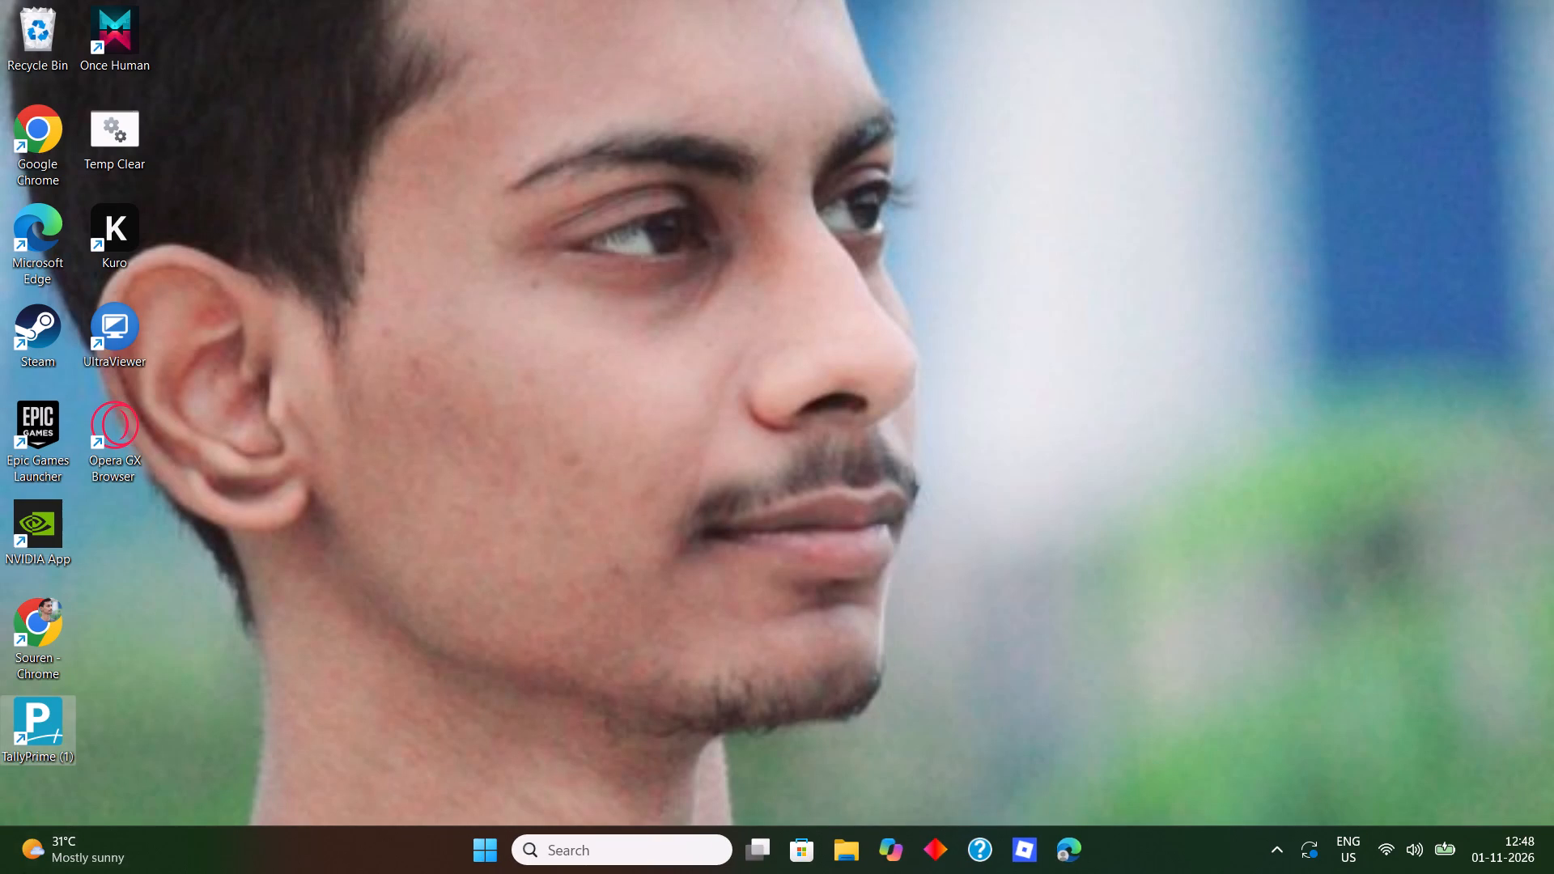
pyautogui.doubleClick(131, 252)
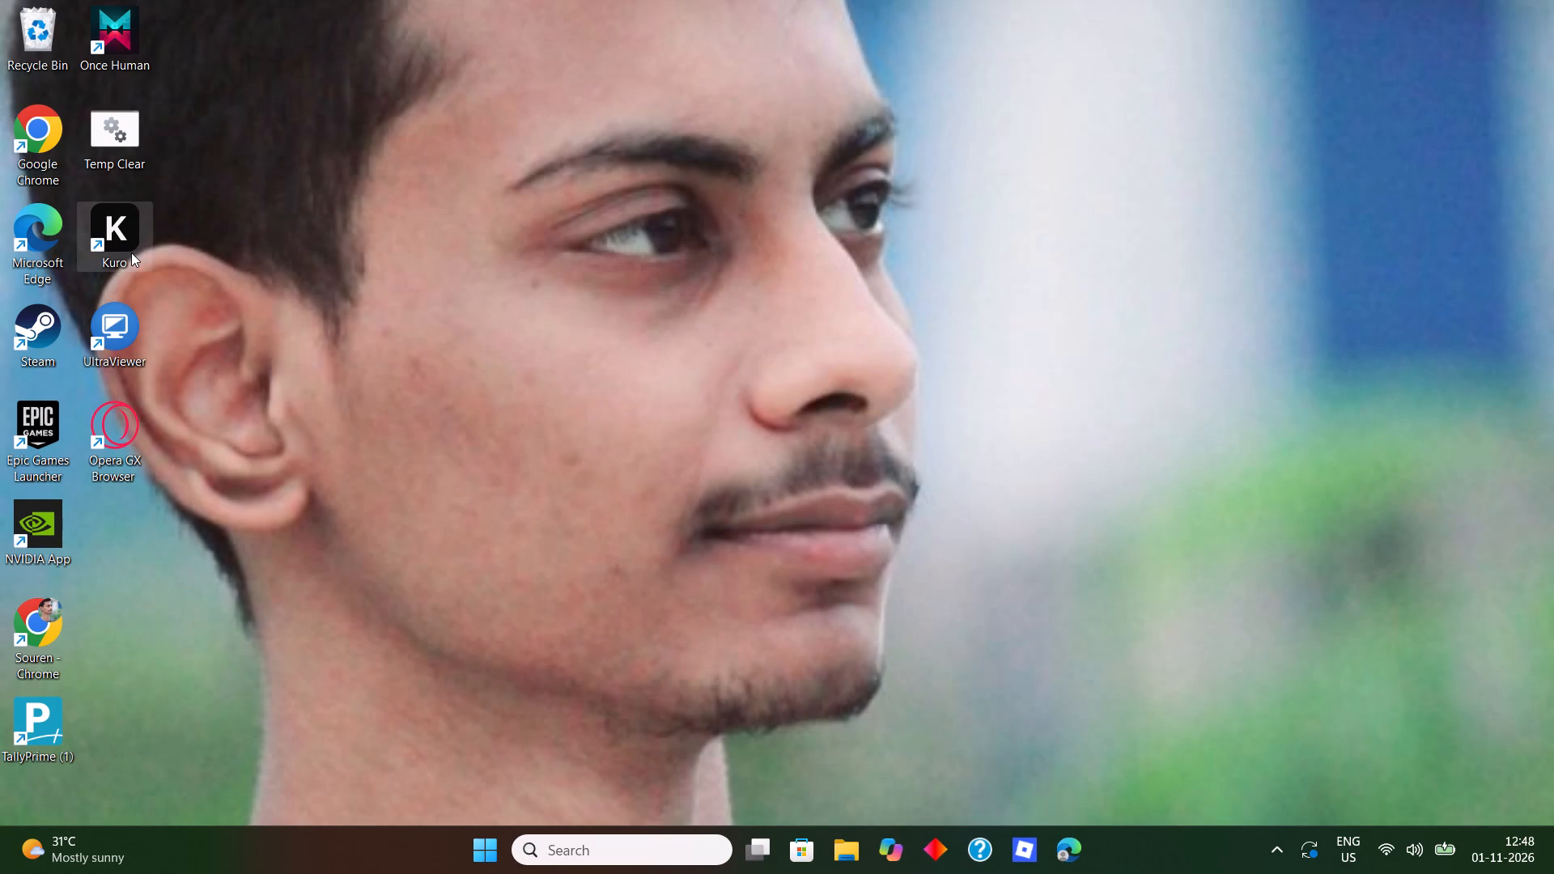